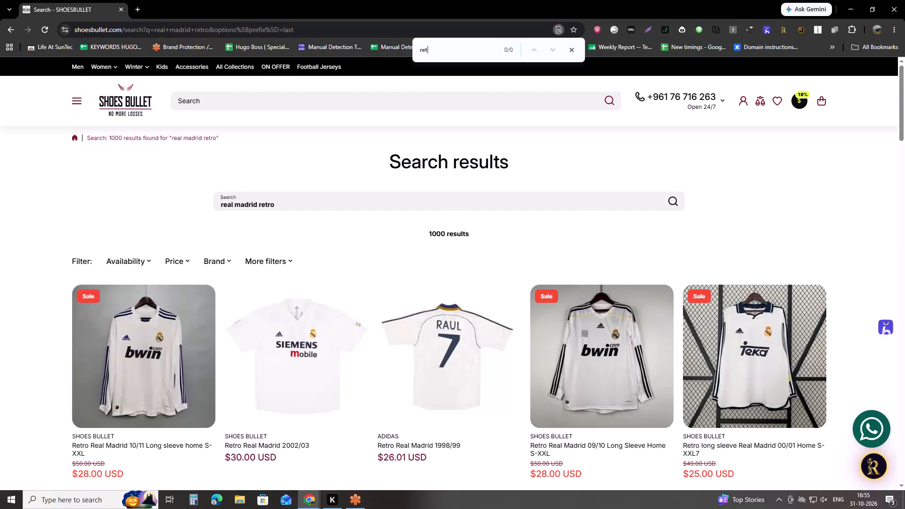
Find "retro" within the search results page.
text(ro)
Clear all logged errors of the RedPoints IPR Plugin on its extension page, reload the extension and close the page.
click(613, 34)
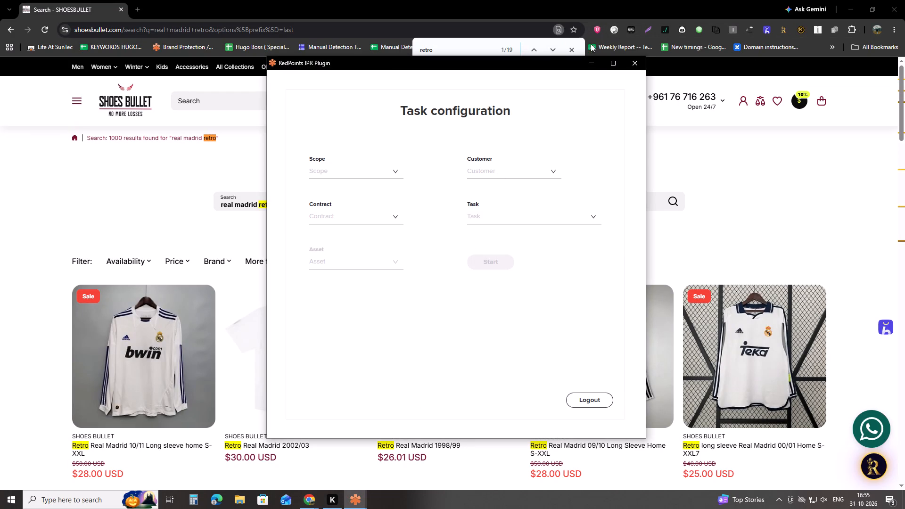
right_click(617, 32)
click(647, 143)
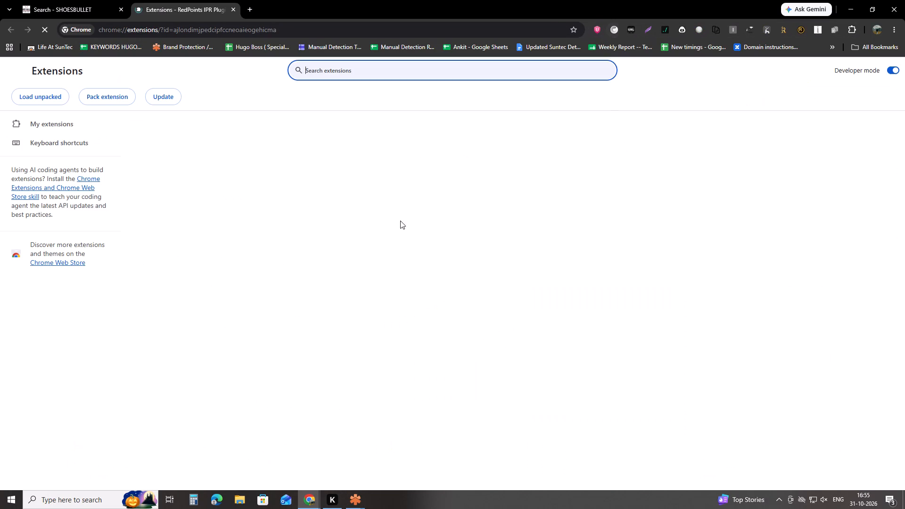
click(302, 123)
click(500, 242)
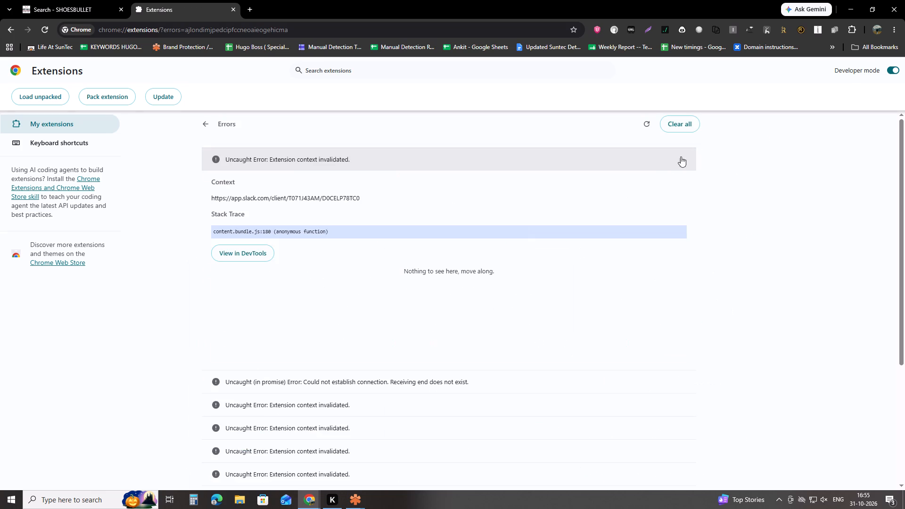
click(703, 119)
triple_click(687, 127)
click(688, 127)
middle_click(214, 0)
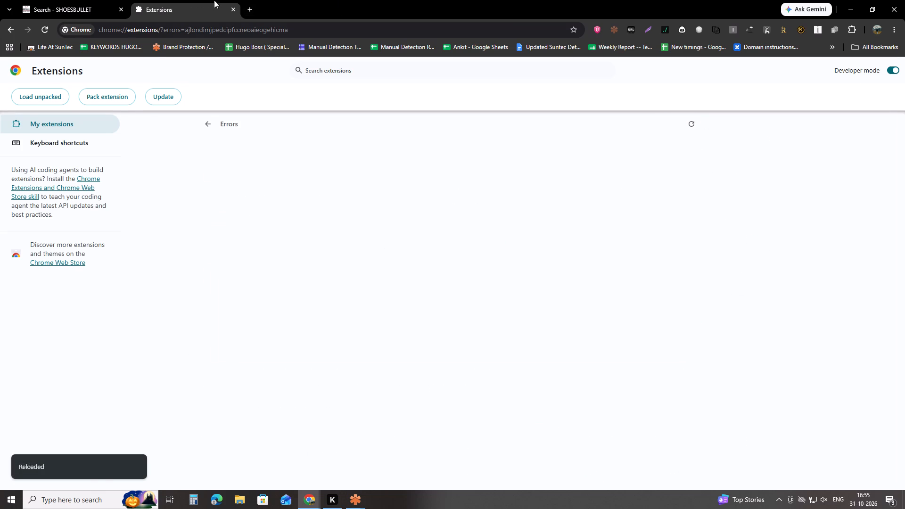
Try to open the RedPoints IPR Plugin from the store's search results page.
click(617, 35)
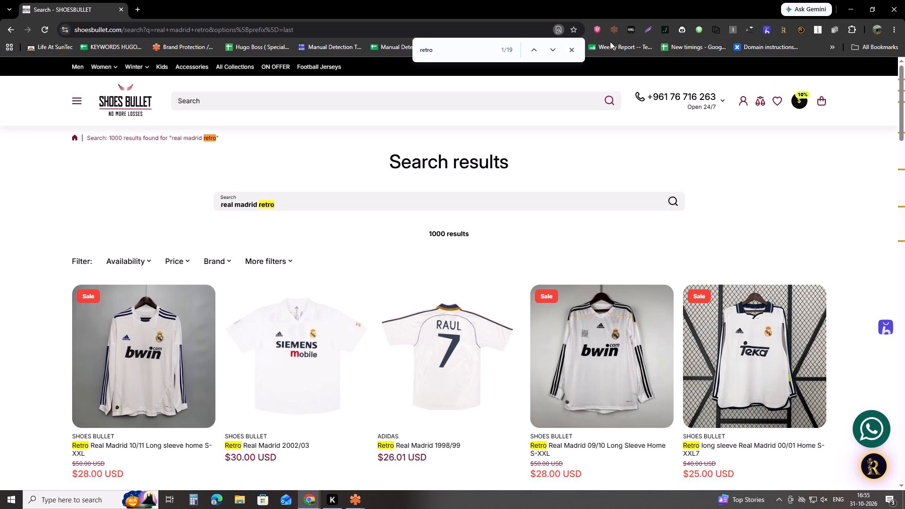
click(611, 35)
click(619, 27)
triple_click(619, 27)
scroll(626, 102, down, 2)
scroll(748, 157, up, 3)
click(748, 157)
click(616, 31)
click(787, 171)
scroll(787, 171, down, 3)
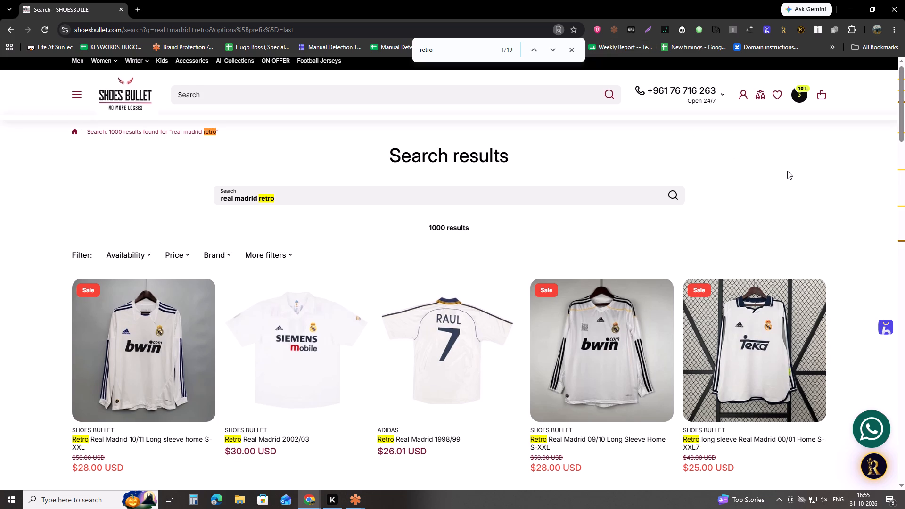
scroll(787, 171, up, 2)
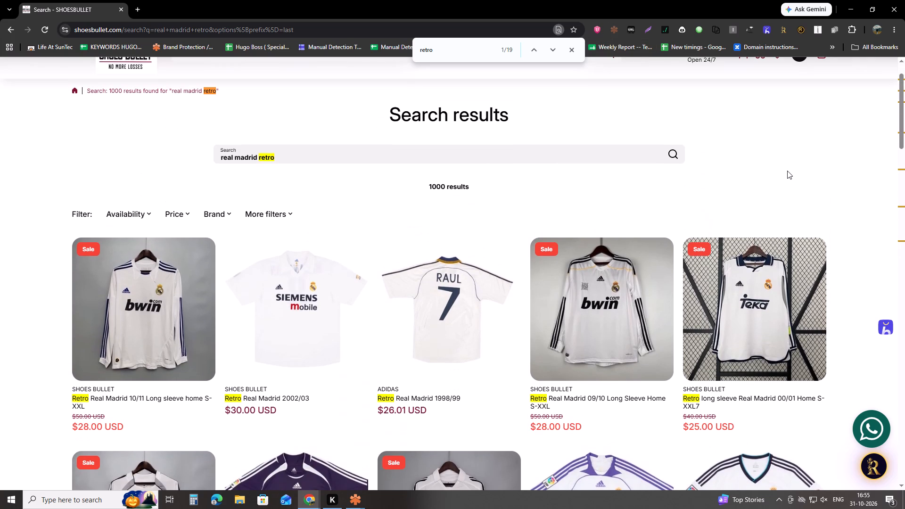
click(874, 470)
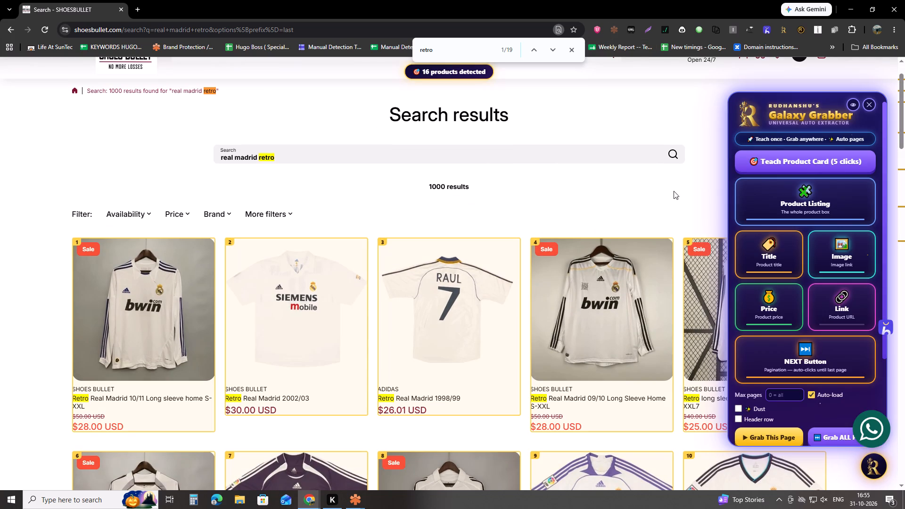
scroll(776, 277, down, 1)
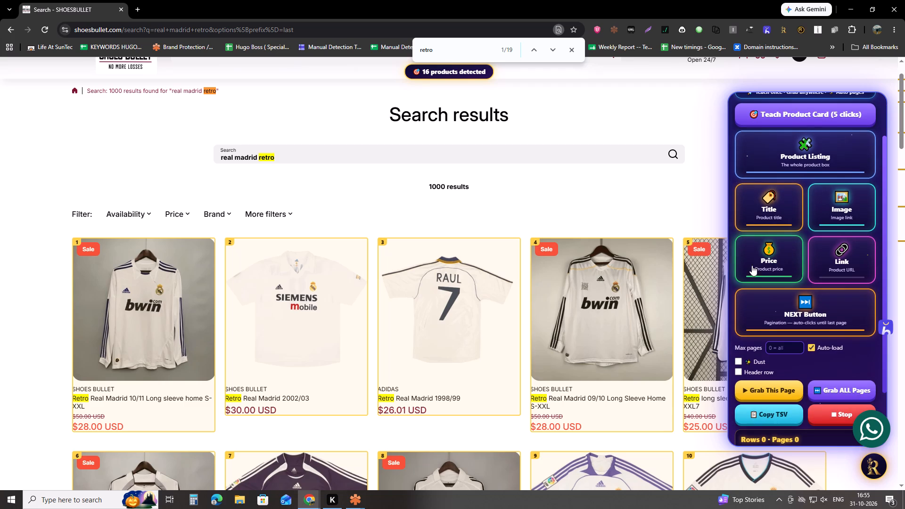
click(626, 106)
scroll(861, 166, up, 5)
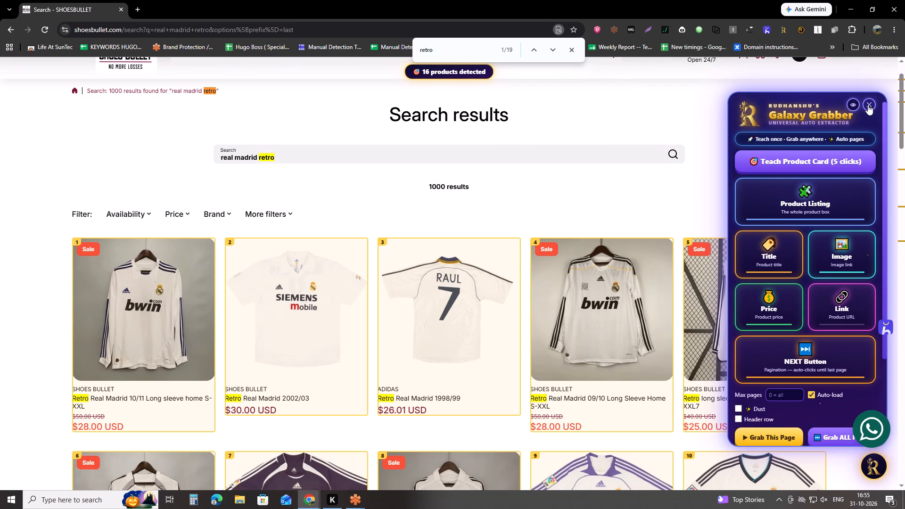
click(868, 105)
Rerun the store search for "real madrid retro" to load the results page afresh.
click(617, 28)
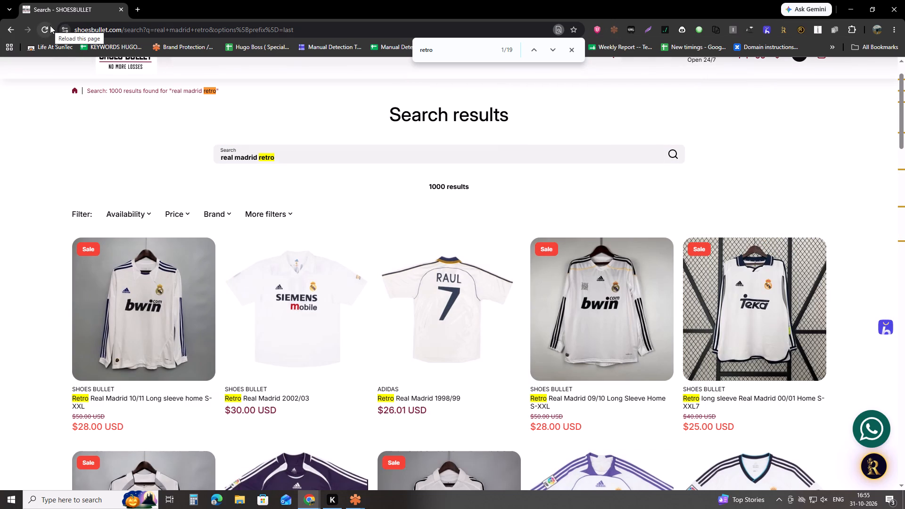
click(675, 156)
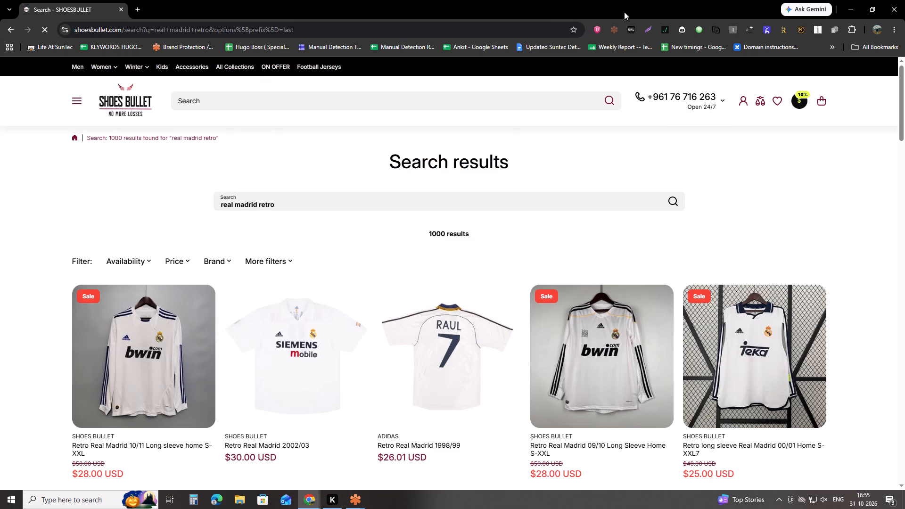
Apply the RedPoints IPR Plugin configuration with the IPR suite and production environment, and close the configuration page.
click(614, 29)
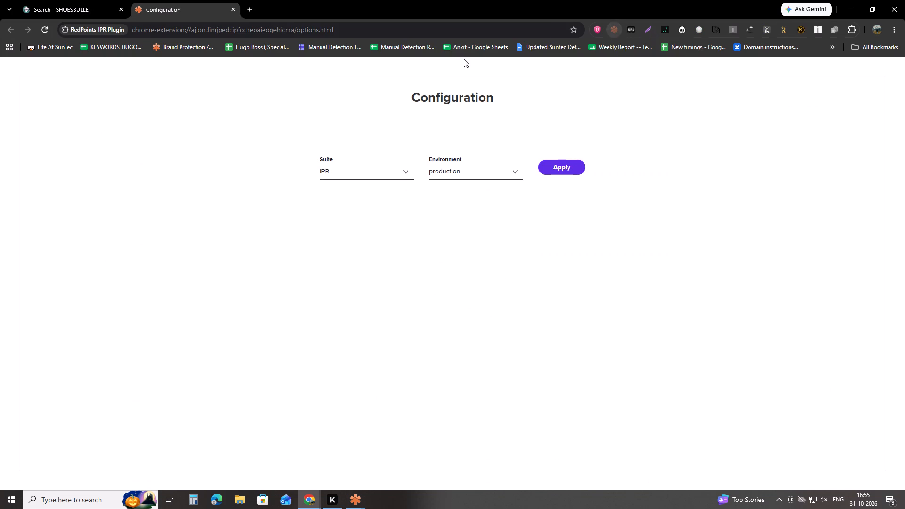
double_click(560, 165)
middle_click(170, 0)
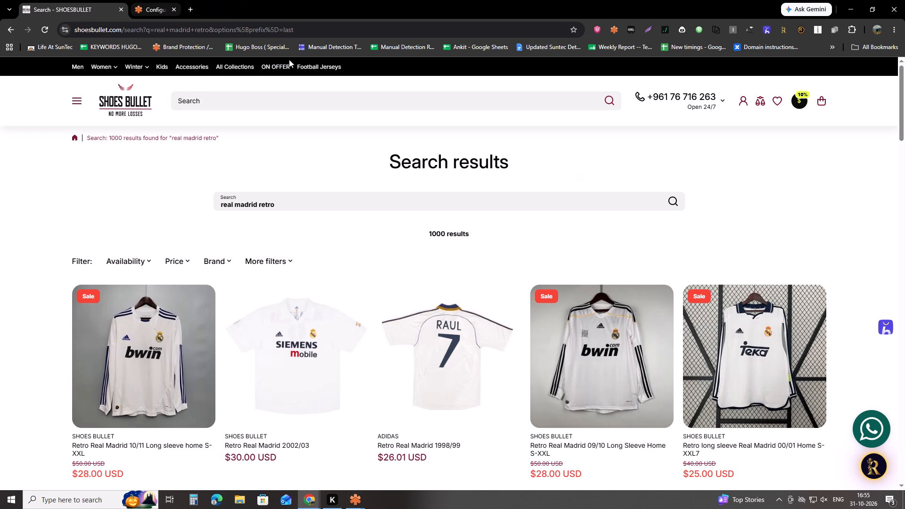
In the RedPoints task configuration, set scope suntec-scope, task Detection and customer Real Madrid Club de Futbol.
click(619, 31)
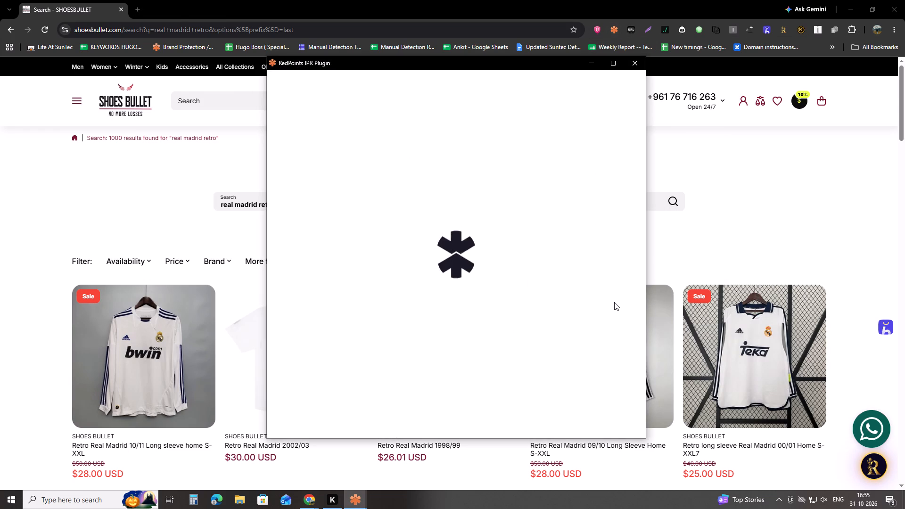
click(336, 169)
click(345, 188)
click(511, 231)
click(510, 220)
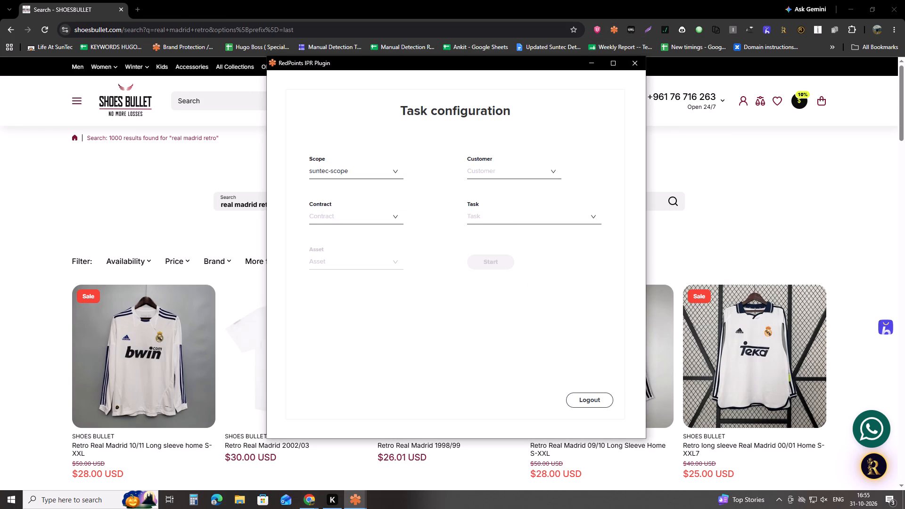
click(502, 245)
click(494, 184)
click(493, 174)
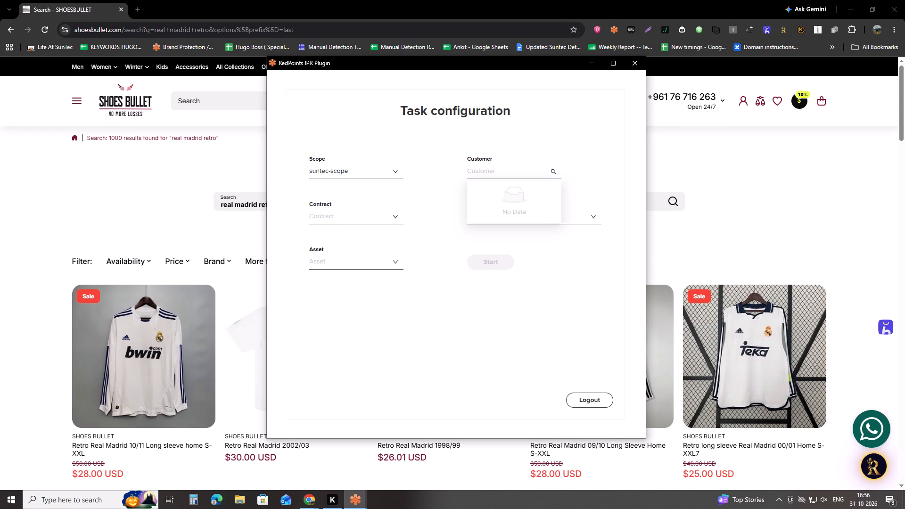
text(real ma)
key(Return)
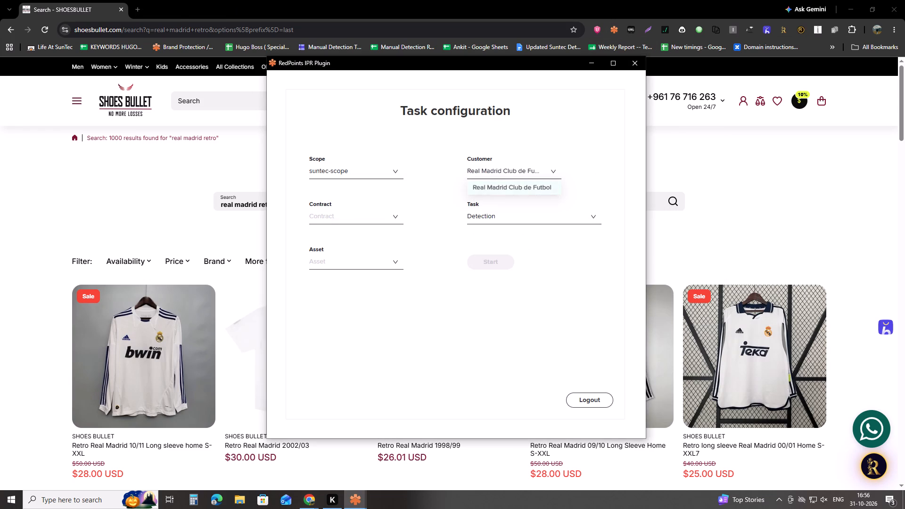
Choose the IPR Brand Protection contract and the Equipaciones Oficiales asset found with "ret", and start the detection task.
click(321, 222)
click(345, 235)
click(357, 262)
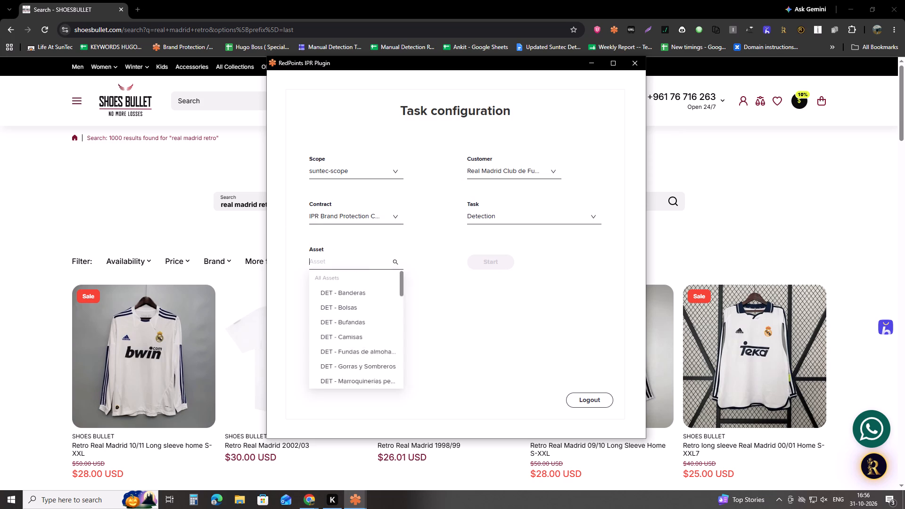
text(ret)
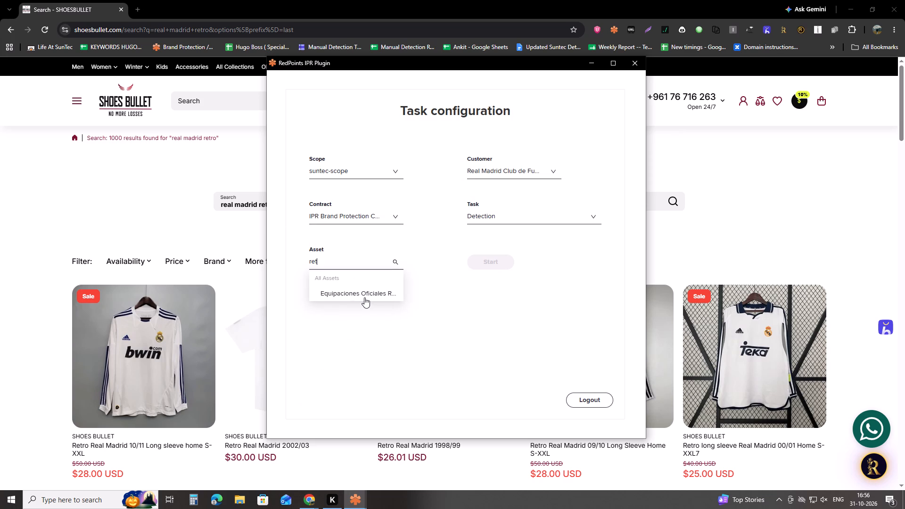
click(365, 295)
click(489, 257)
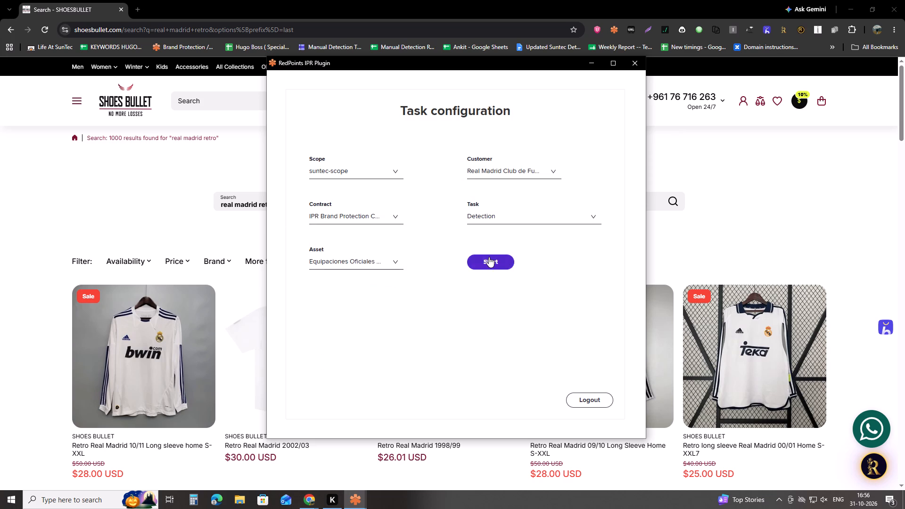
Highlight the word "retro" across the product listings with the page search.
scroll(318, 274, down, 2)
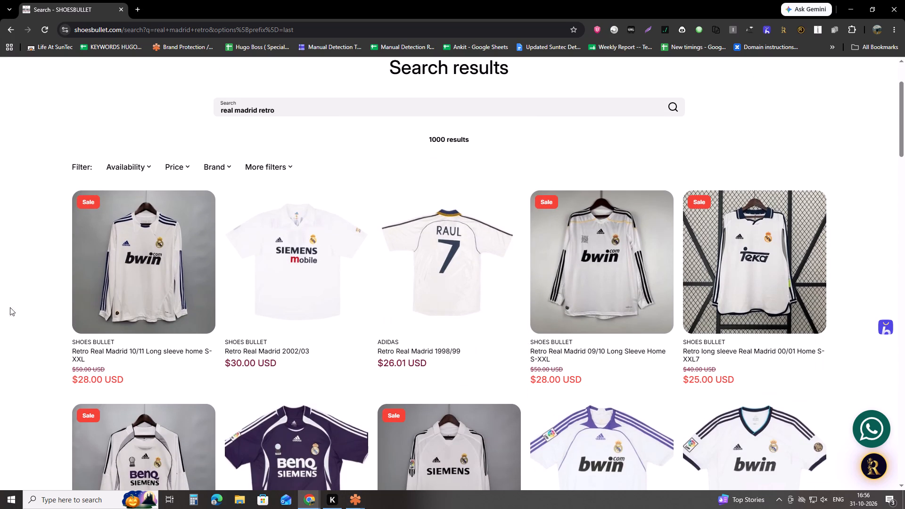
key(ctrl+f)
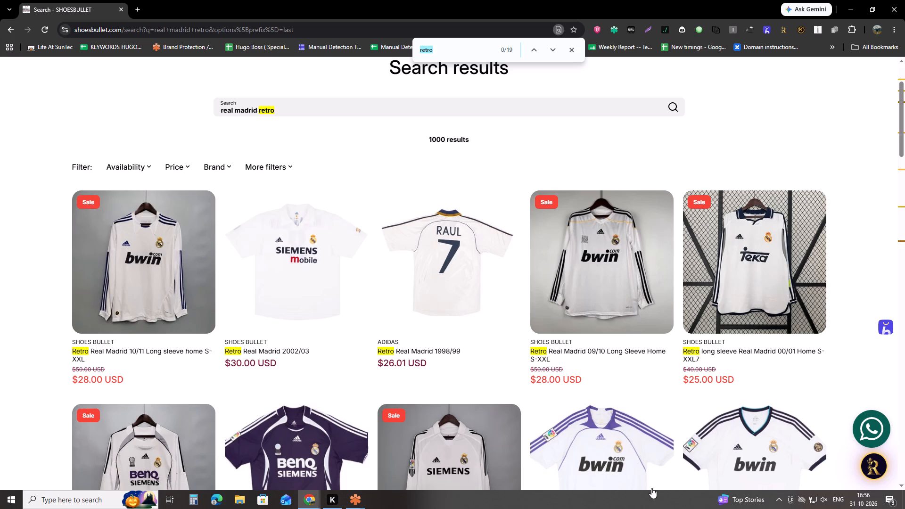
Open Galaxy Grabber and assign the results page's Show More button as its NEXT button.
click(872, 456)
scroll(811, 243, down, 2)
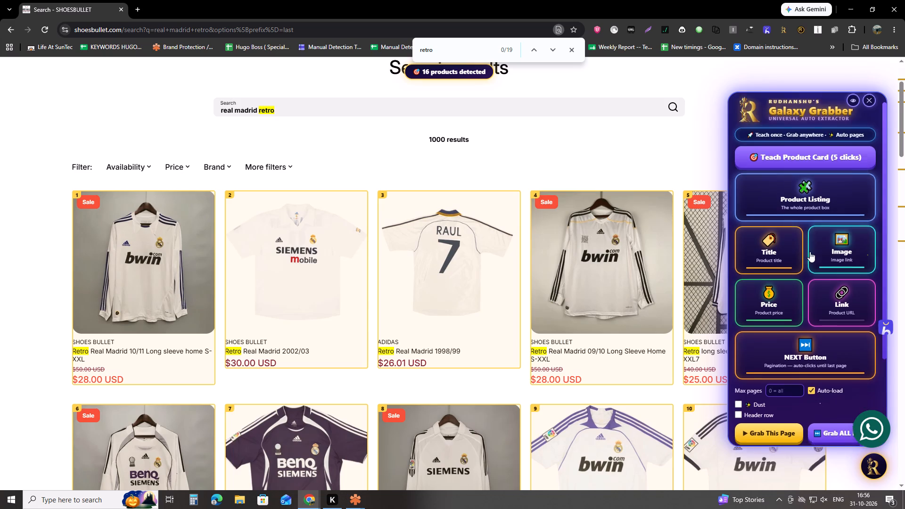
scroll(810, 252, down, 1)
scroll(794, 376, down, 3)
click(798, 253)
scroll(466, 346, down, 5)
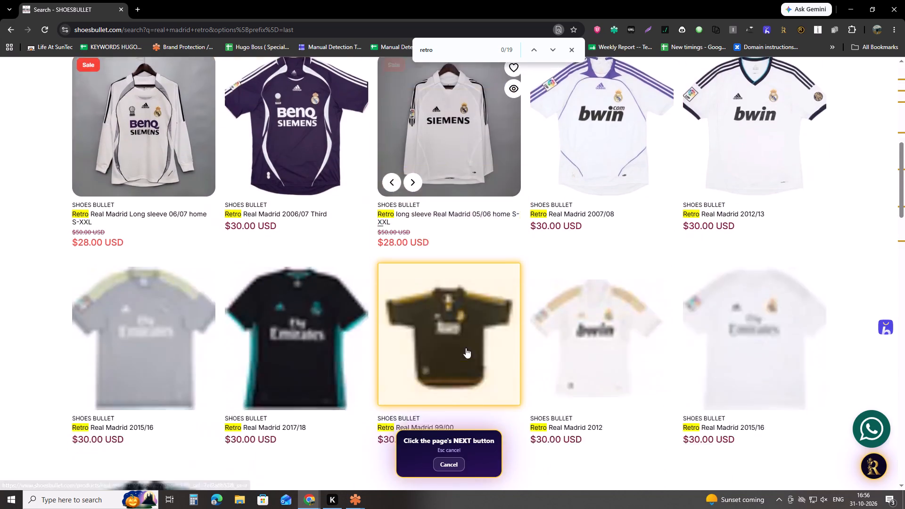
scroll(466, 348, down, 7)
click(433, 314)
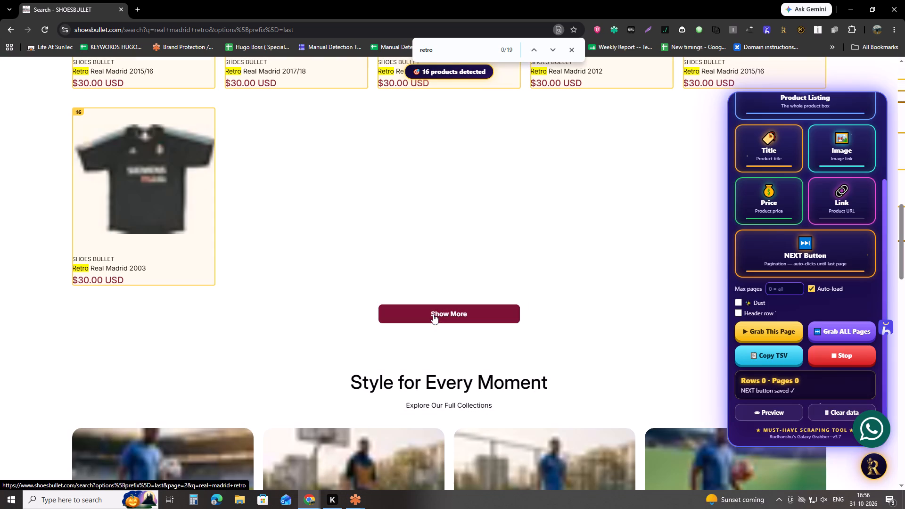
Grab products from all result pages with Galaxy Grabber and stop the run once 64 rows are collected.
scroll(800, 384, down, 1)
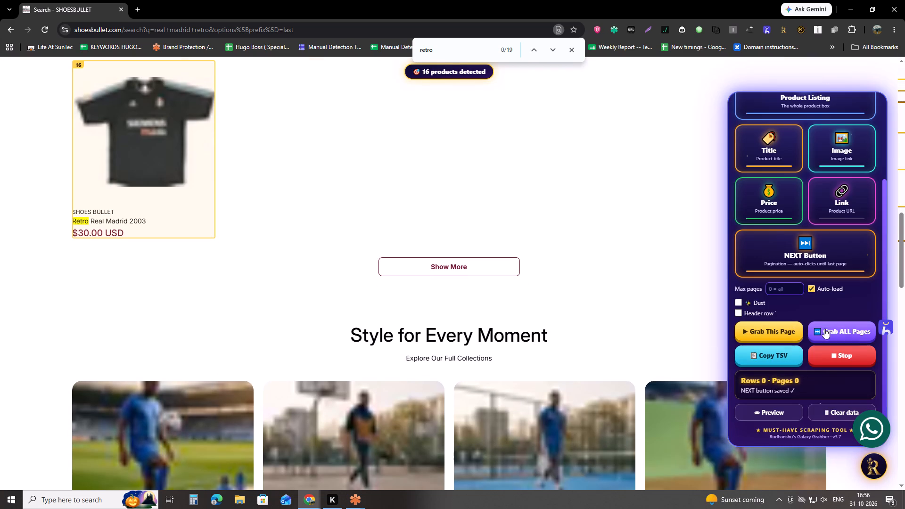
click(824, 328)
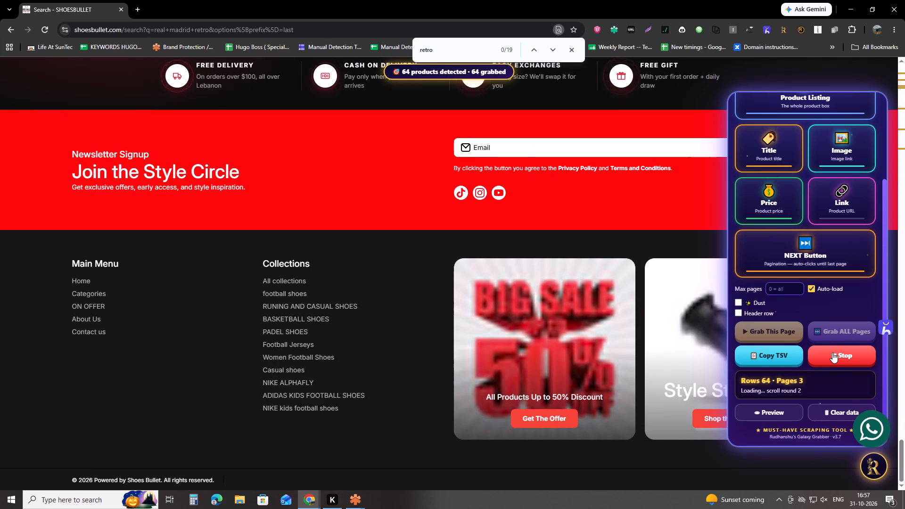
click(832, 353)
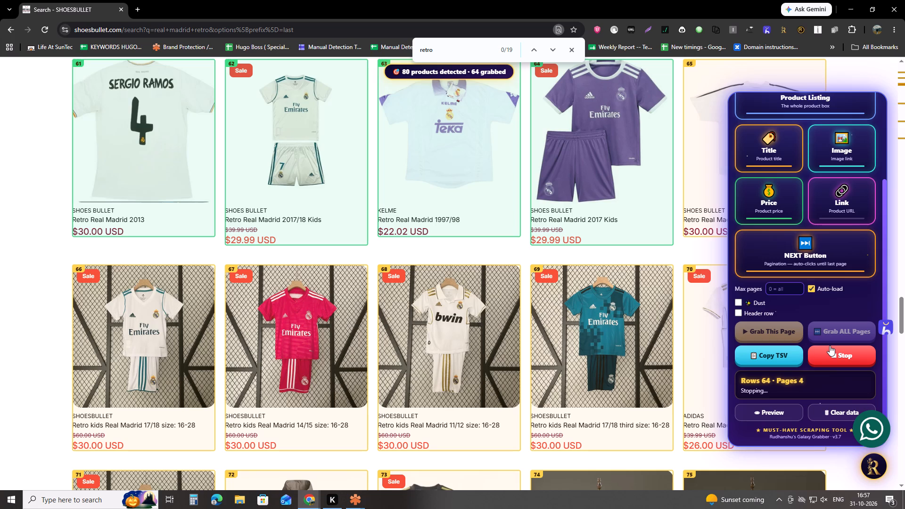
Copy the grabbed product rows as TSV.
double_click(770, 352)
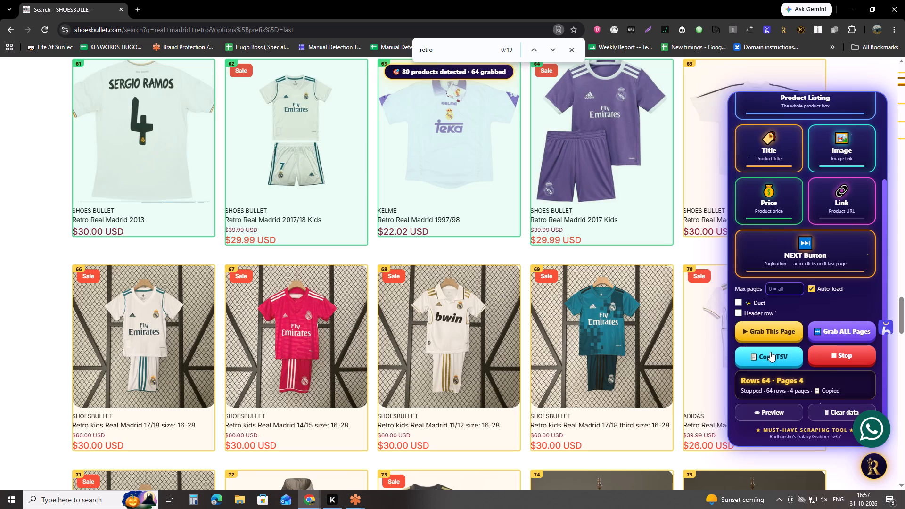
Switch to the Google Sheets spreadsheet and paste the copied product rows into the real madrid sheet starting at cell B2.
key(alt+Tab)
key(alt+Tab)
key(alt+Tab)
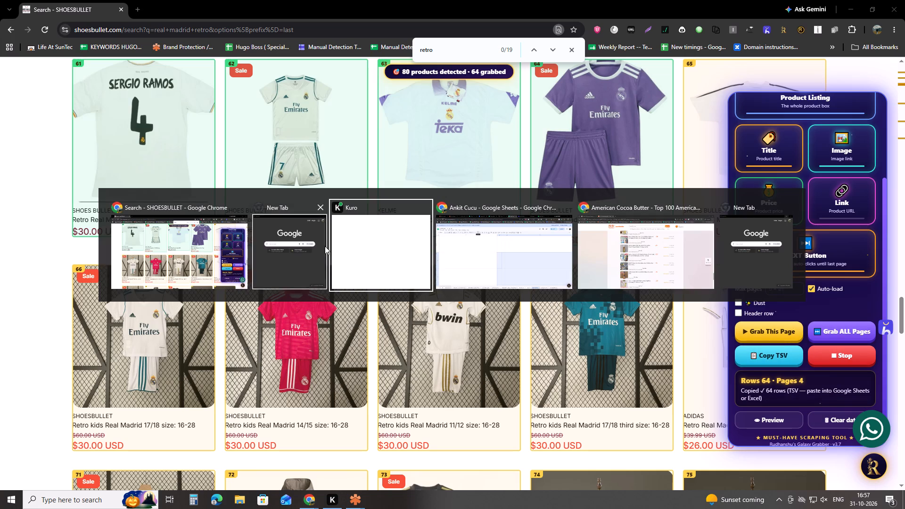
scroll(419, 243, up, 1)
click(411, 293)
key(ctrl+v)
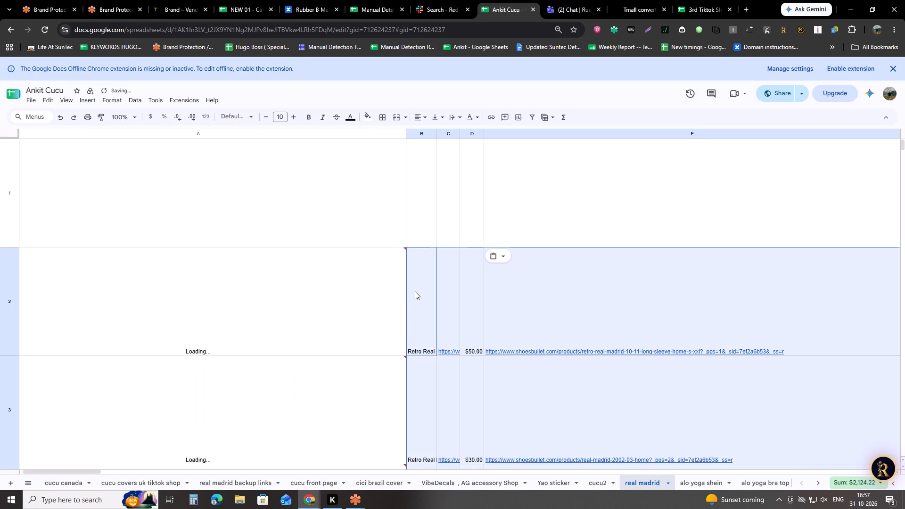
Add a filter across the entire real madrid sheet.
click(415, 291)
key(ctrl+a)
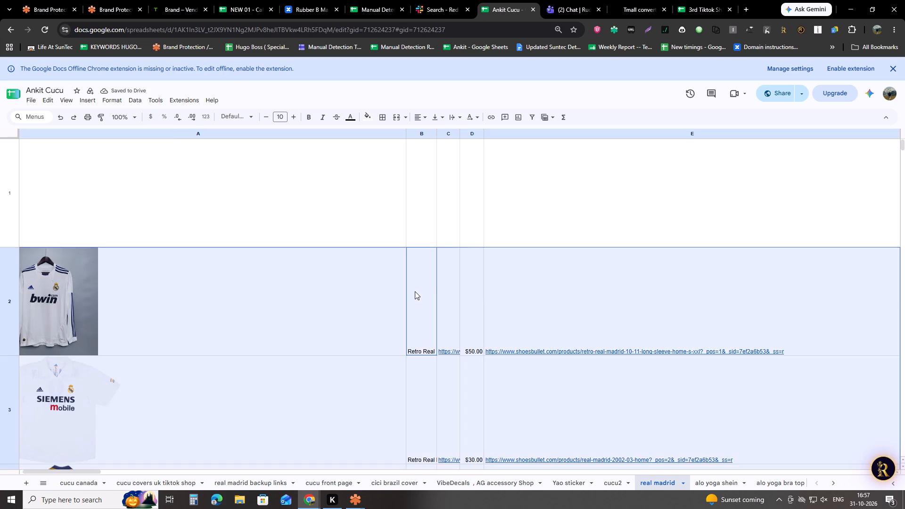
key(ctrl+a)
click(530, 117)
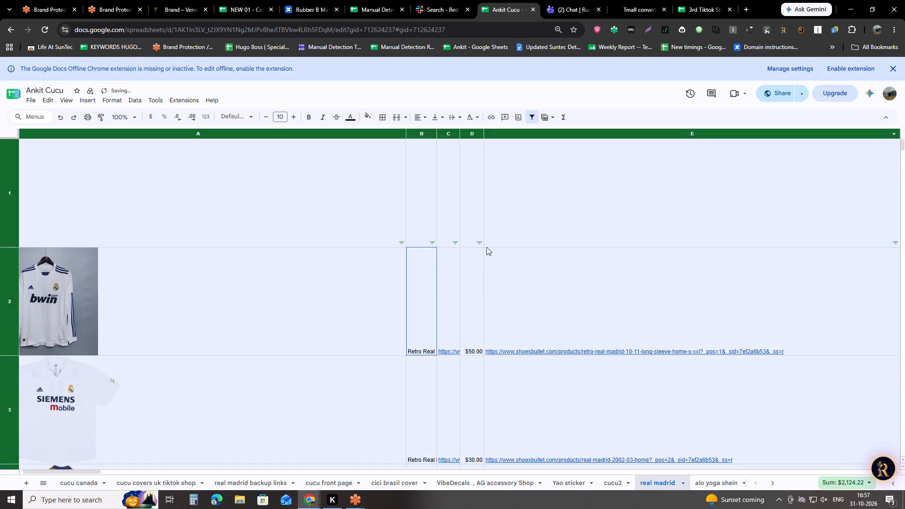
Filter column B by values, selecting all entries that match "retro".
click(430, 240)
click(358, 339)
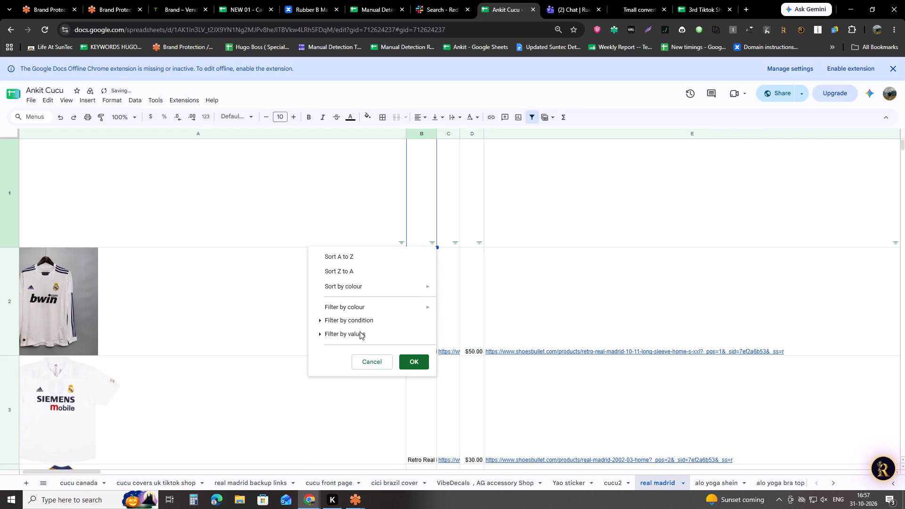
click(360, 331)
click(364, 361)
click(360, 348)
click(362, 366)
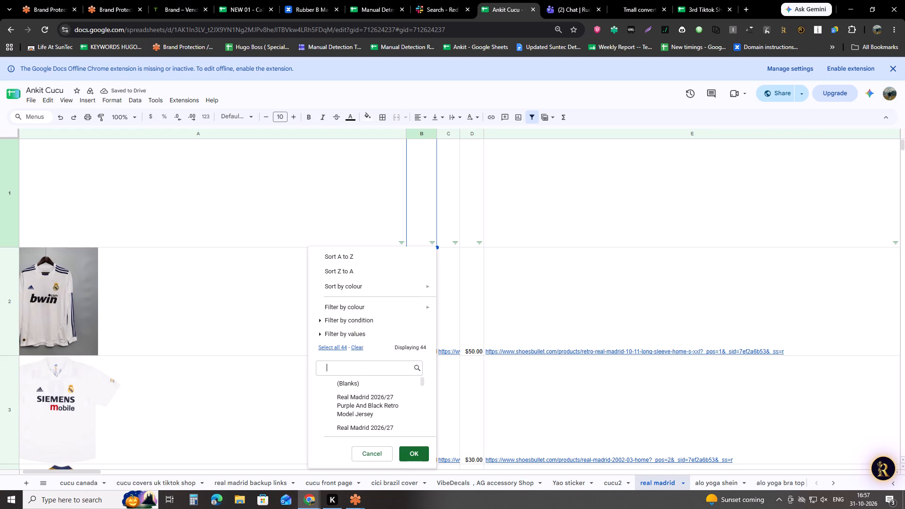
key(r)
key(e)
text(tr)
key(o)
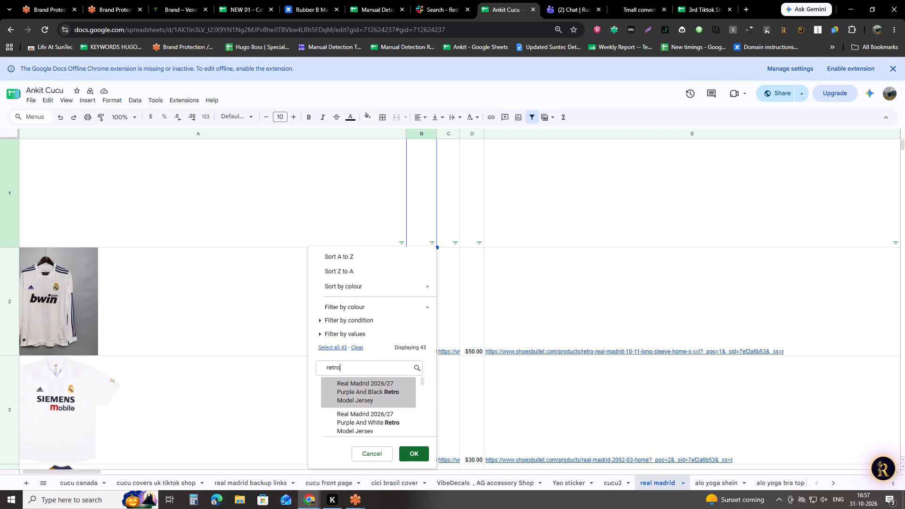
click(330, 344)
click(408, 452)
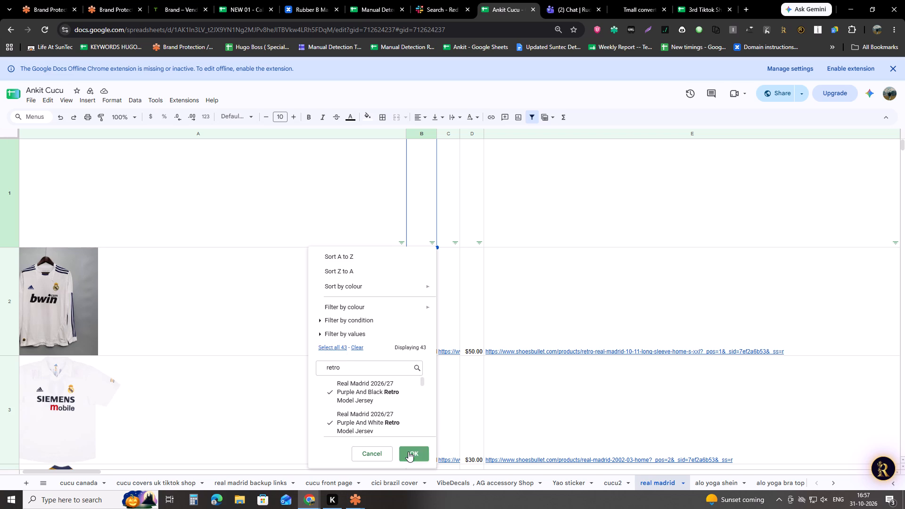
Search the real madrid sheet for "retro" and review the product images, names and links down to about row 49.
key(ctrl+f)
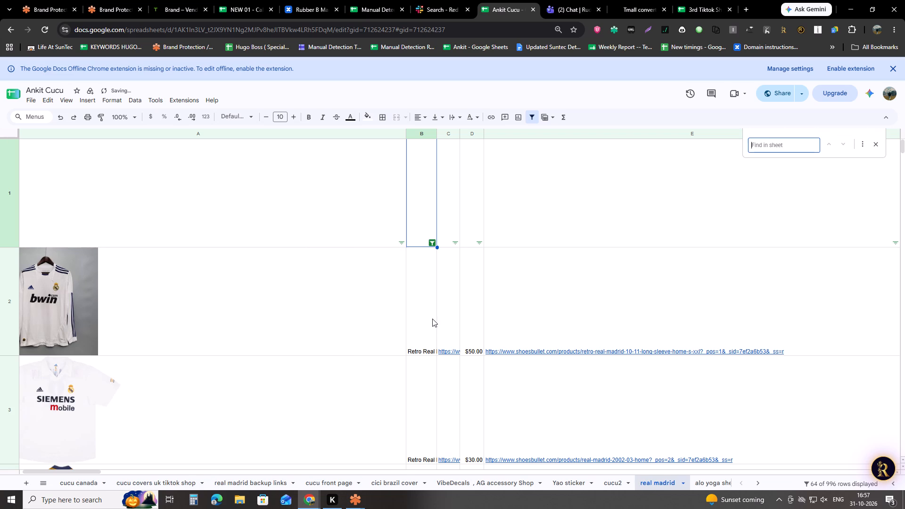
text(retro)
scroll(456, 237, down, 5)
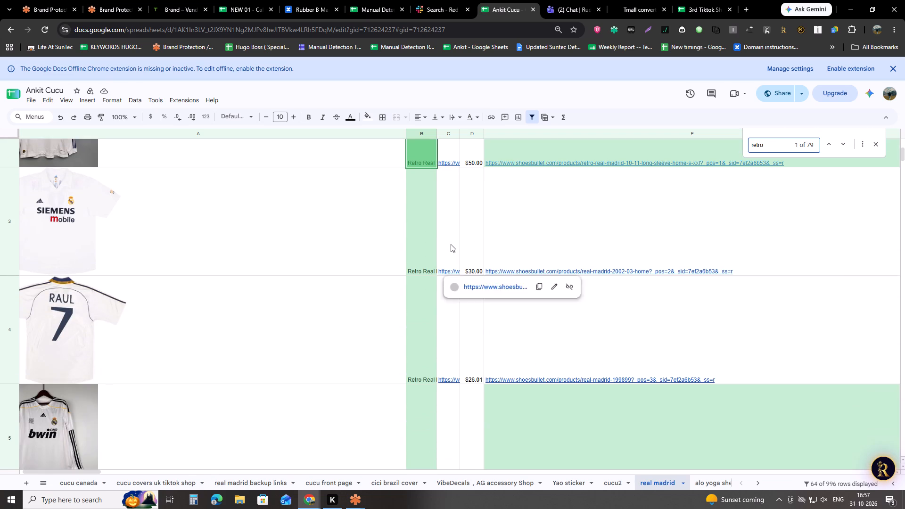
scroll(451, 244, down, 14)
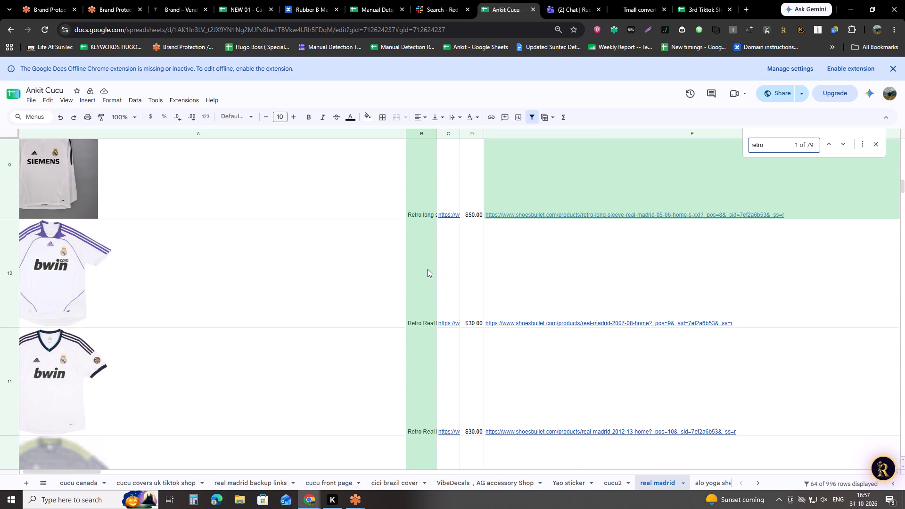
scroll(428, 269, down, 18)
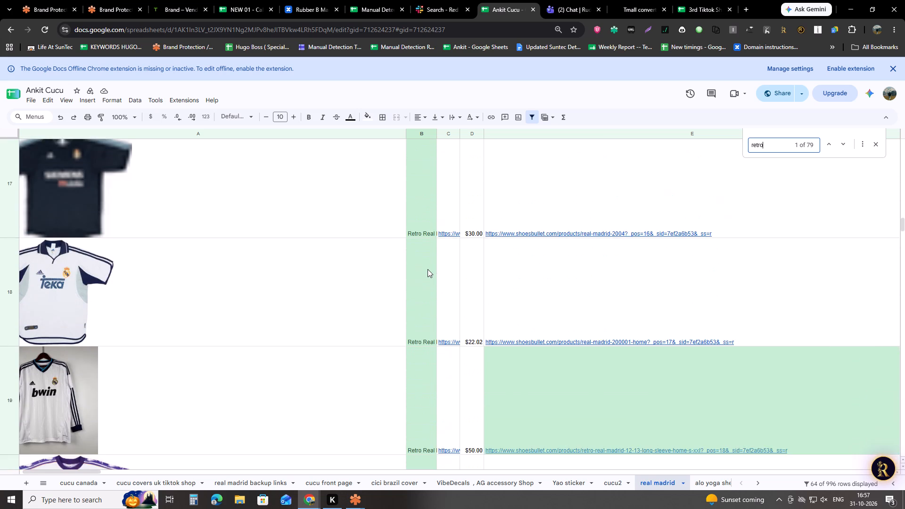
scroll(428, 269, down, 4)
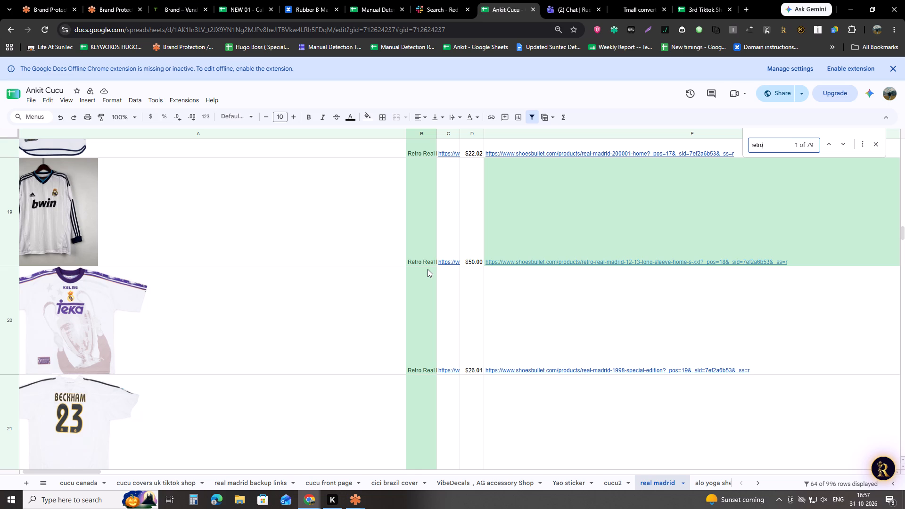
scroll(428, 269, down, 8)
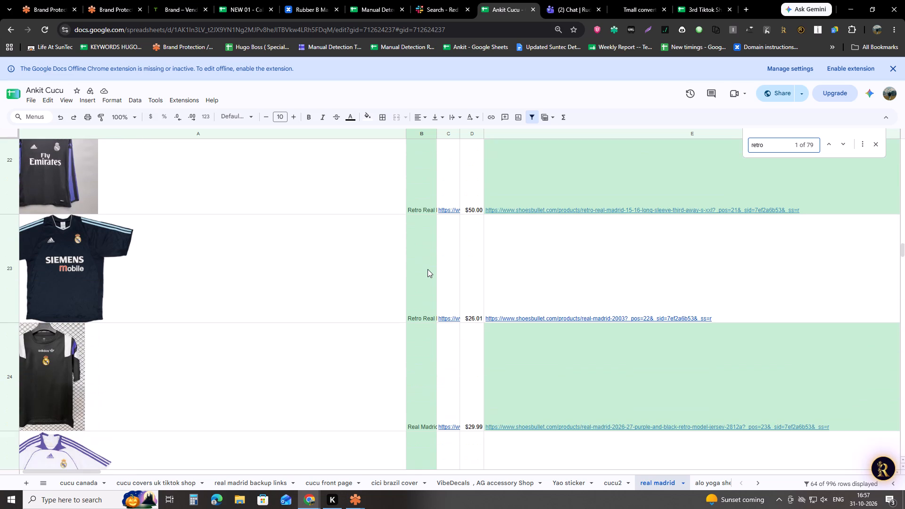
scroll(428, 269, down, 13)
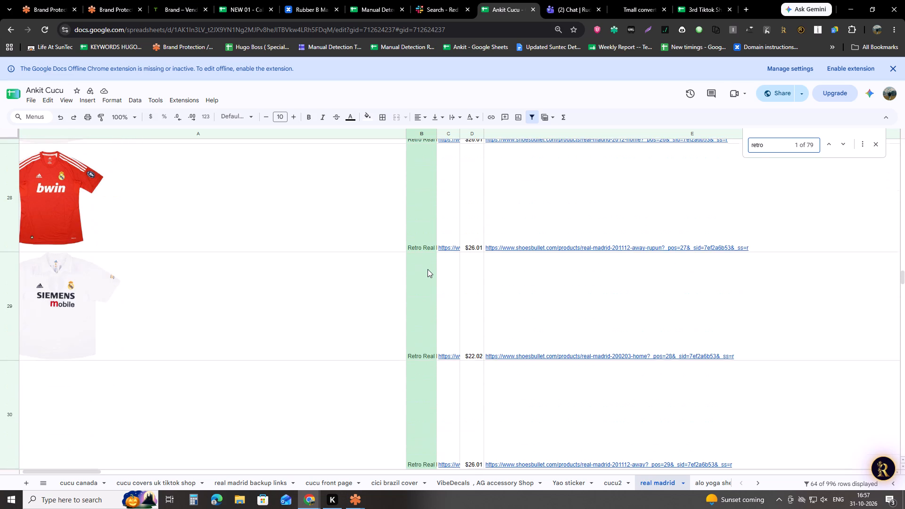
scroll(428, 269, down, 8)
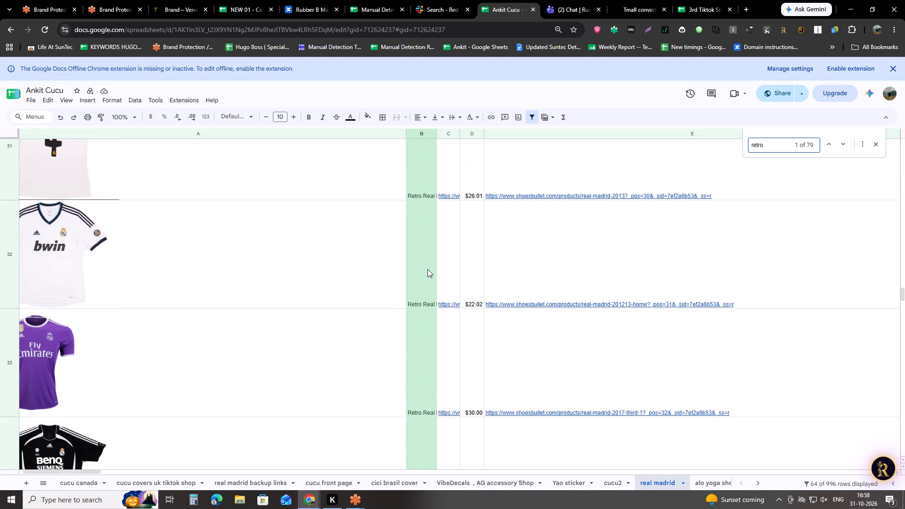
scroll(428, 269, down, 14)
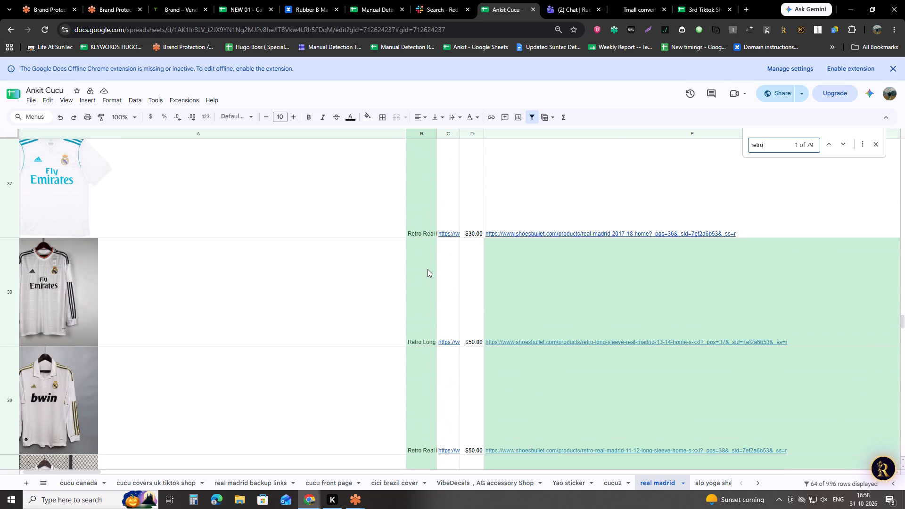
scroll(428, 269, down, 10)
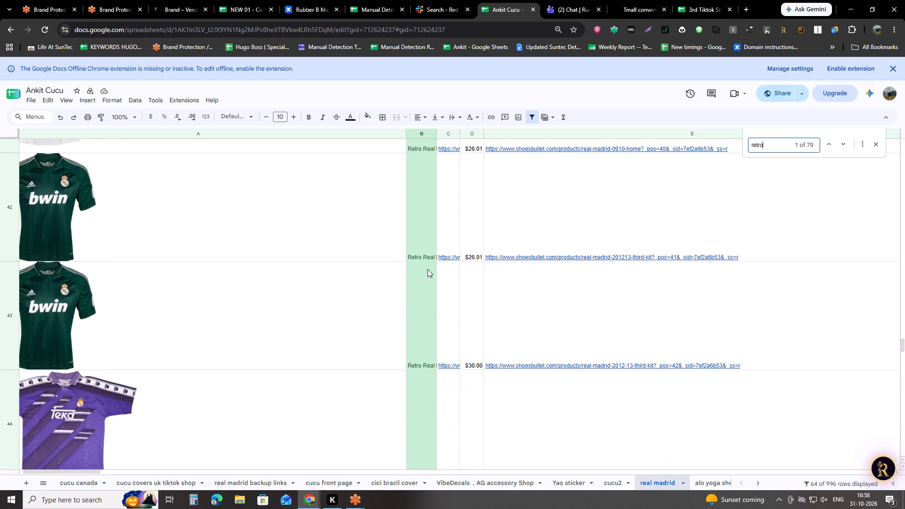
scroll(428, 269, down, 9)
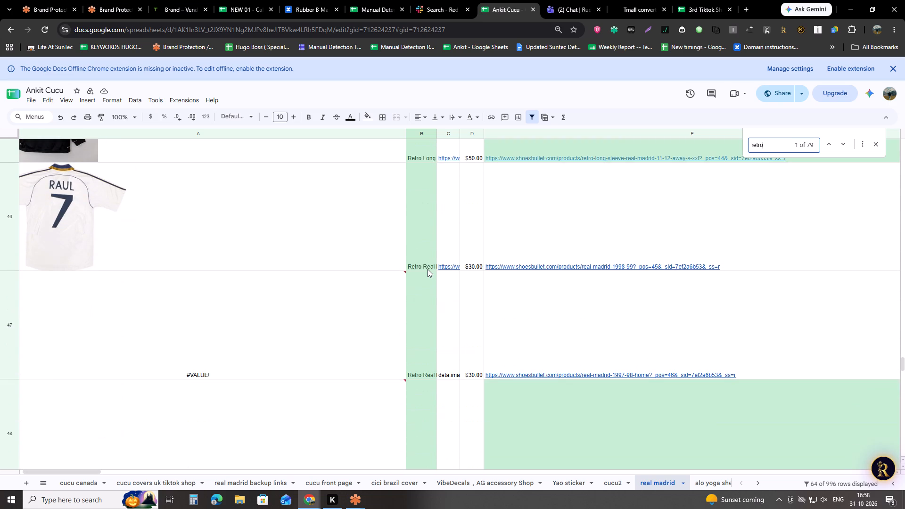
scroll(423, 271, down, 4)
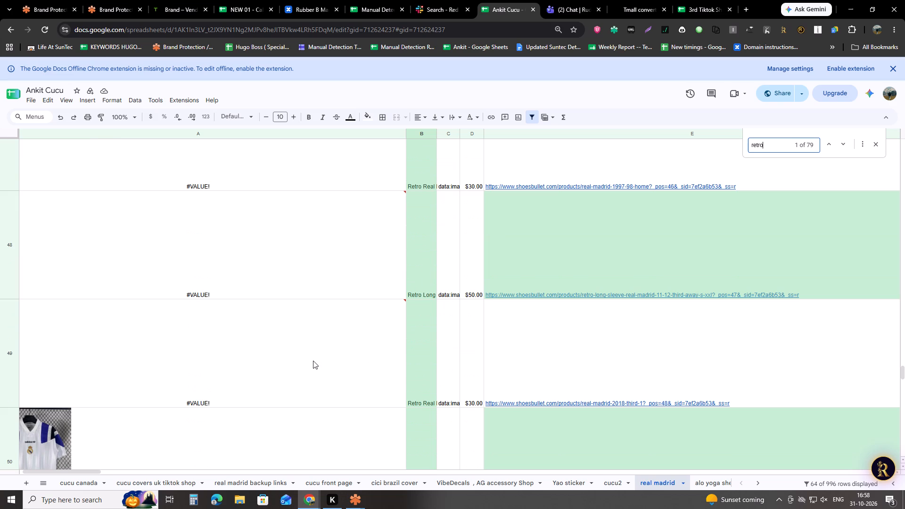
Inspect the image formula in cell A49 without changing it.
double_click(314, 359)
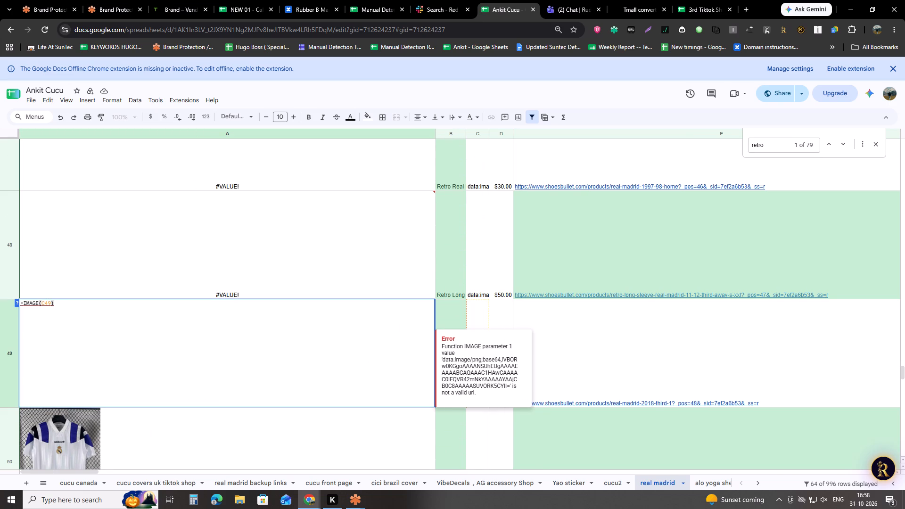
click(565, 340)
Review the remaining filtered product rows from row 50 to the end of the real madrid sheet.
scroll(480, 339, down, 5)
scroll(353, 312, down, 5)
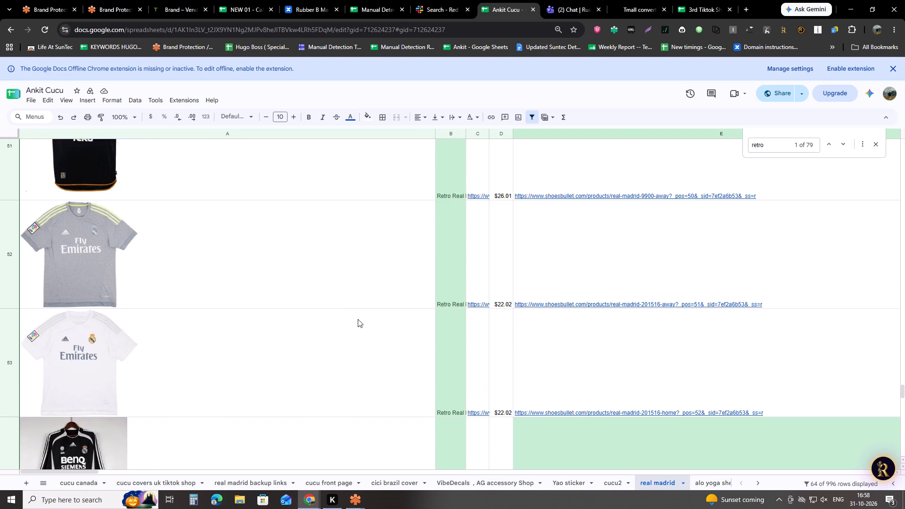
scroll(362, 322, down, 11)
scroll(514, 320, down, 5)
scroll(447, 324, down, 5)
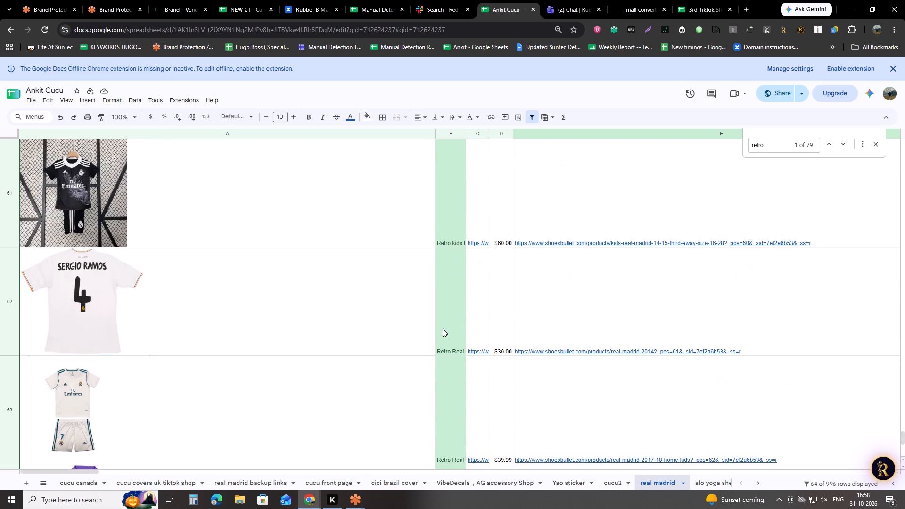
scroll(428, 337, down, 13)
Copy all the product links in column E, from E2 to E65.
click(567, 369)
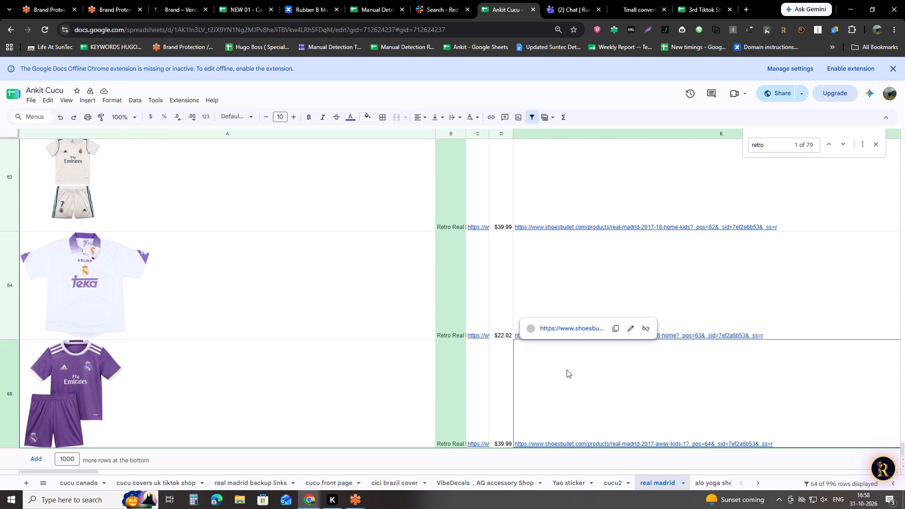
key(ctrl+Up)
key(Up)
key(Down)
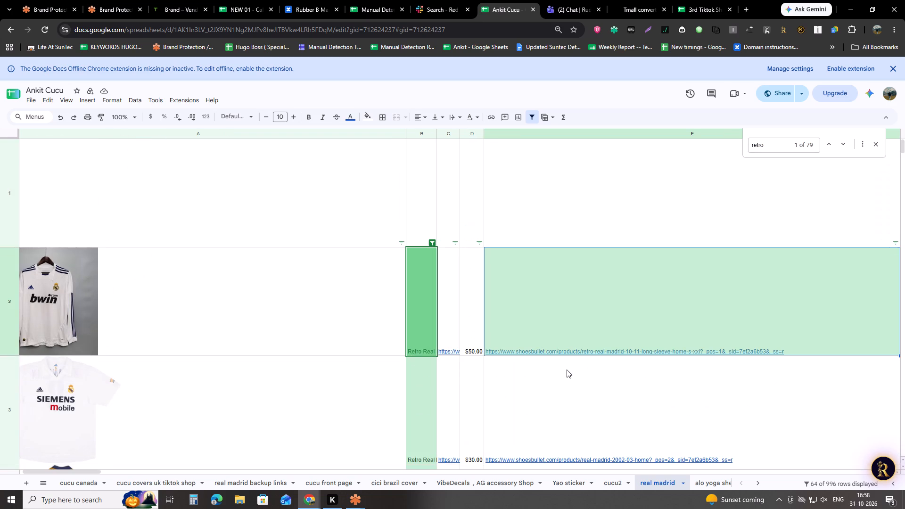
key(Down)
key(Up)
key(ctrl+shift+Down)
key(ctrl+shift+Down)
key(ctrl+shift+Down)
key(ctrl+shift+Down)
key(ctrl+shift+Down)
key(ctrl+shift+Down)
key(ctrl+shift+Down)
key(ctrl+shift+Down)
key(ctrl+shift+Down)
key(ctrl+shift+Down)
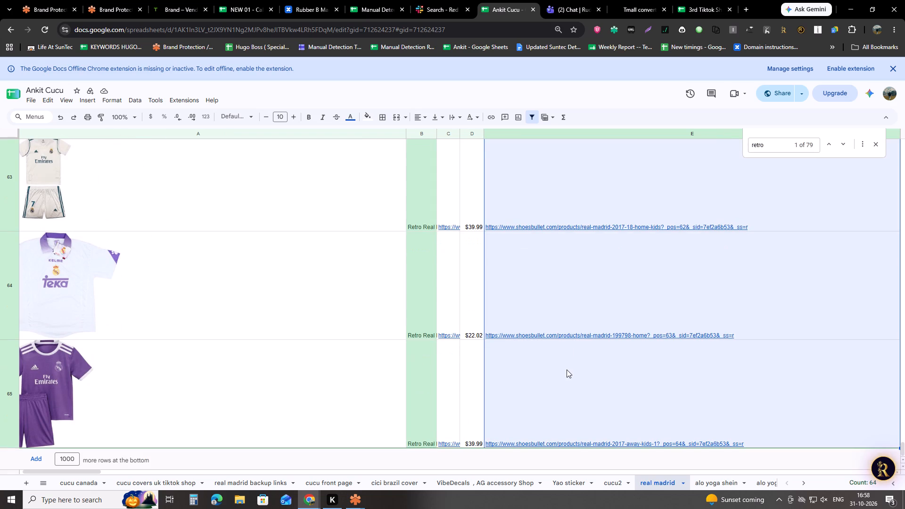
key(ctrl+c)
key(ctrl+c)
key(ctrl+c)
key(ctrl+c)
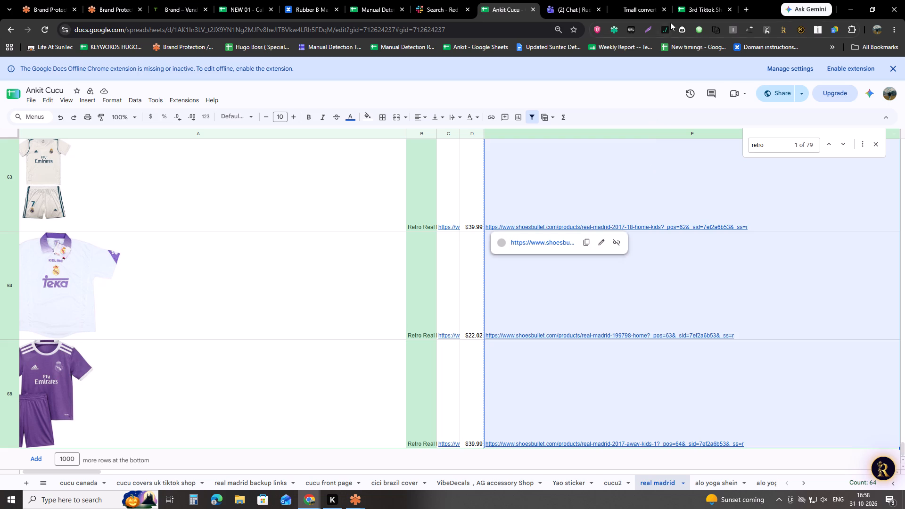
Paste the copied links into column C of the real madrid backup links sheet, starting at the first empty cell, C386.
click(245, 485)
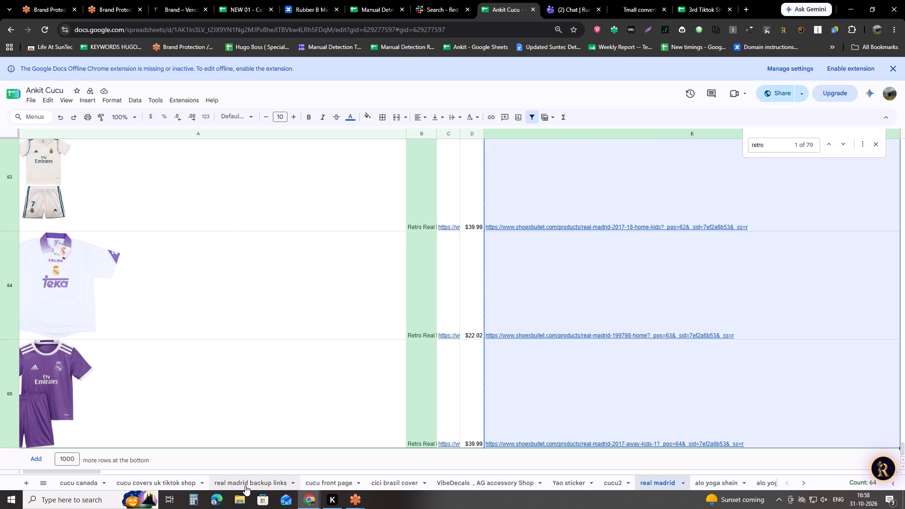
scroll(168, 372, down, 7)
scroll(168, 372, up, 7)
click(130, 296)
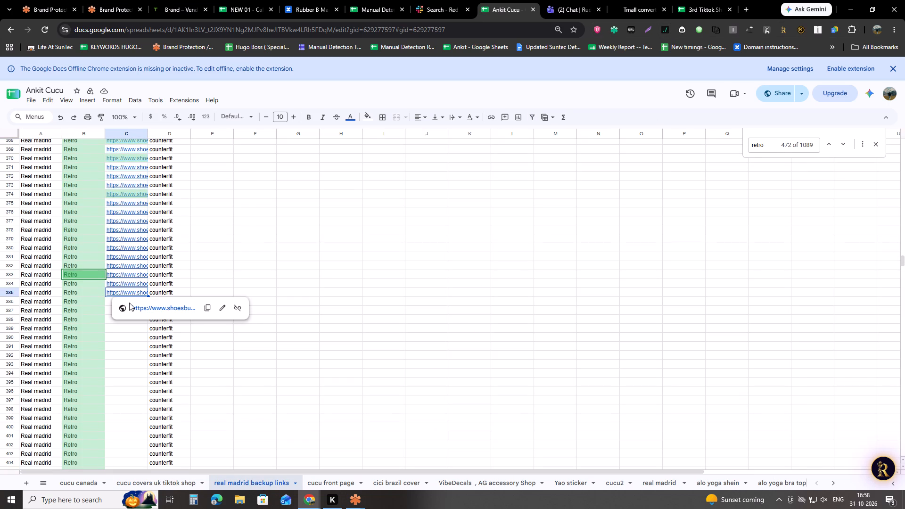
click(116, 334)
click(117, 302)
key(ctrl+v)
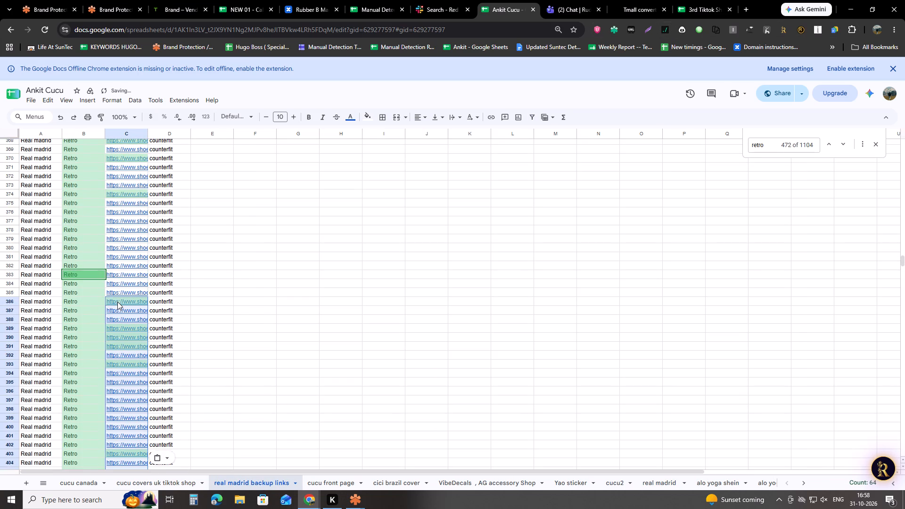
Run Remove duplicates on the whole of column C in the real madrid backup links sheet.
key(ctrl+space)
click(132, 103)
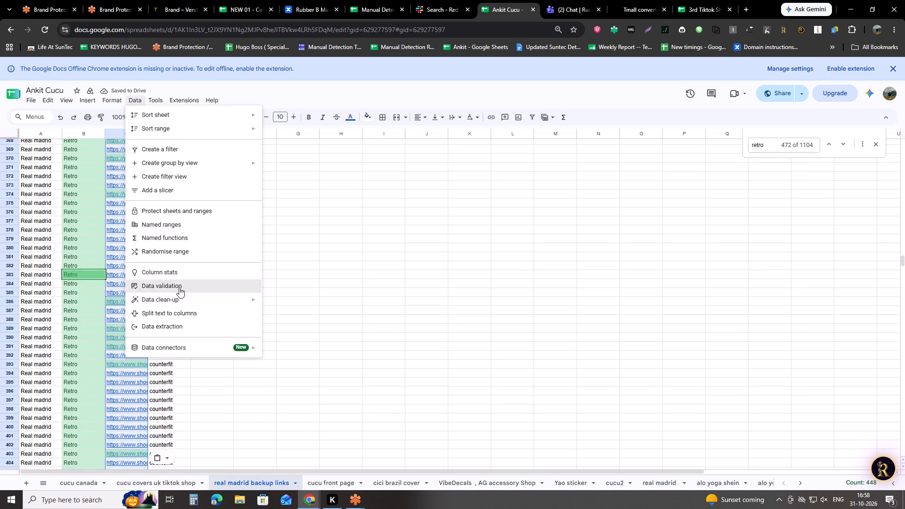
click(293, 311)
click(518, 337)
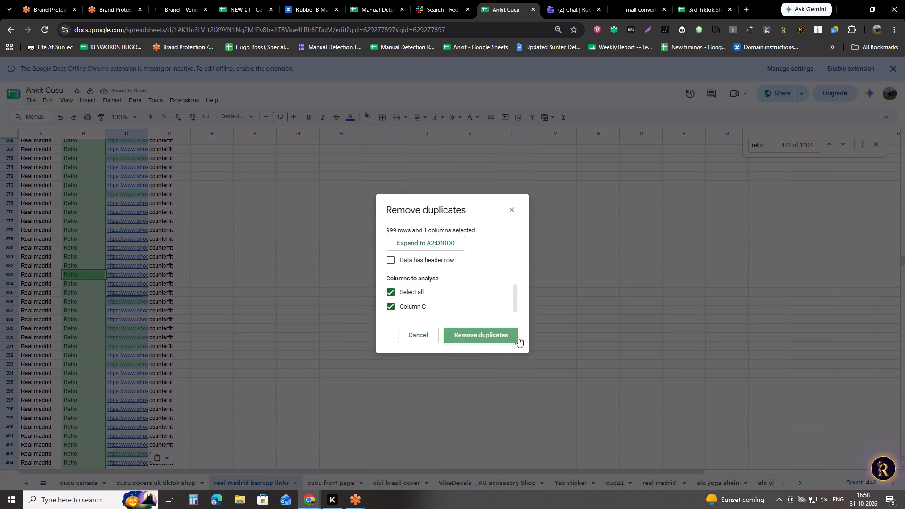
click(558, 297)
Close the find bar and check column C of the backup links down to the first empty cell, C450.
scroll(53, 362, down, 10)
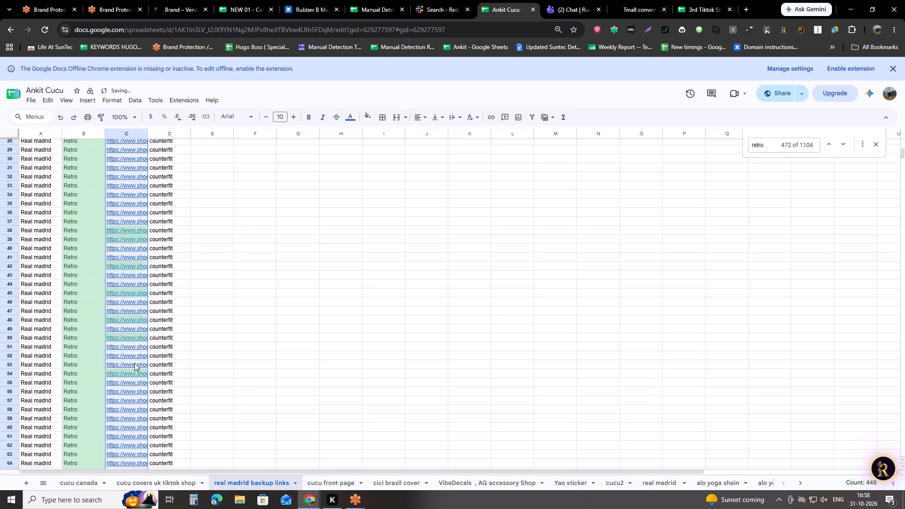
scroll(134, 363, down, 17)
scroll(135, 363, down, 20)
scroll(135, 363, down, 9)
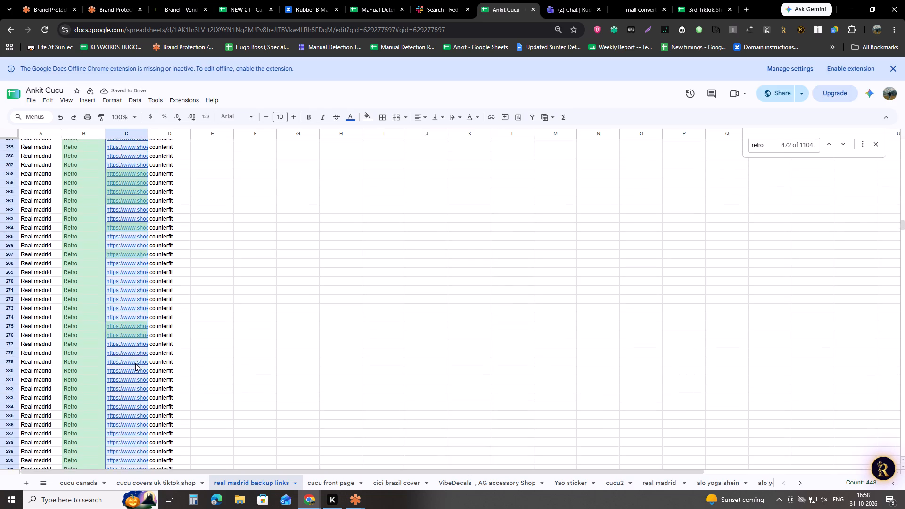
scroll(135, 363, down, 5)
scroll(135, 363, up, 1)
scroll(135, 363, down, 8)
click(875, 145)
scroll(242, 271, down, 11)
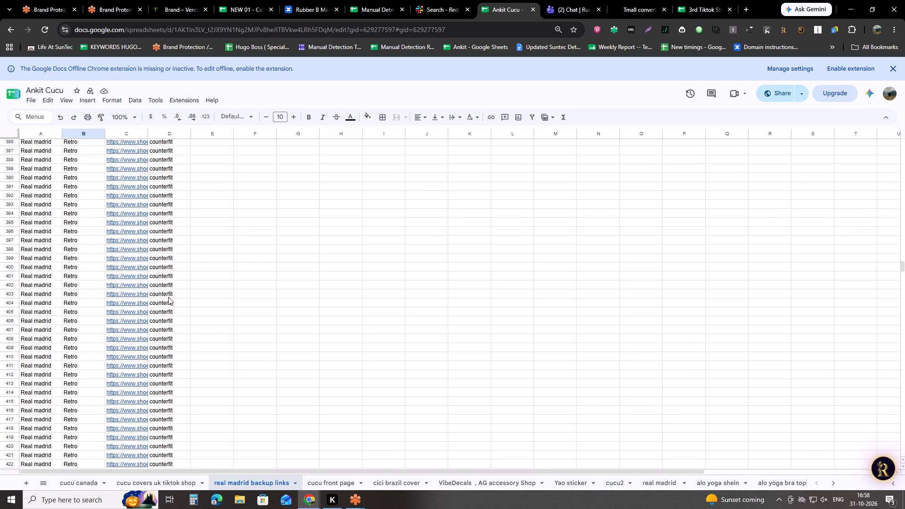
scroll(168, 297, down, 3)
scroll(160, 304, up, 1)
scroll(160, 304, down, 5)
scroll(159, 303, up, 5)
click(134, 340)
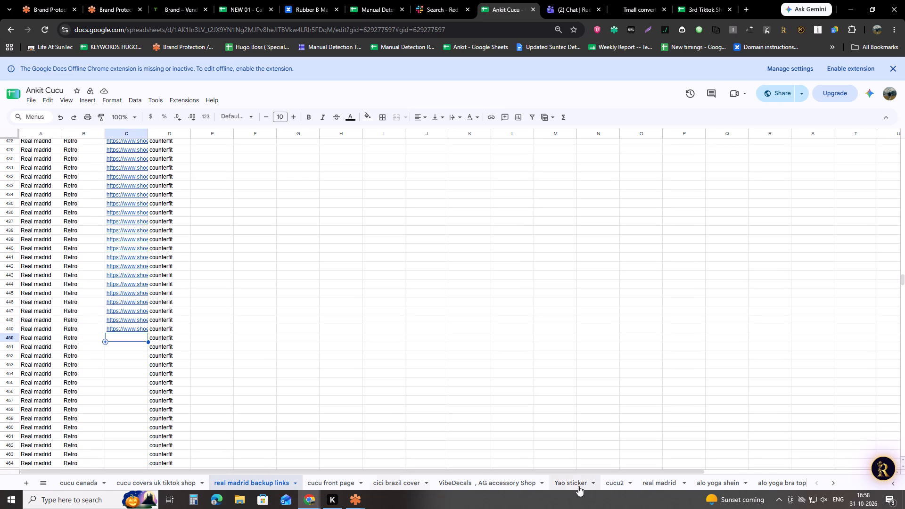
Return to the Shoes Bullet site, go to its home page and search for "real madrid retro" again.
click(644, 484)
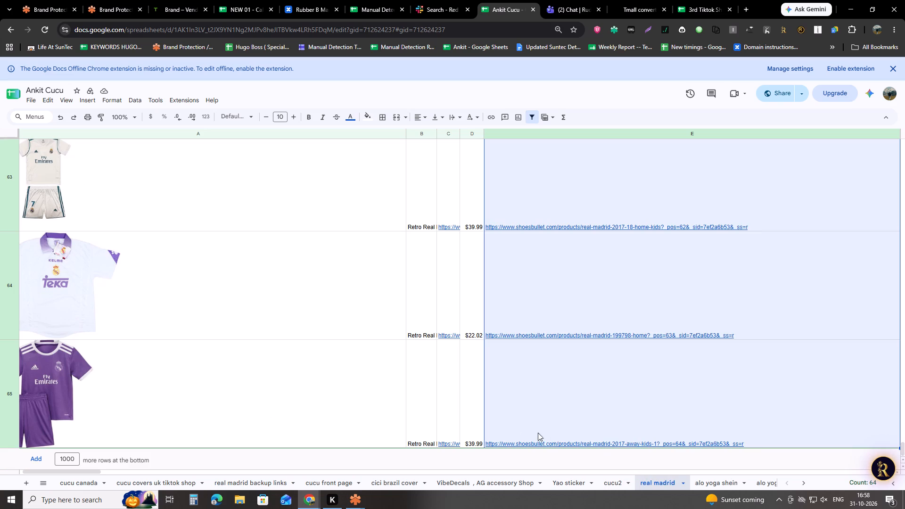
key(alt+Tab)
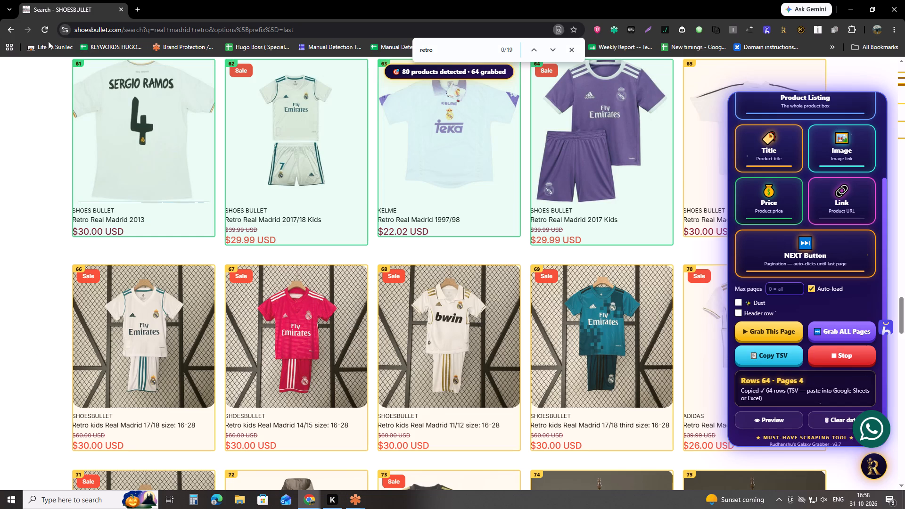
scroll(54, 82, up, 5)
scroll(64, 133, up, 1)
middle_click(64, 133)
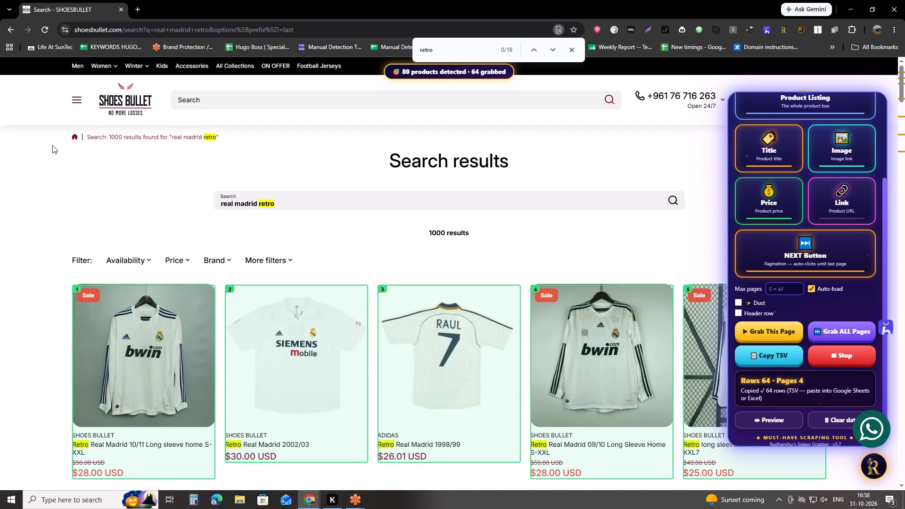
click(52, 145)
click(127, 93)
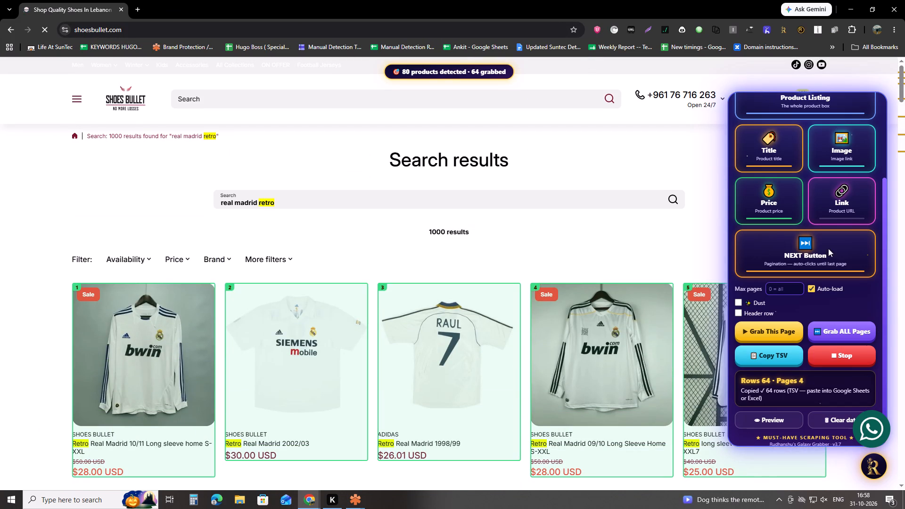
click(259, 123)
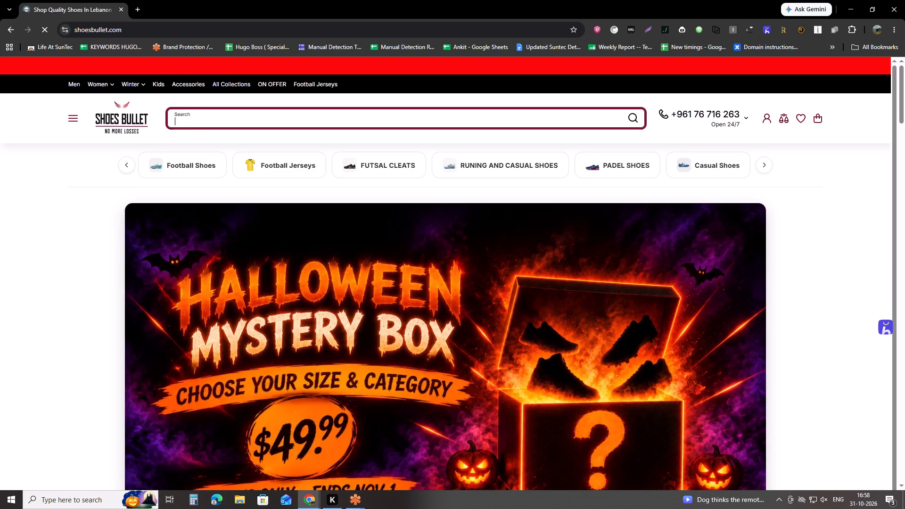
text(real madrid retro)
key(Return)
key(Return)
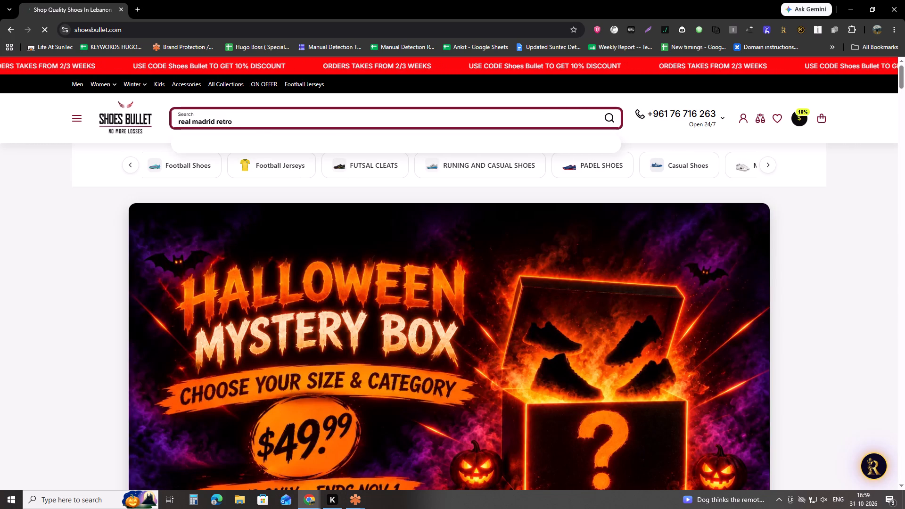
Open the Retro Real Madrid 10/11 Long sleeve home S-XXL listing in its own tab.
scroll(248, 340, down, 2)
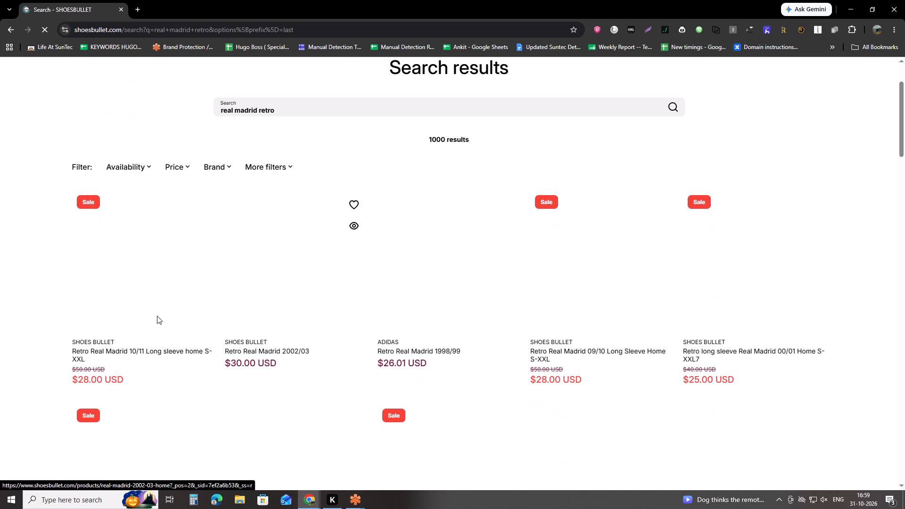
ctrl+click(156, 285)
click(207, 0)
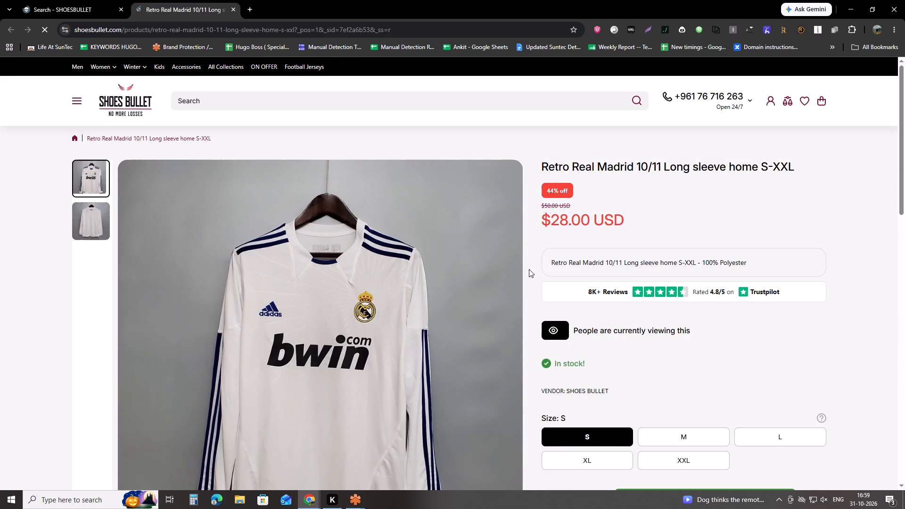
Go through the listing's S, M, L, XL and XXL sizes to check whether each variant has its own link.
scroll(579, 304, down, 1)
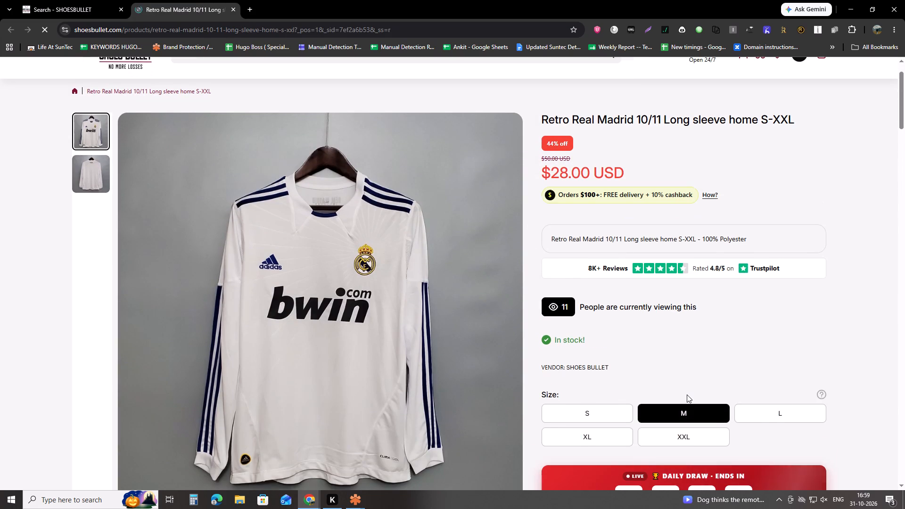
ctrl+click(687, 394)
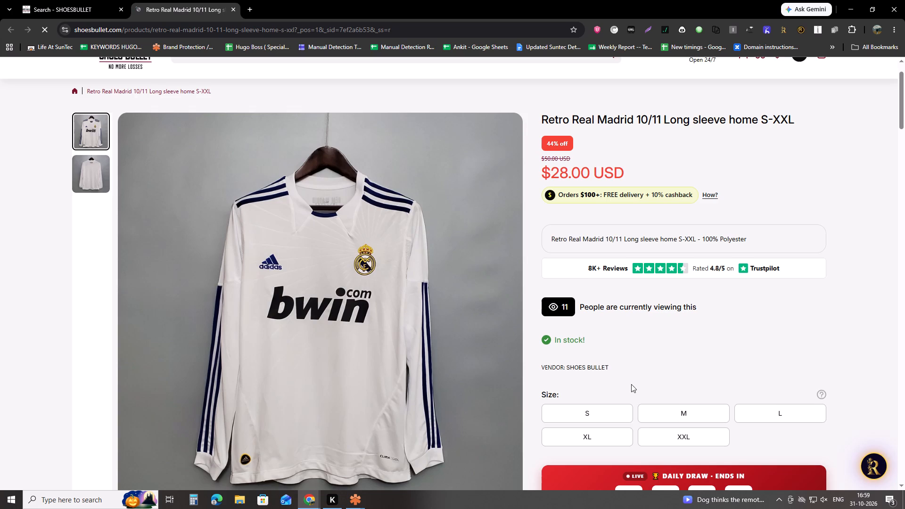
scroll(631, 384, down, 1)
click(595, 363)
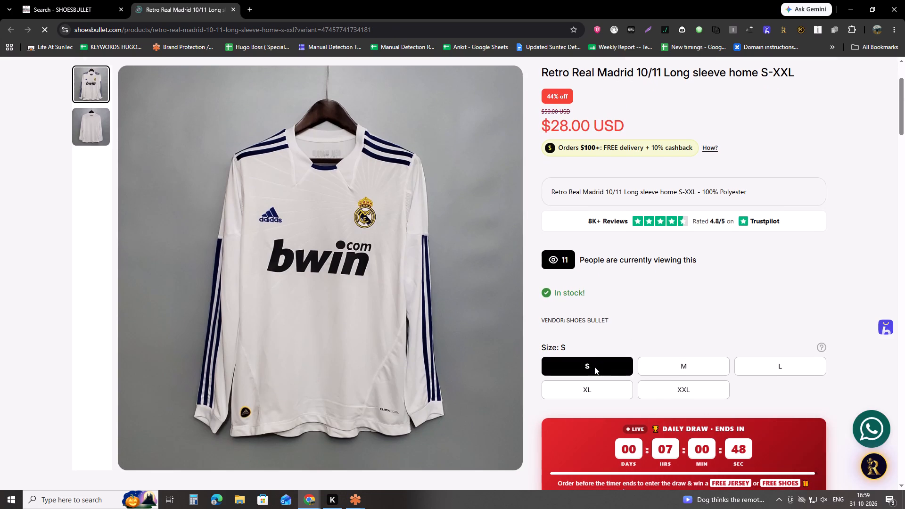
click(659, 367)
click(777, 370)
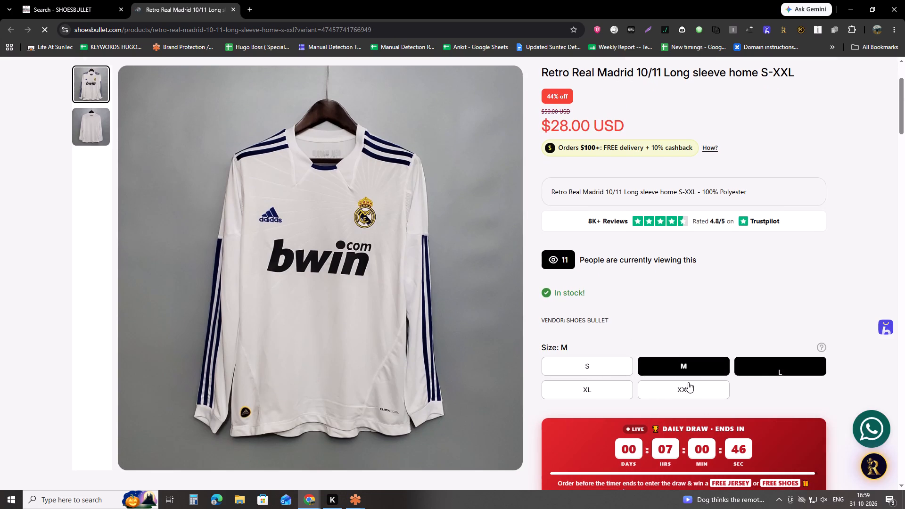
click(594, 383)
click(691, 394)
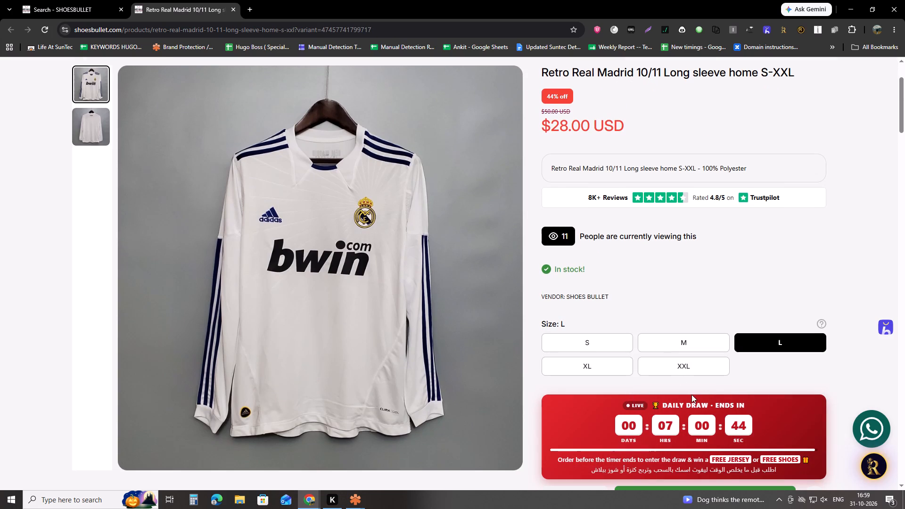
click(676, 372)
Copy the size S variant's link into the Manual Detection Records Link column at C83768, two blank rows below the existing links.
click(601, 337)
double_click(594, 340)
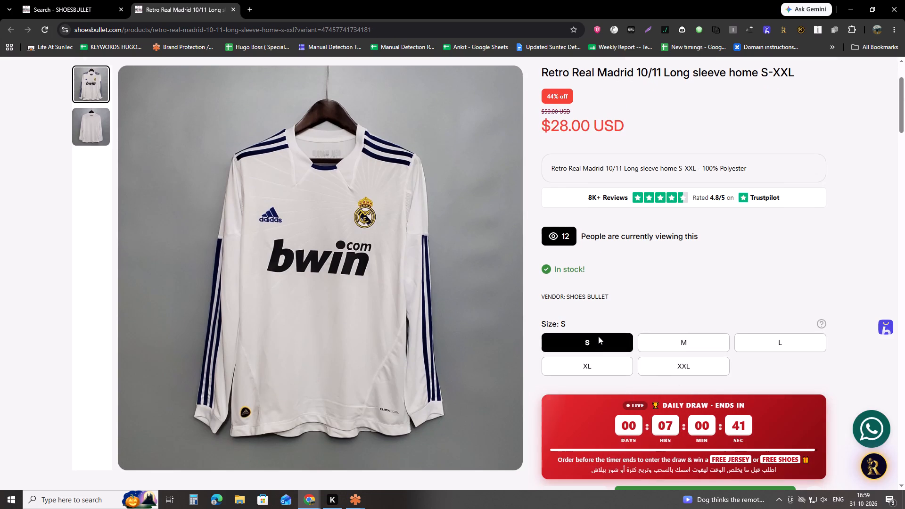
key(ctrl+l)
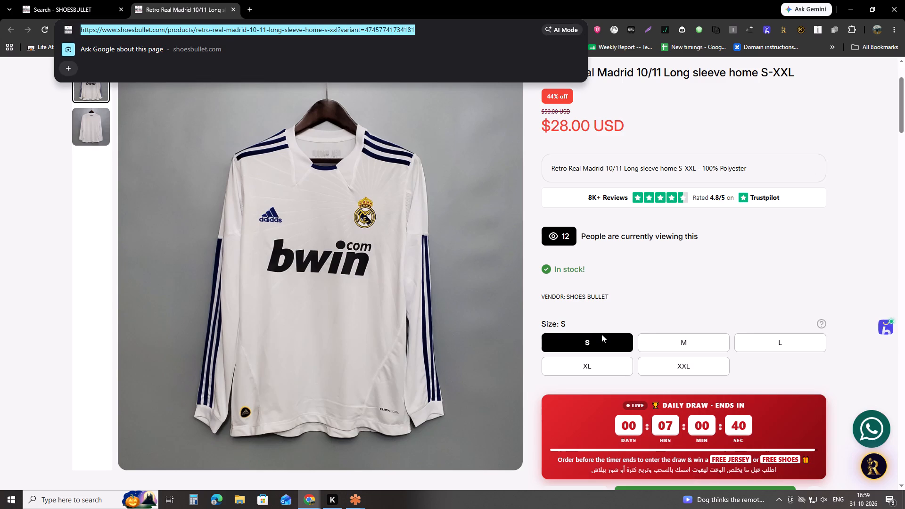
key(ctrl+c)
key(alt+Tab)
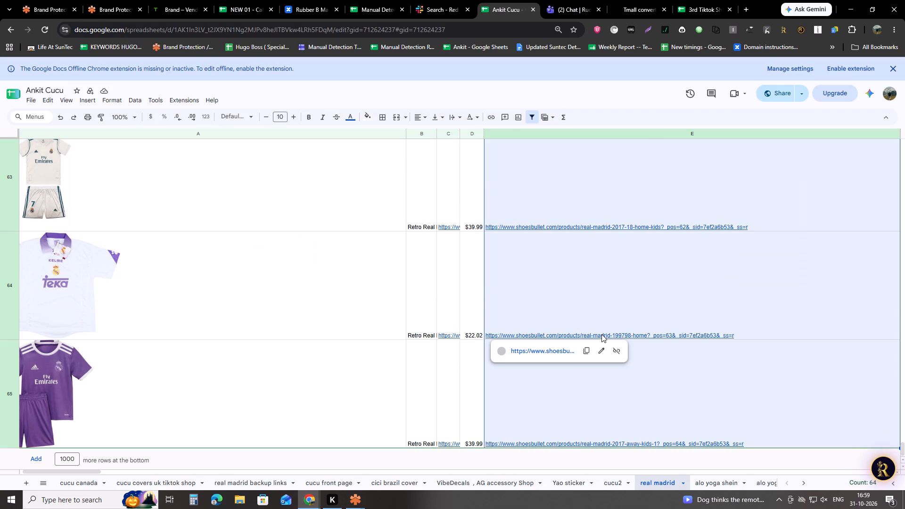
key(ctrl+shift+Tab)
key(ctrl+shift+Tab)
key(Down)
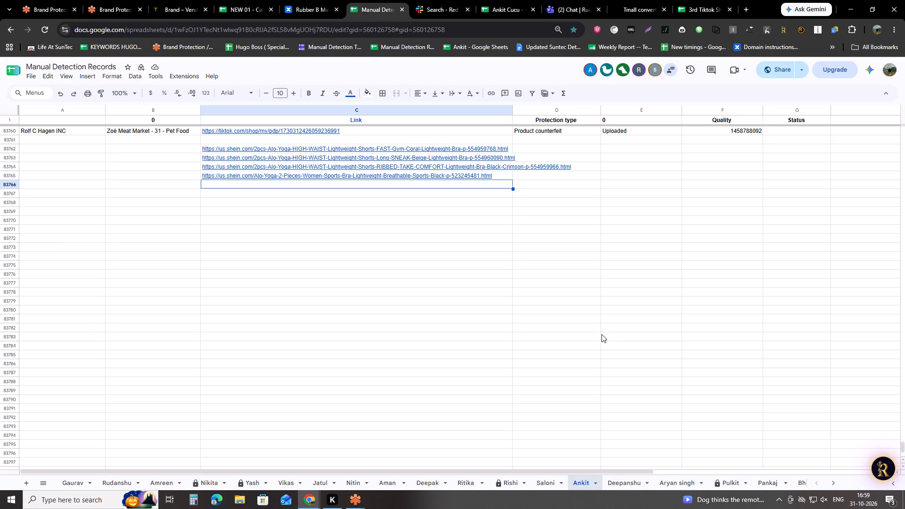
key(Down)
key(Down)
key(ctrl+v)
Copy the size M variant's link of the same listing into cell C83769 of Manual Detection Records.
key(alt+Tab)
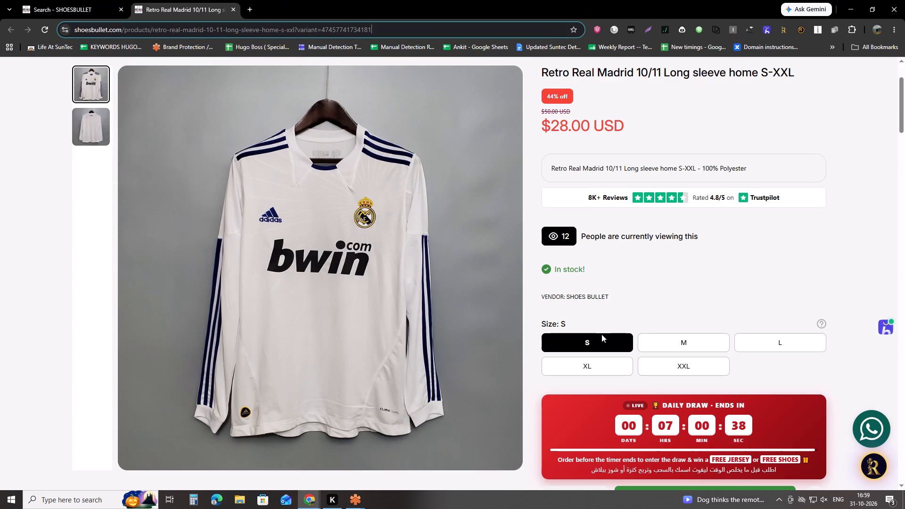
key(Right)
key(Right)
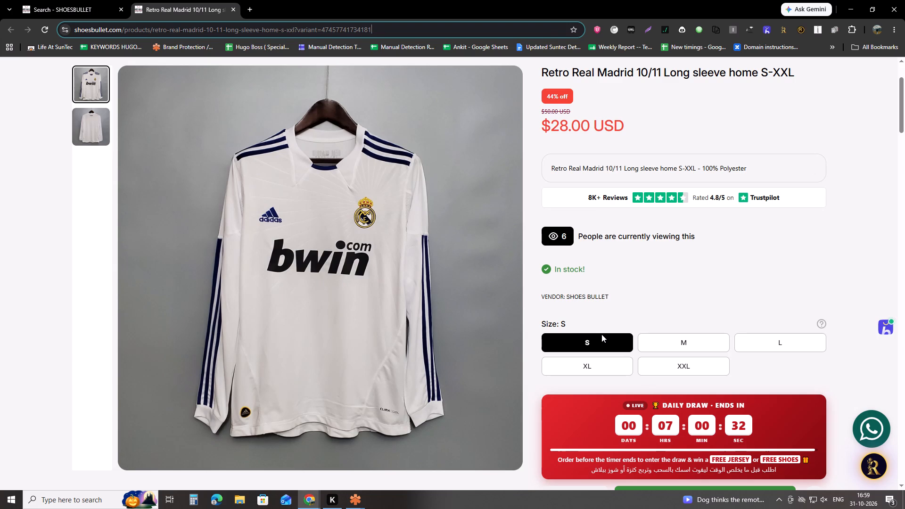
click(641, 341)
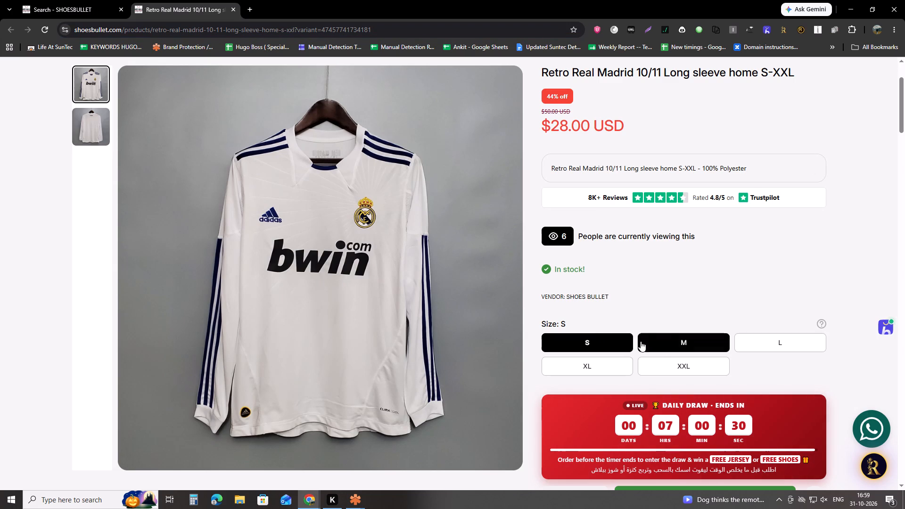
key(ctrl+l)
key(ctrl+c)
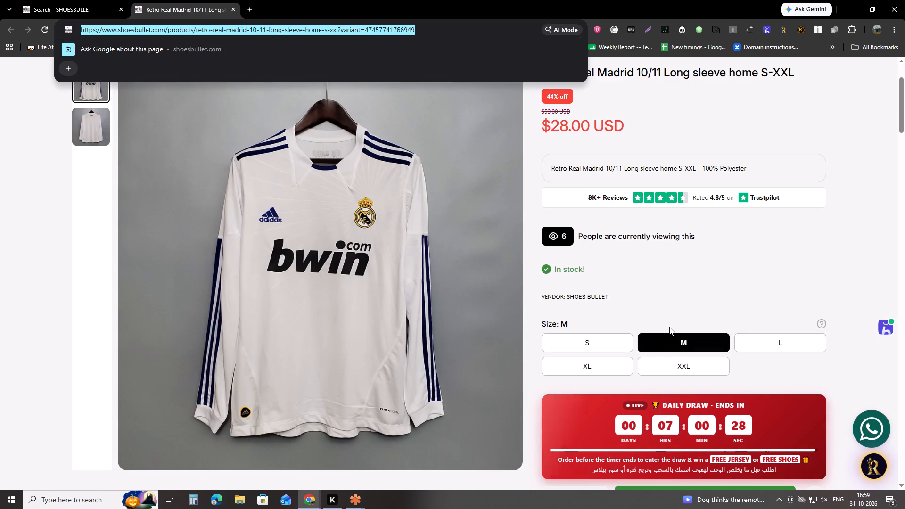
key(alt+Tab)
key(Down)
key(ctrl+v)
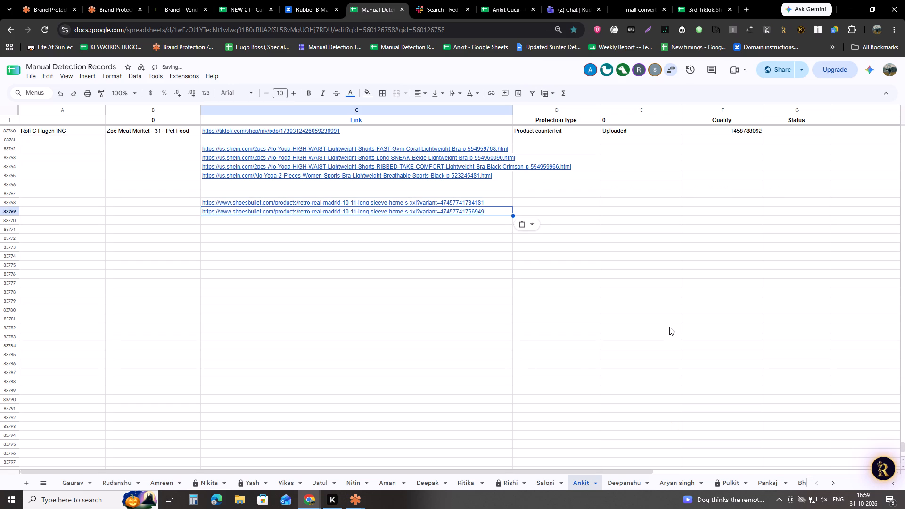
Copy the size L variant's link of the same listing into cell C83770 of Manual Detection Records.
key(alt+Tab)
click(793, 347)
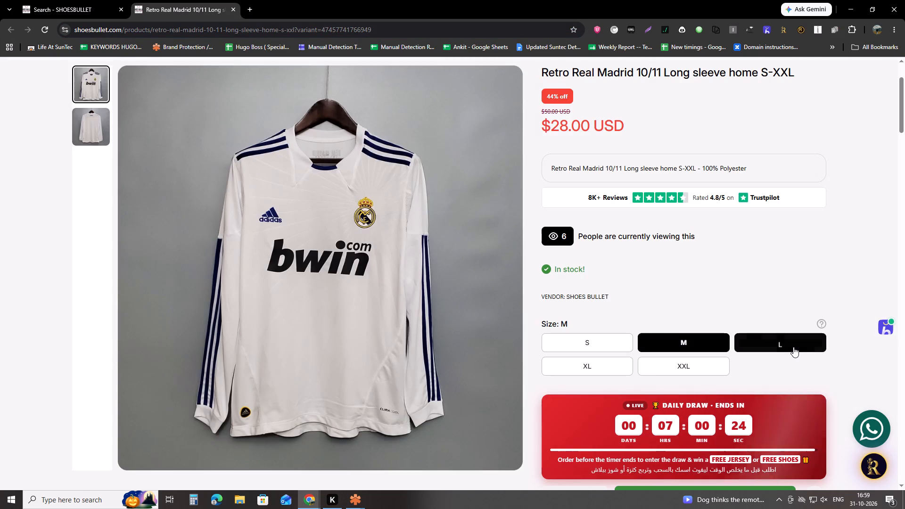
key(ctrl+l)
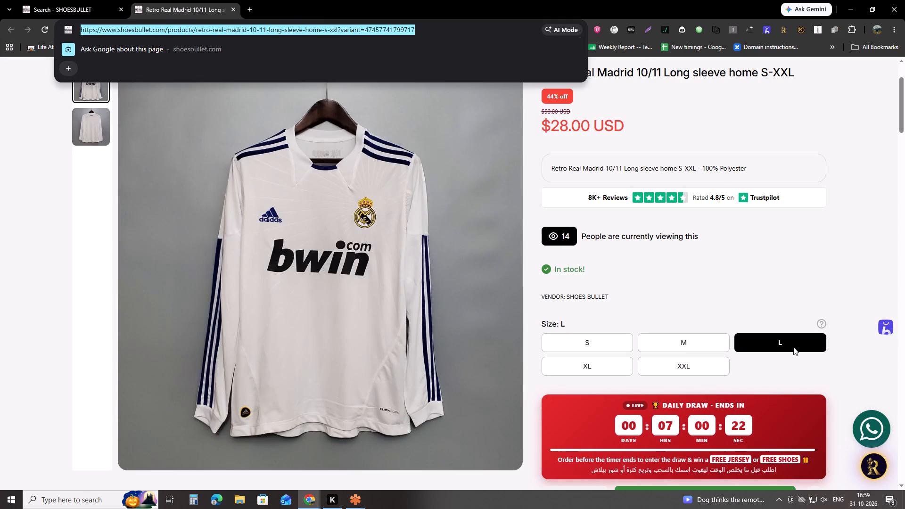
key(ctrl+c)
key(ctrl+c)
key(ctrl+c)
key(ctrl+c)
key(ctrl+c)
key(ctrl+c)
key(ctrl+c)
key(ctrl+c)
key(ctrl+c)
key(ctrl+c)
key(ctrl+c)
key(alt+Tab)
key(Down)
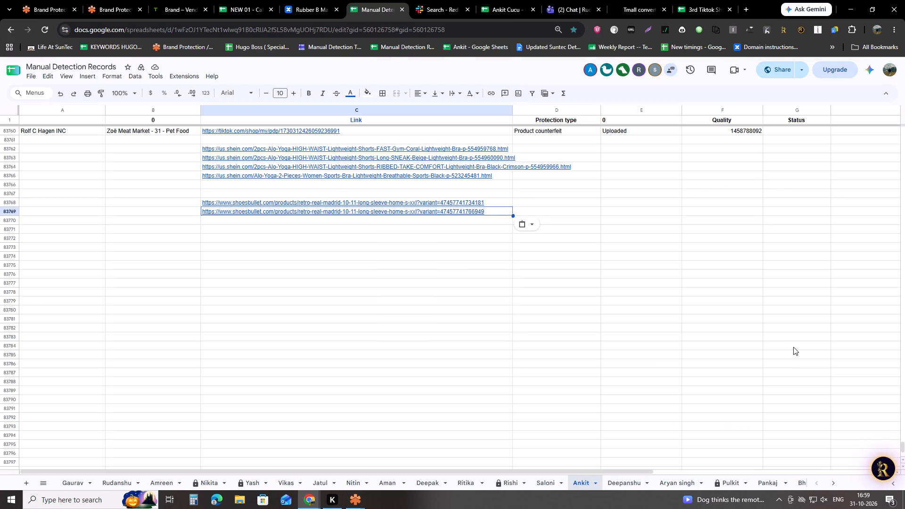
key(ctrl+v)
key(Down)
Copy the size XL variant's link of the same listing into cell C83771 of Manual Detection Records.
key(alt+Tab)
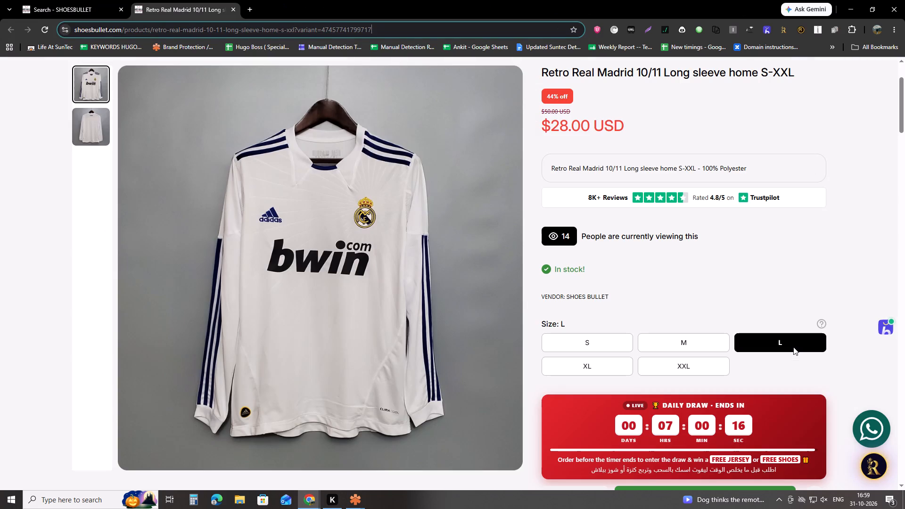
click(606, 361)
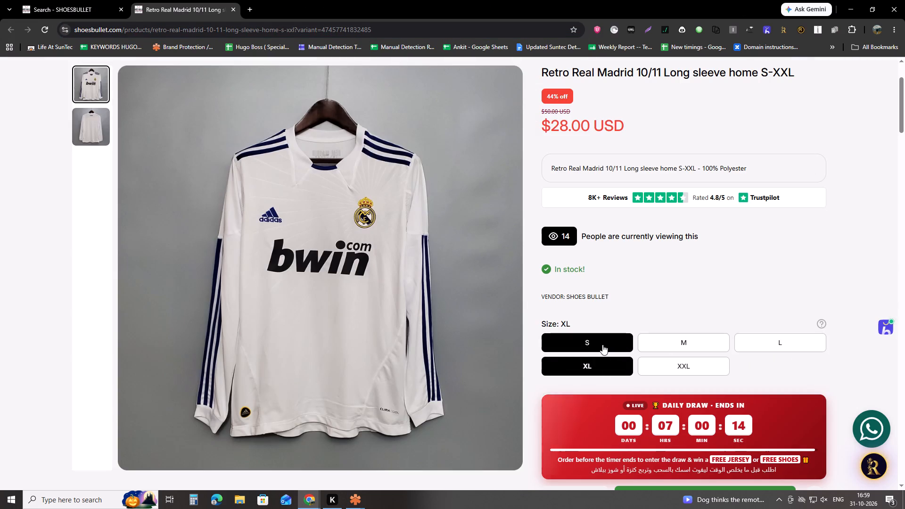
key(ctrl+l)
key(ctrl+c)
key(ctrl+c)
key(alt+Tab)
key(Down)
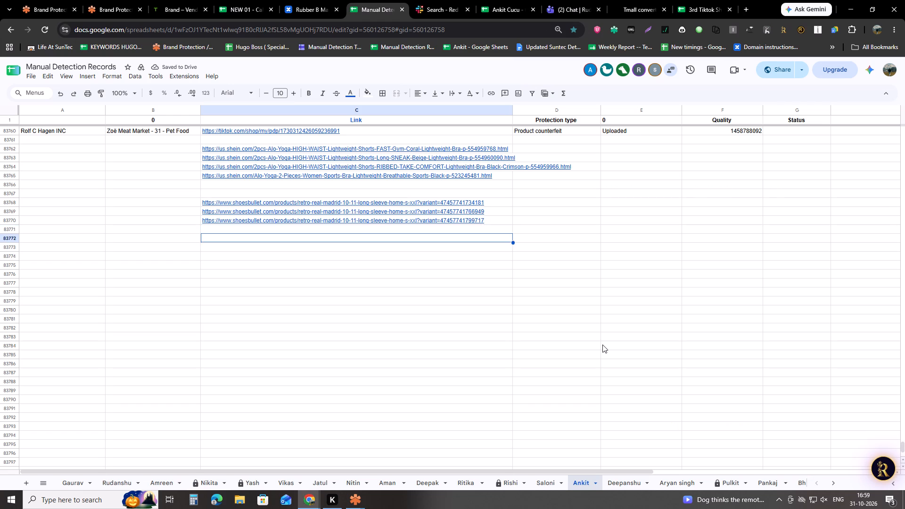
key(Up)
key(ctrl+v)
key(Down)
Copy the size XXL variant's link of the same listing into cell C83772 of Manual Detection Records.
key(alt+Tab)
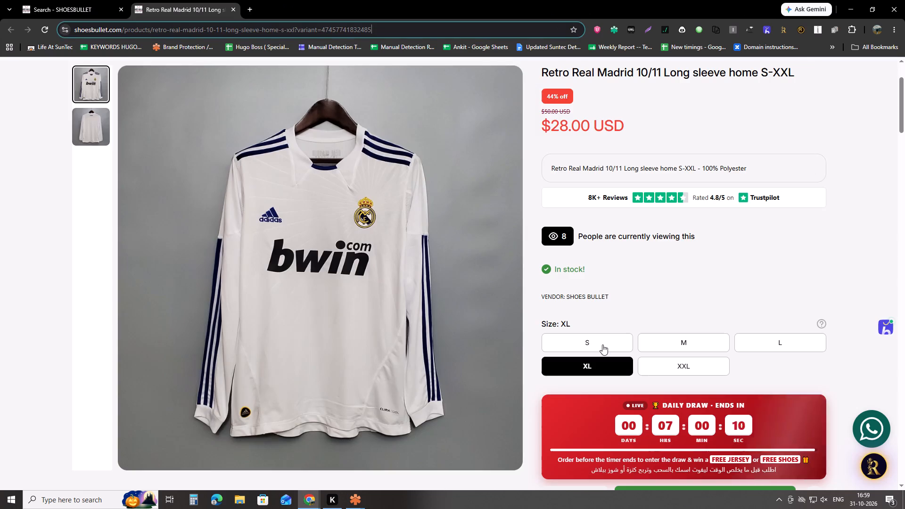
click(659, 358)
key(ctrl+l)
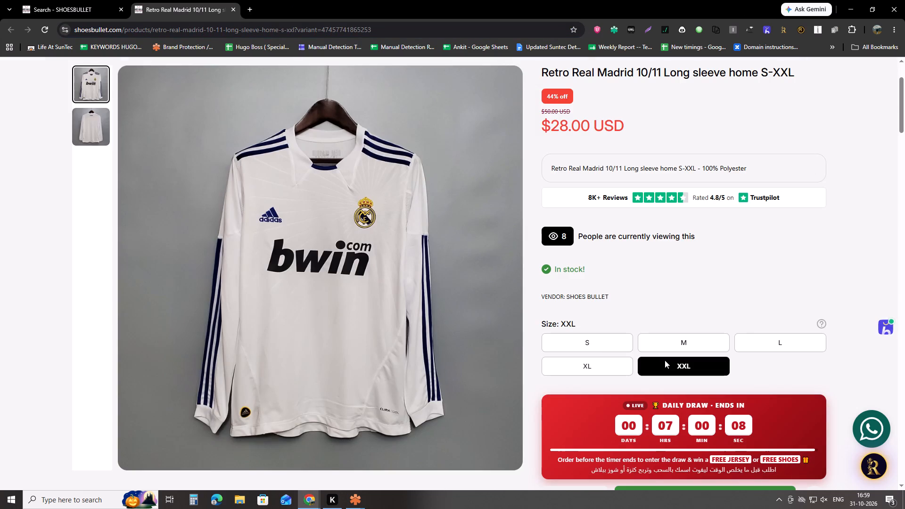
key(ctrl+c)
key(ctrl+c)
key(alt+Tab)
key(Down)
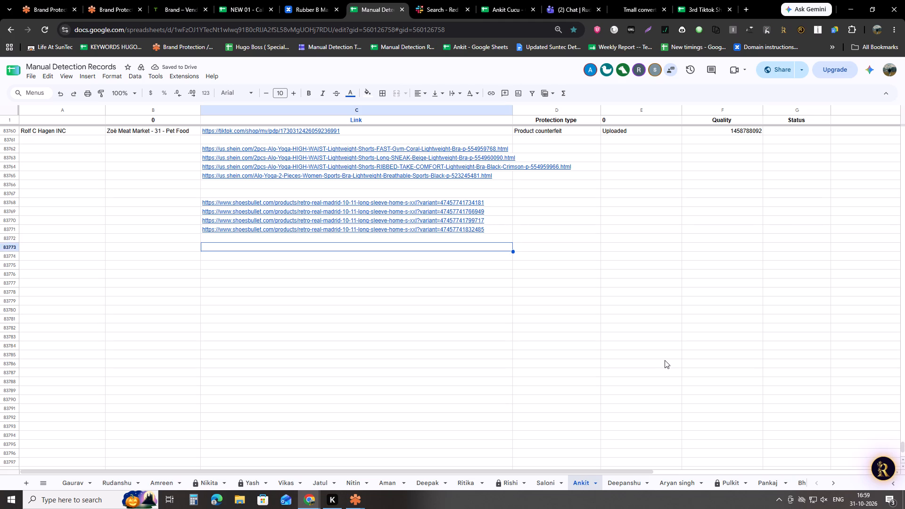
key(Up)
key(ctrl+v)
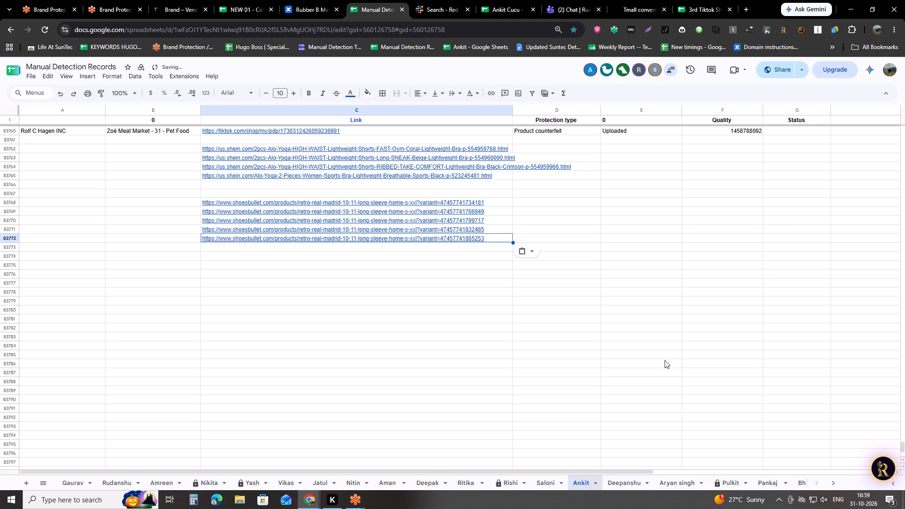
key(Down)
Close the 10/11 long sleeve listing and return to the real madrid retro search results.
key(alt+Tab)
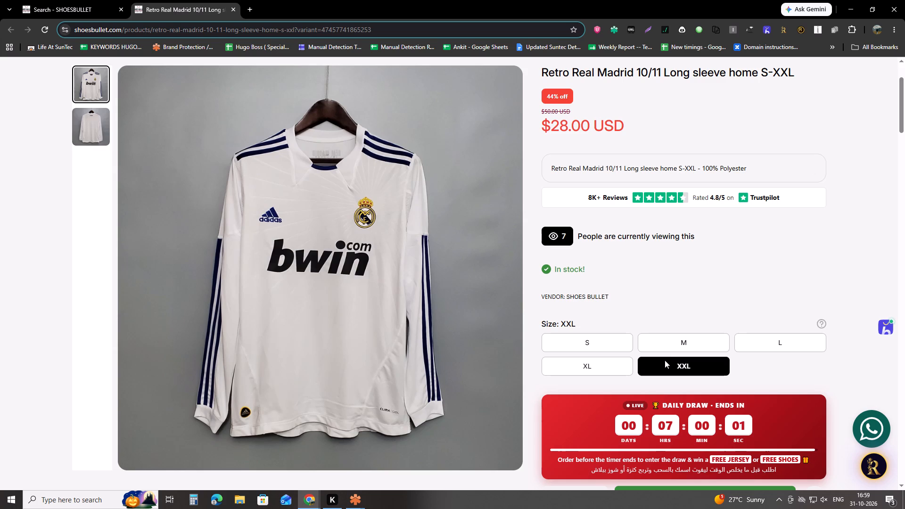
middle_click(225, 0)
scroll(361, 240, down, 1)
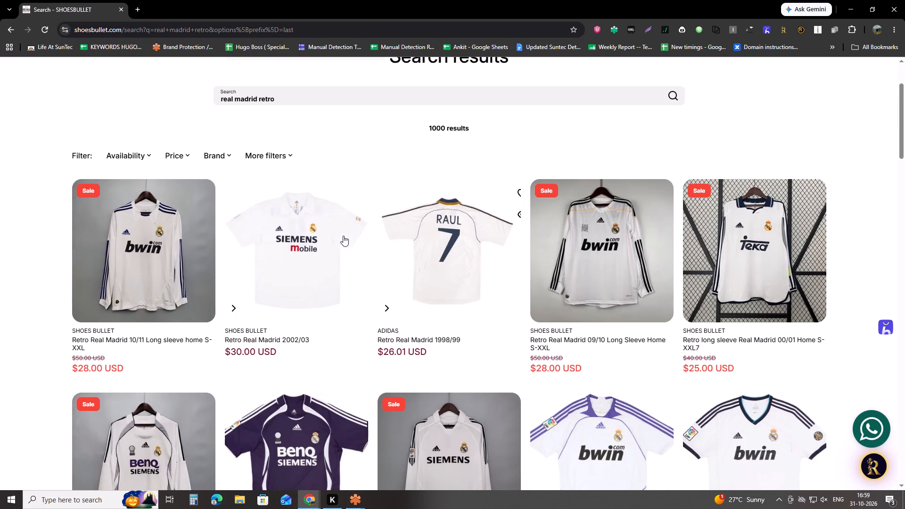
Open the Retro Real Madrid 2002/03 listing in a new tab and copy its link into cell C83773 of Manual Detection Records.
ctrl+click(317, 236)
click(197, 0)
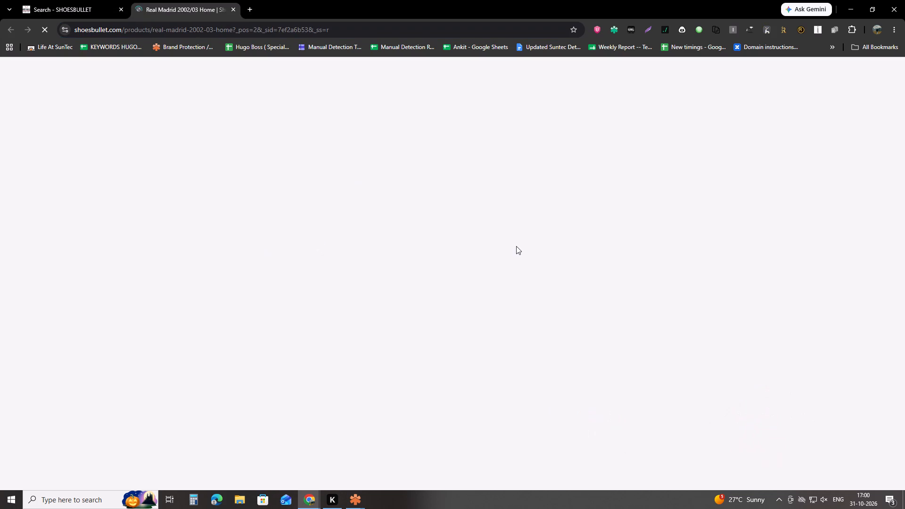
scroll(576, 345, down, 3)
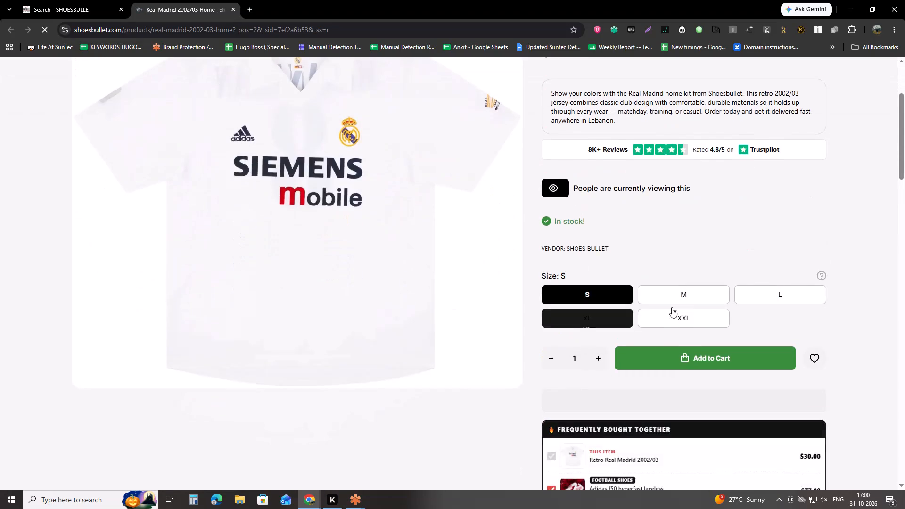
scroll(672, 307, up, 4)
key(ctrl+l)
key(ctrl+c)
key(ctrl+c)
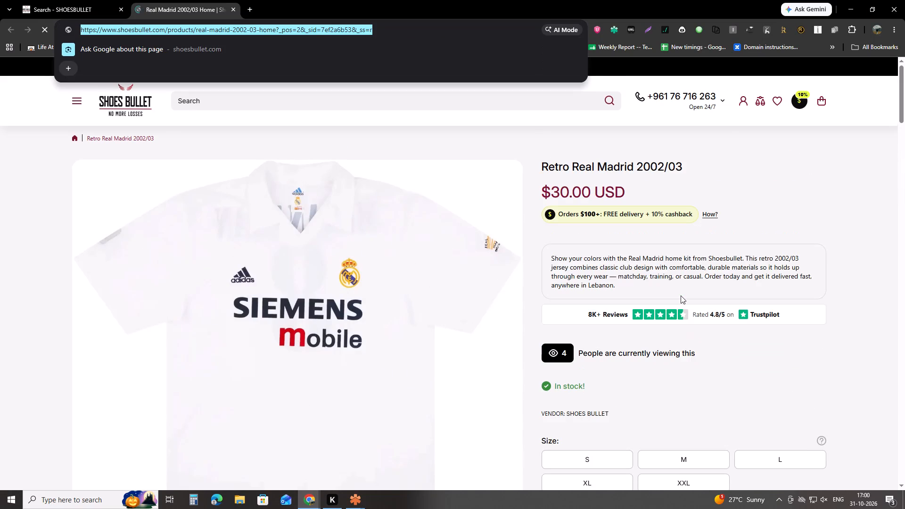
key(alt+Tab)
key(ctrl+v)
key(Down)
Copy the size M variant's link of the 2002/03 listing into cell C83774 of Manual Detection Records.
key(alt+Tab)
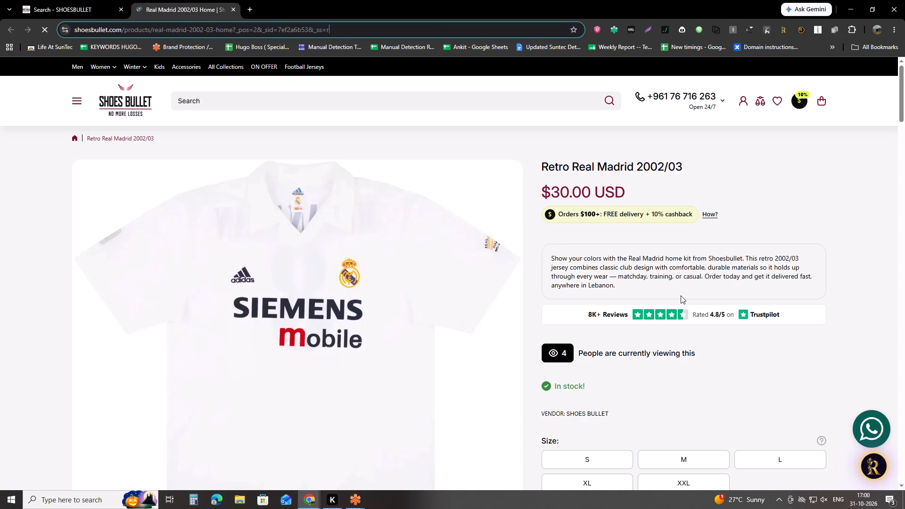
scroll(685, 336, down, 1)
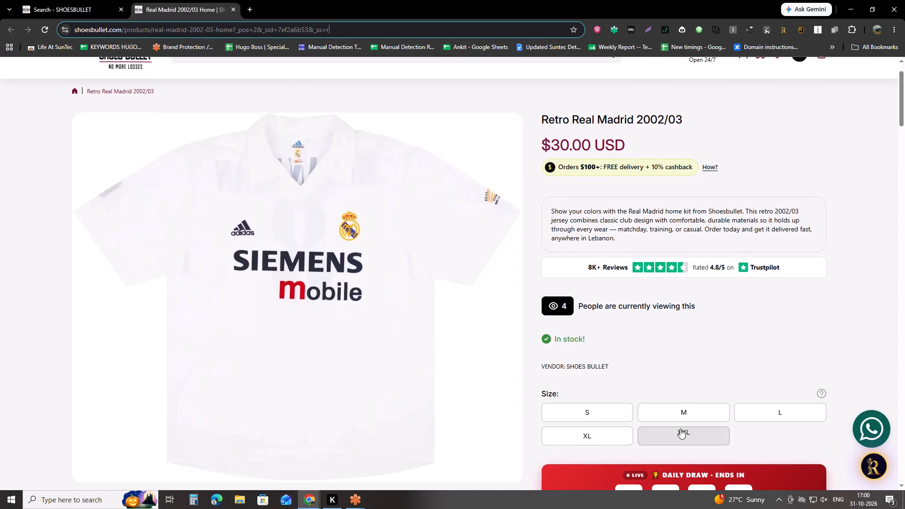
click(681, 415)
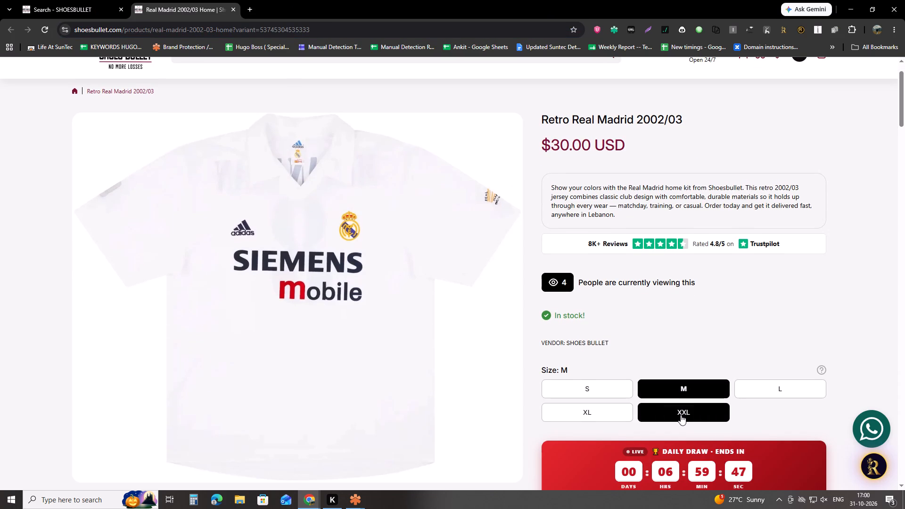
key(ctrl+l)
key(ctrl+x)
key(alt+Tab)
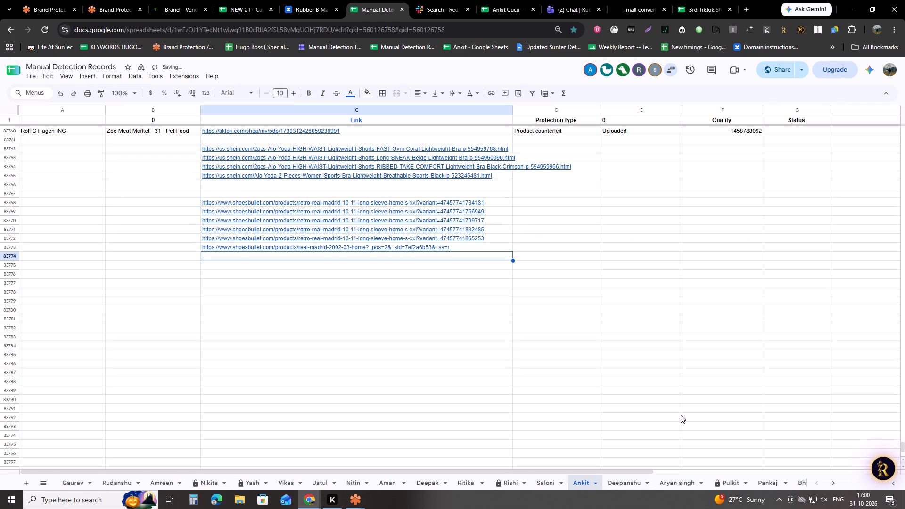
key(ctrl+v)
key(Down)
Copy the size L variant's link of the 2002/03 listing into cell C83775 of Manual Detection Records.
key(alt+Tab)
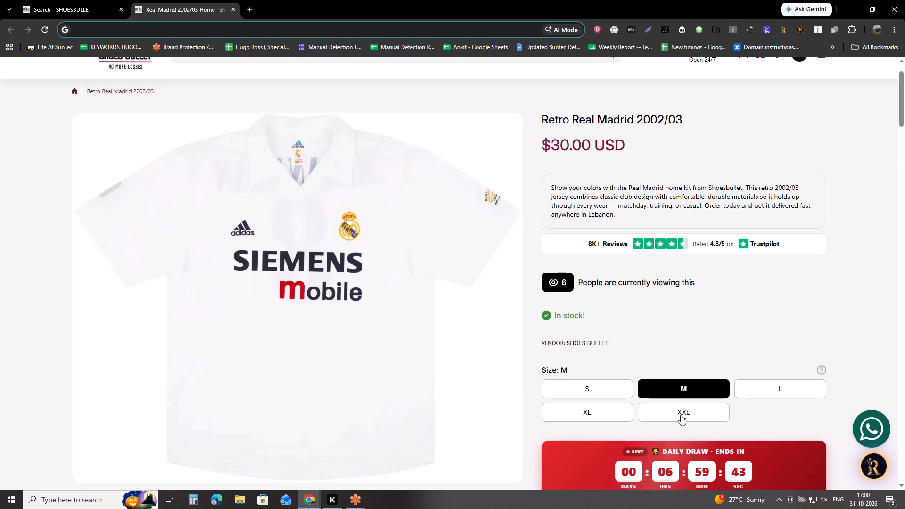
click(766, 389)
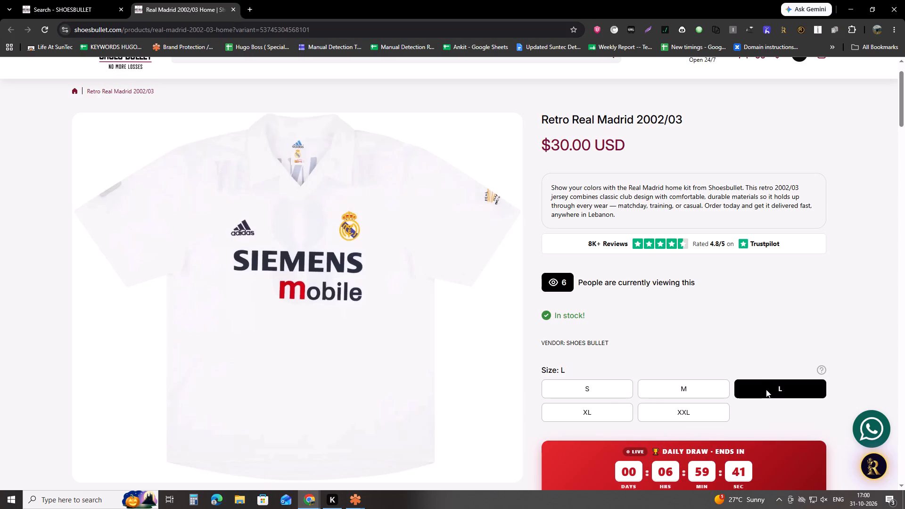
key(ctrl+l)
key(ctrl+c)
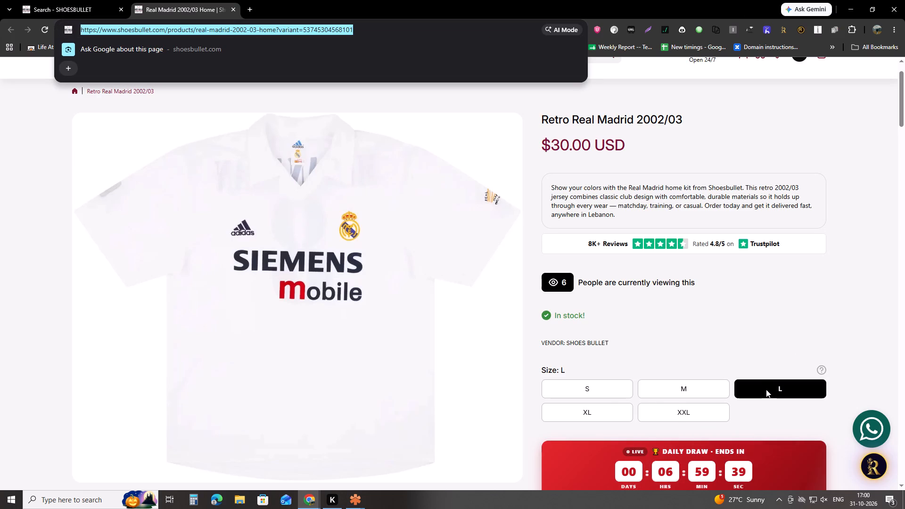
key(ctrl+x)
key(Tab)
key(alt+Tab)
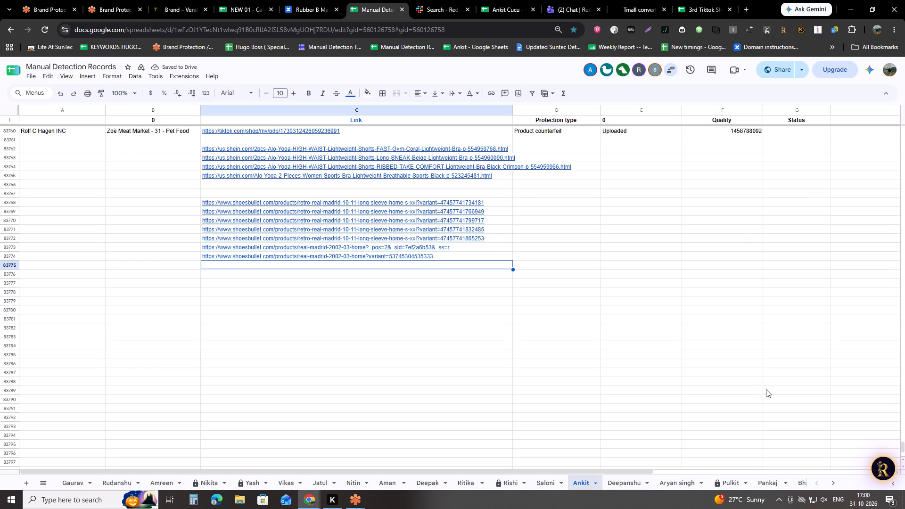
key(ctrl+v)
key(Down)
Copy the size XL variant's link of the 2002/03 listing into cell C83776 of Manual Detection Records.
key(alt+Tab)
click(610, 417)
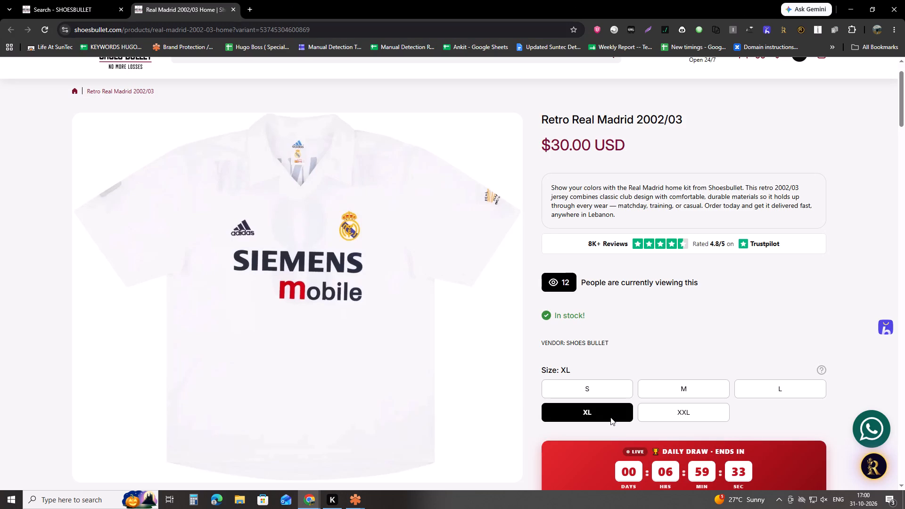
key(ctrl+l)
key(ctrl+c)
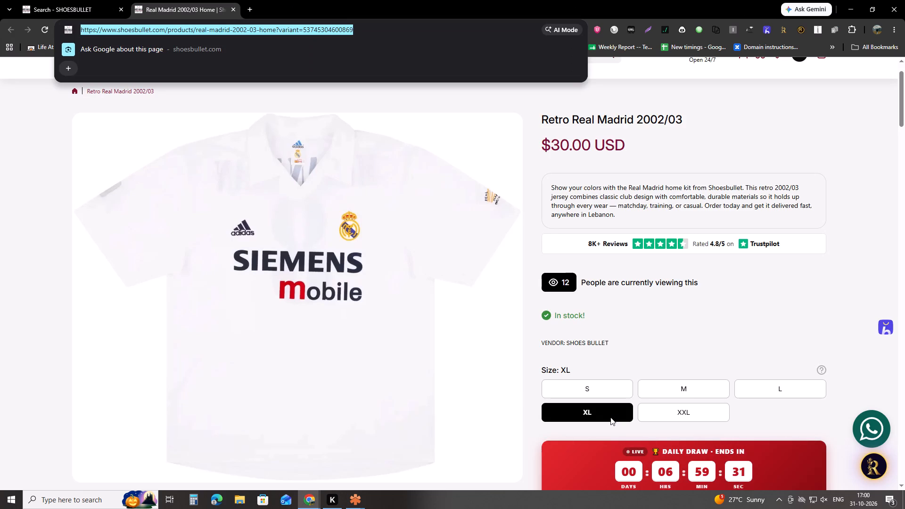
key(ctrl+x)
key(alt+Tab)
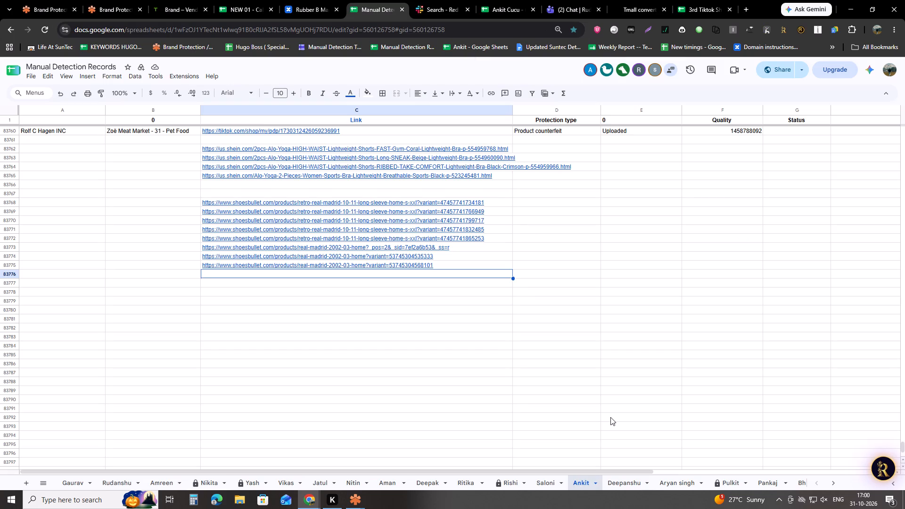
key(ctrl+v)
Copy the size XXL variant's link of the 2002/03 listing into cell C83777 of Manual Detection Records.
key(alt+Tab)
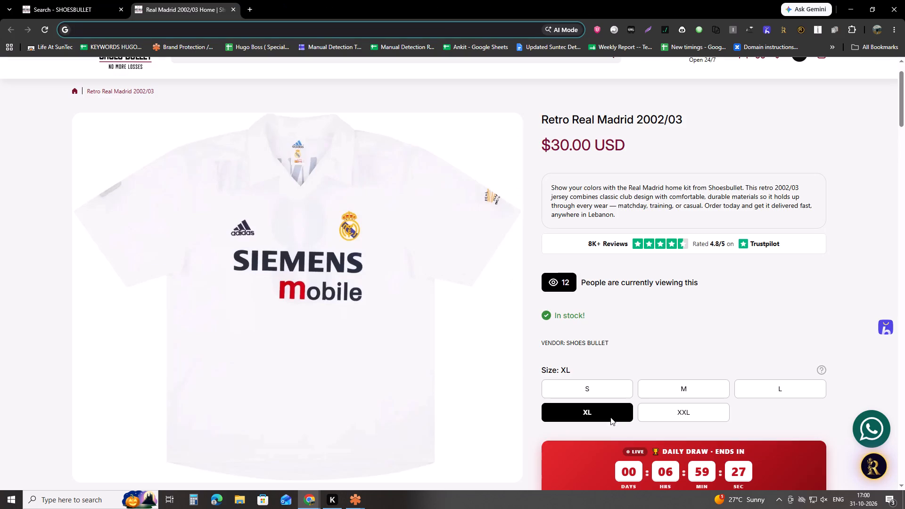
click(666, 415)
key(ctrl+l)
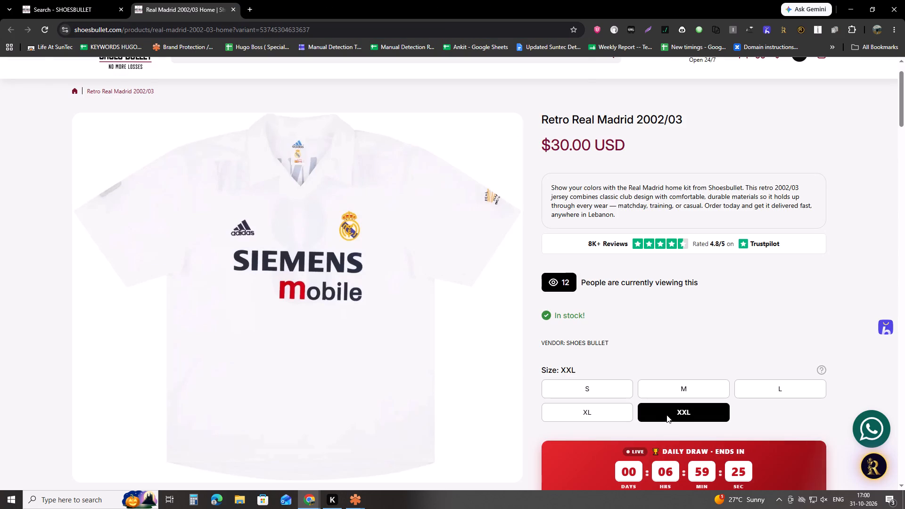
key(ctrl+x)
key(alt+Tab)
key(Down)
key(ctrl+v)
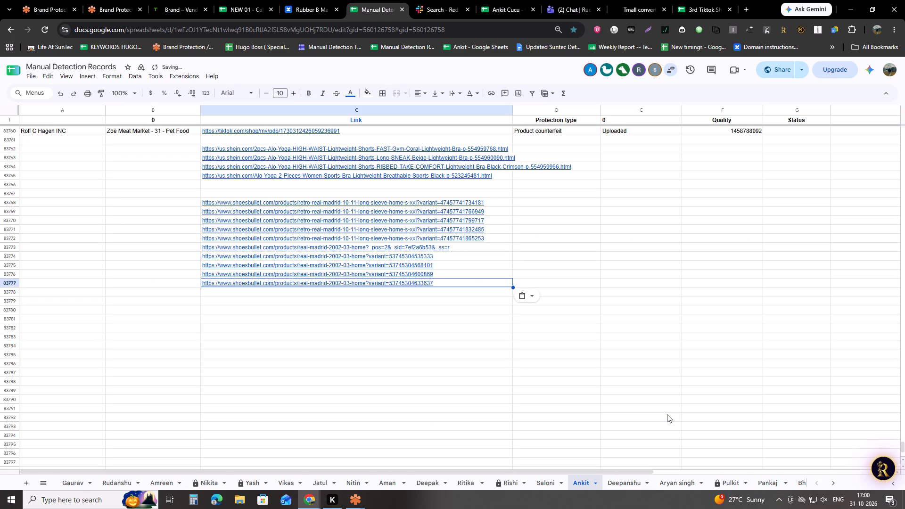
key(Down)
Close the 2002/03 listing and return to the real madrid retro search results.
key(alt+Tab)
key(ctrl+w)
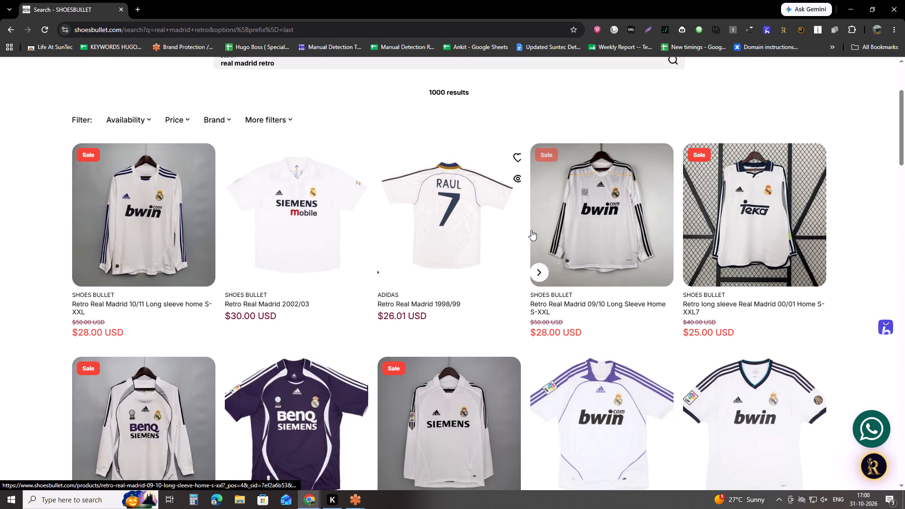
Open the Retro Real Madrid 1998/99 listing in a new tab.
click(406, 269)
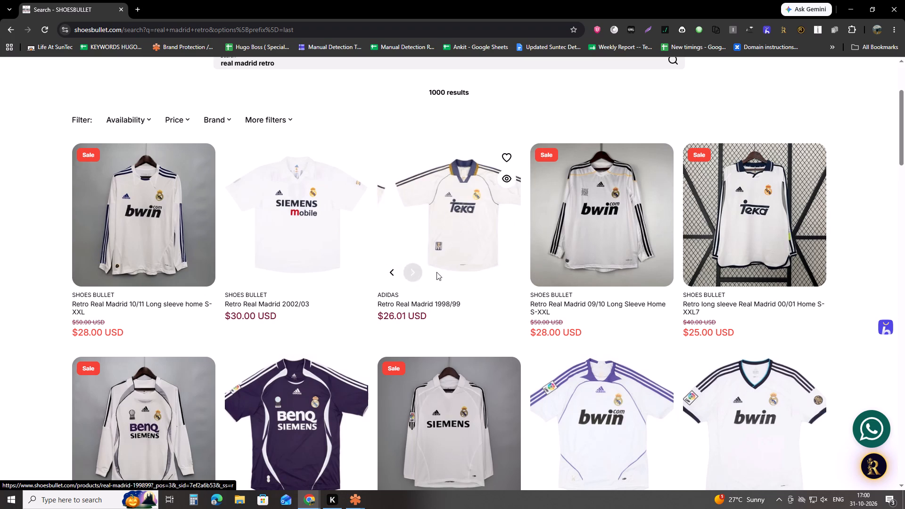
ctrl+click(451, 261)
click(209, 0)
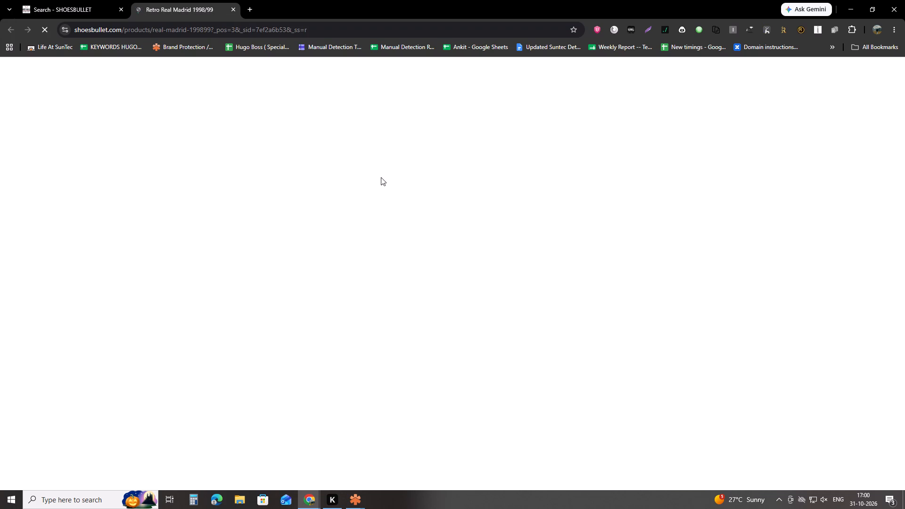
Copy the Small, Raul 7 variant's link of the 1998/99 listing into cell C83778 of Manual Detection Records.
scroll(603, 364, down, 5)
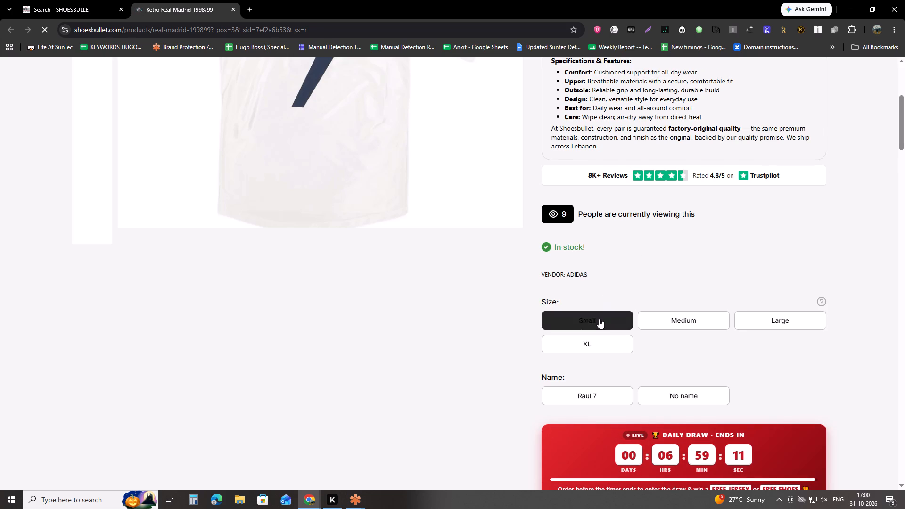
ctrl+click(599, 319)
ctrl+click(660, 319)
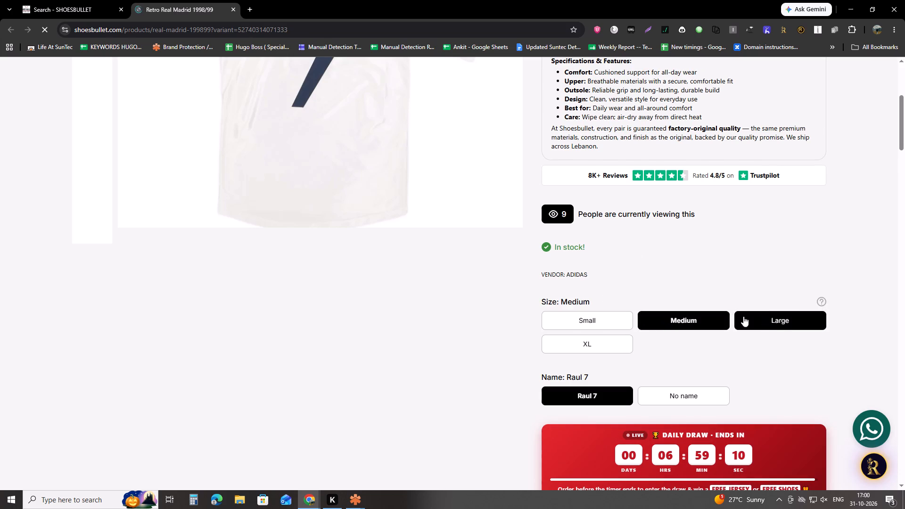
click(588, 312)
click(589, 315)
click(591, 320)
scroll(591, 320, up, 4)
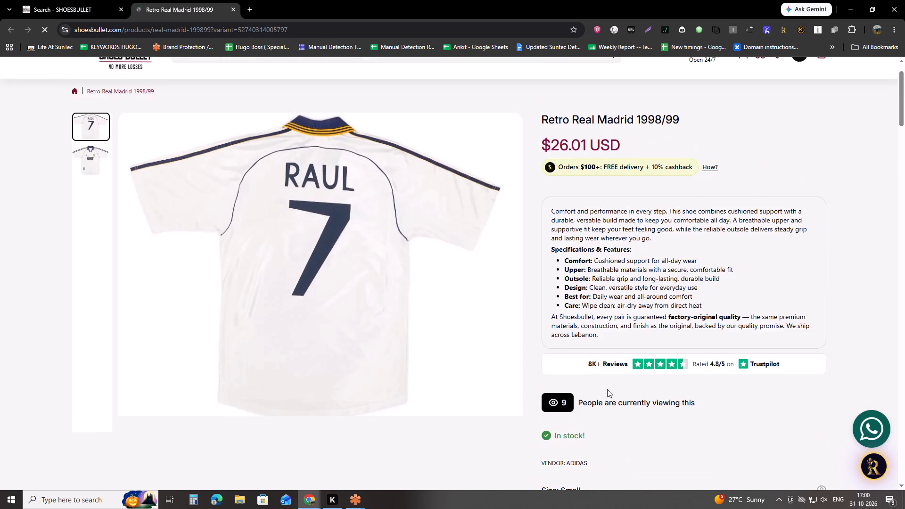
scroll(607, 389, down, 3)
click(600, 339)
scroll(657, 336, up, 2)
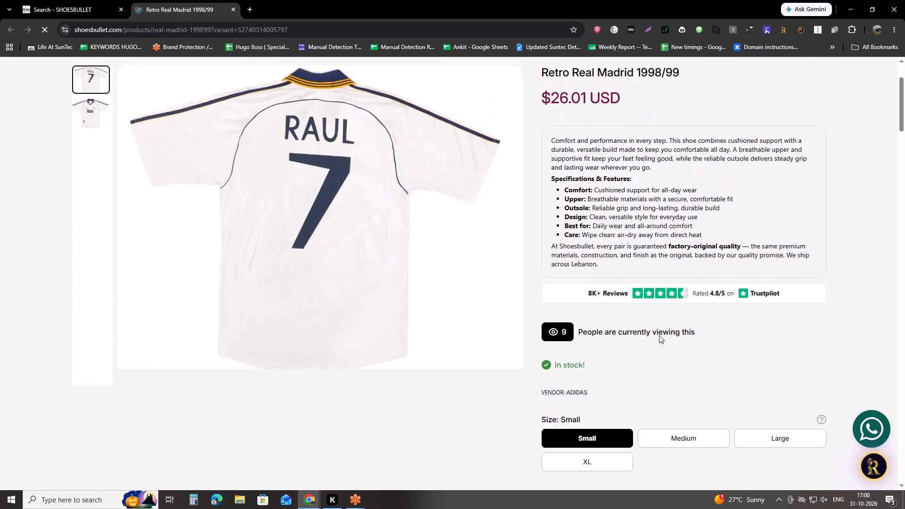
scroll(659, 335, up, 2)
key(ctrl+l)
key(ctrl+x)
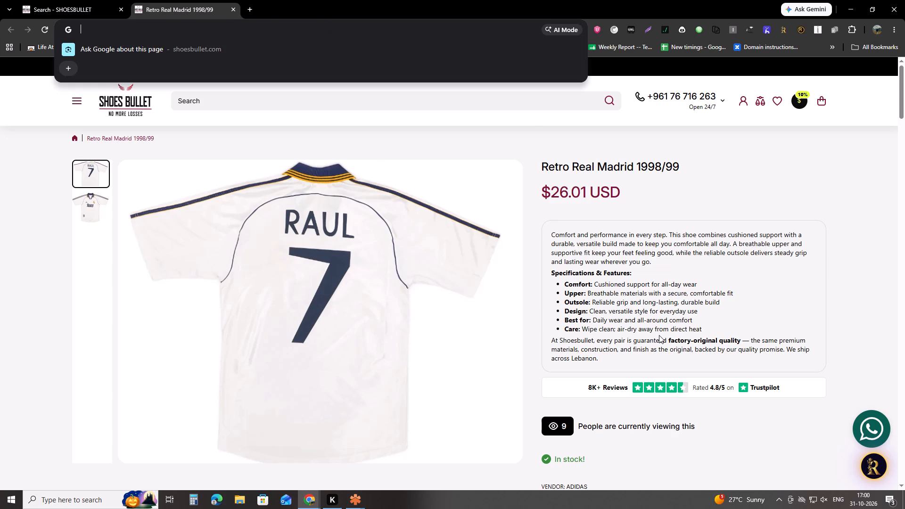
key(alt+Tab)
key(ctrl+v)
key(Down)
Copy the Medium, Raul 7 variant's link of the 1998/99 listing into cell C83779 of Manual Detection Records.
key(alt+Tab)
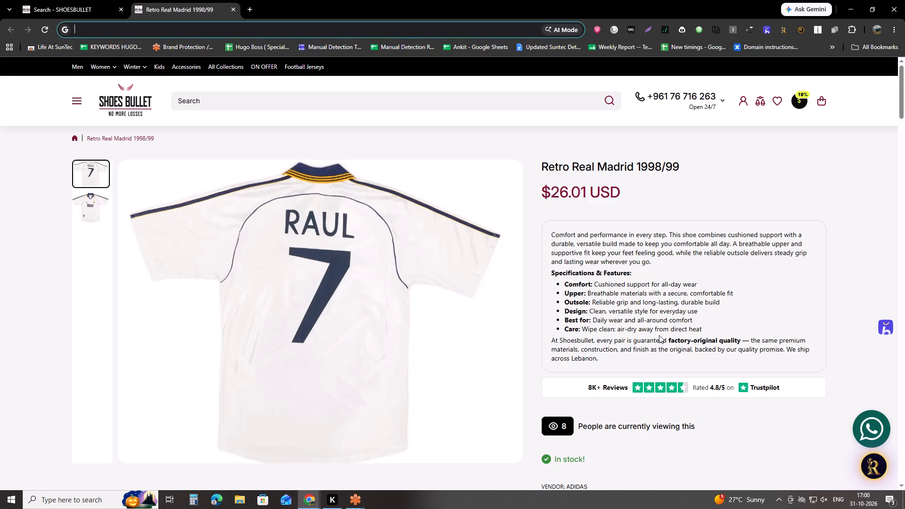
scroll(659, 335, down, 4)
click(703, 346)
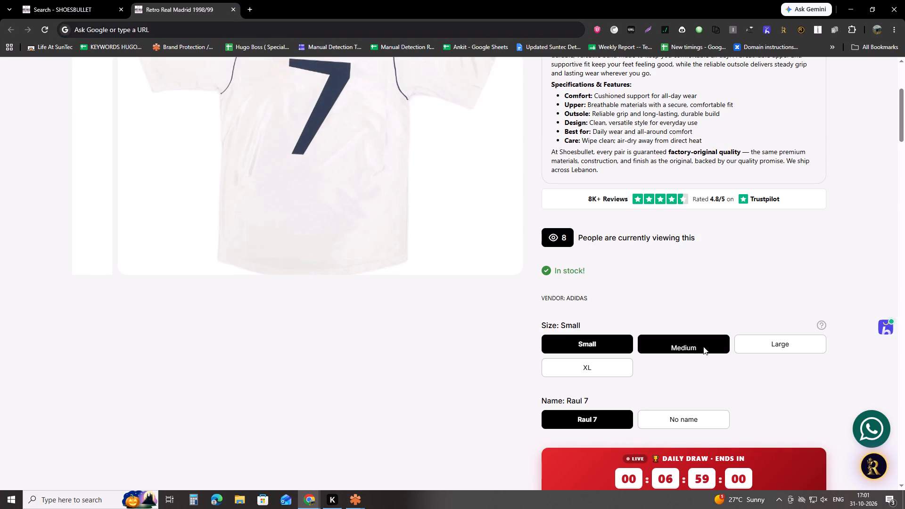
key(ctrl+l)
key(ctrl+x)
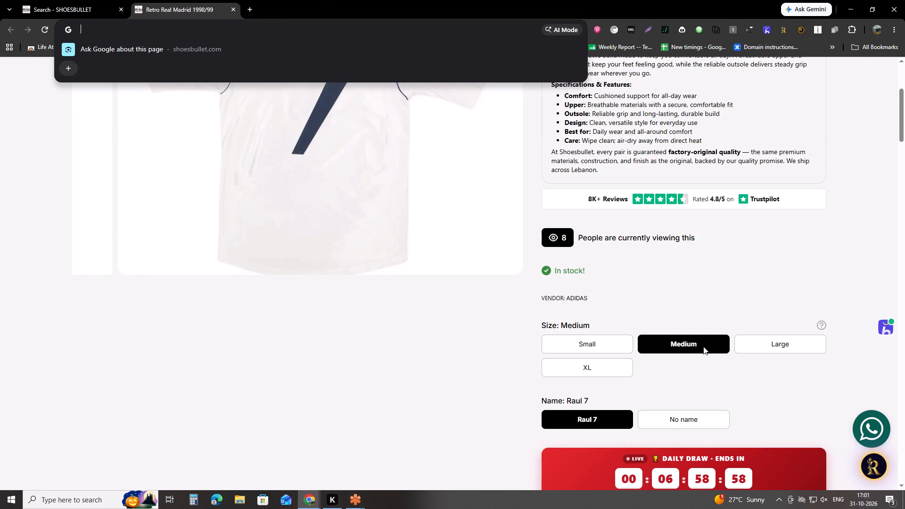
key(alt+Tab)
key(Down)
key(Up)
key(ctrl+v)
key(Down)
Try to copy the Large, Raul 7 variant's link of the 1998/99 listing into cell C83780 of Manual Detection Records.
key(alt+Tab)
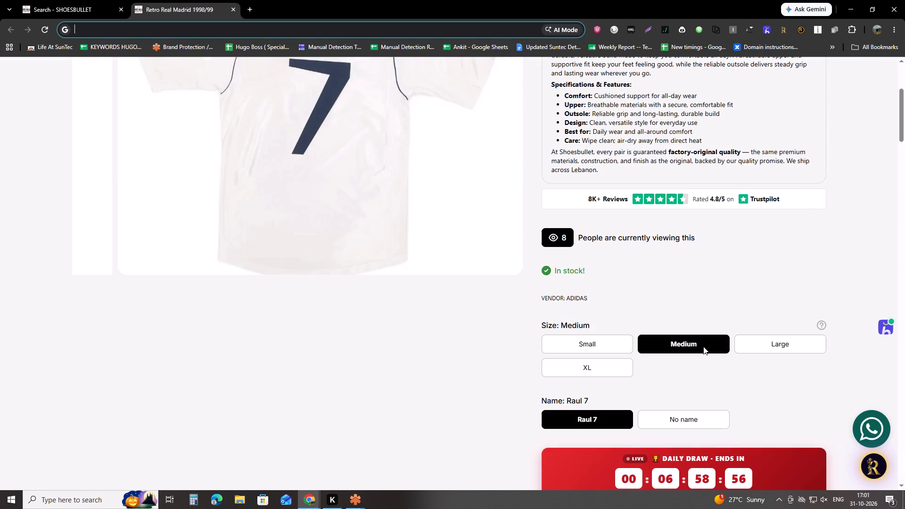
click(776, 336)
key(ctrl+l)
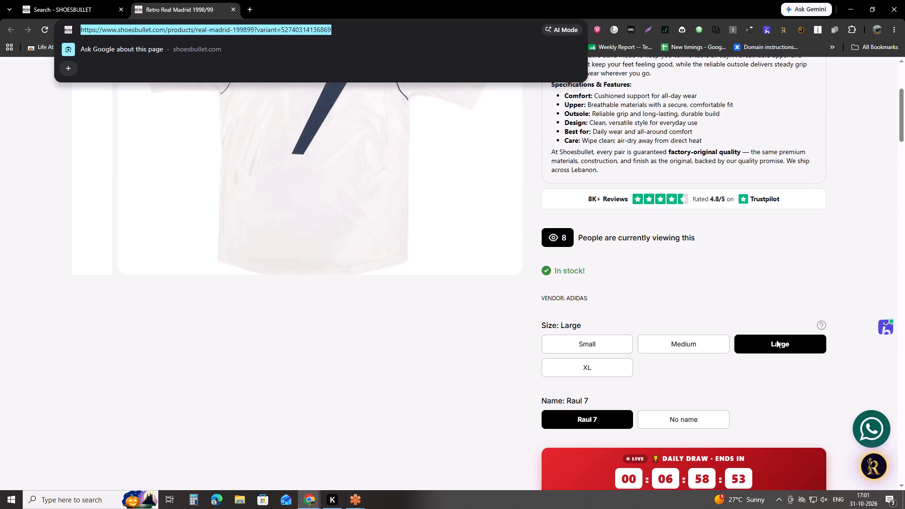
key(x)
key(alt+Tab)
key(ctrl+v)
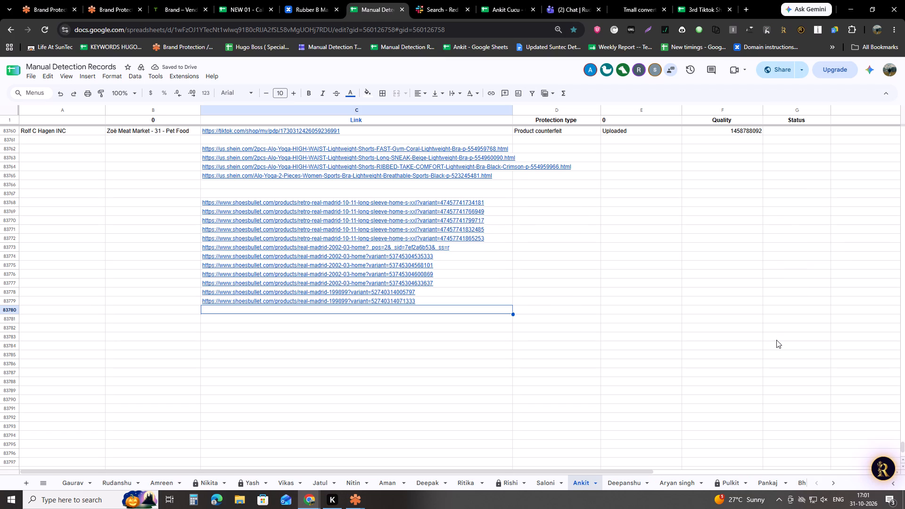
key(alt+Tab)
click(776, 340)
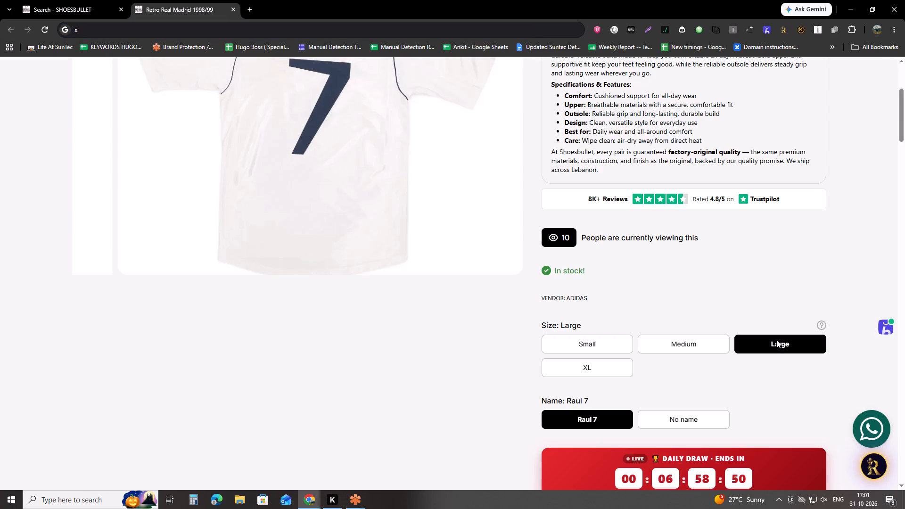
click(776, 340)
Copy the XL, Raul 7 variant's link of the 1998/99 listing into cell C83781 of Manual Detection Records.
click(604, 370)
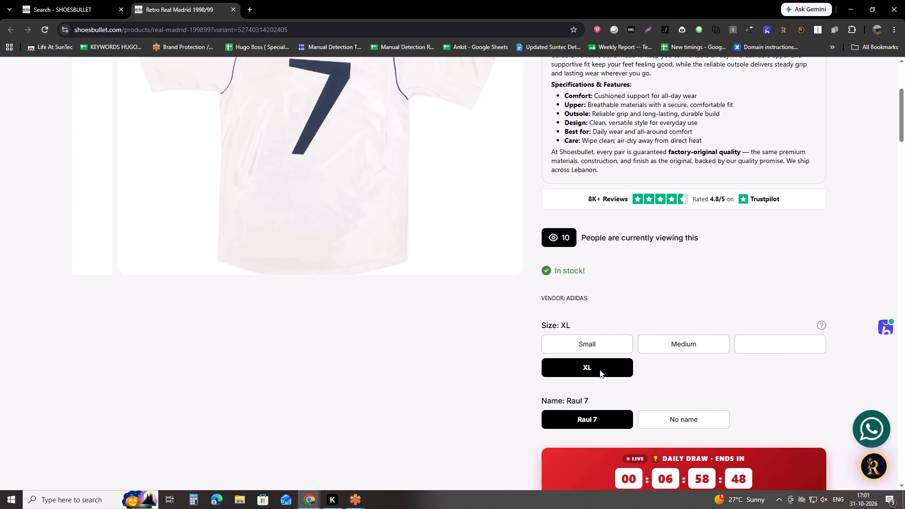
key(ctrl+l)
key(ctrl+c)
key(ctrl+x)
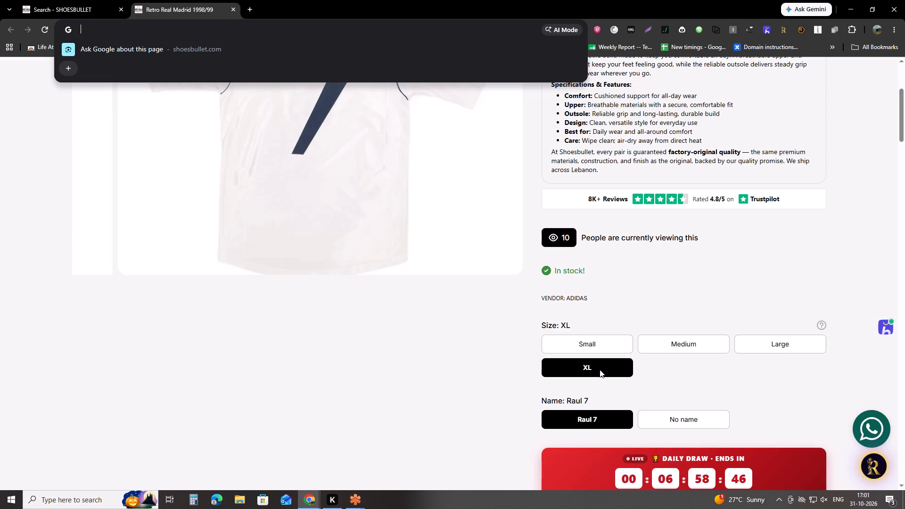
key(alt+Tab)
key(Down)
key(ctrl+v)
key(Up)
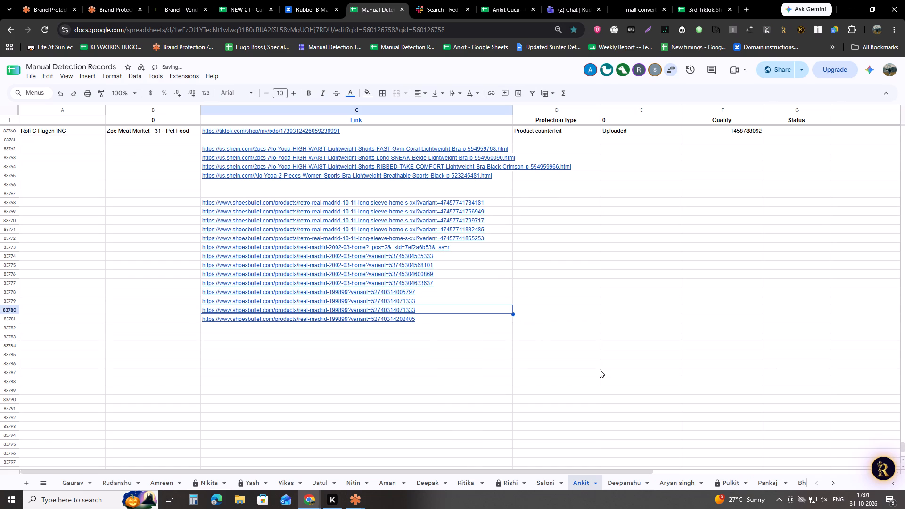
Reopen the Retro Real Madrid 1998/99 listing from the search results and replace cell C83780 with its page link.
key(alt+Tab)
middle_click(205, 0)
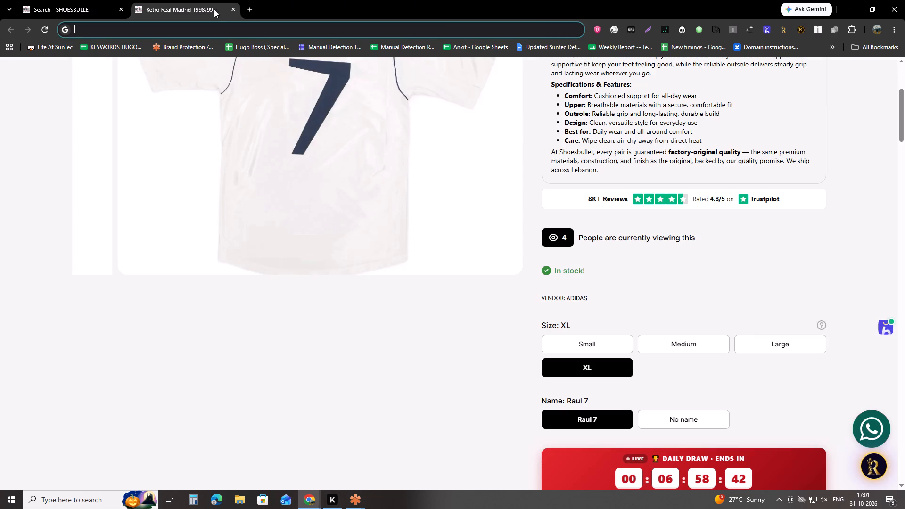
ctrl+click(490, 238)
click(148, 0)
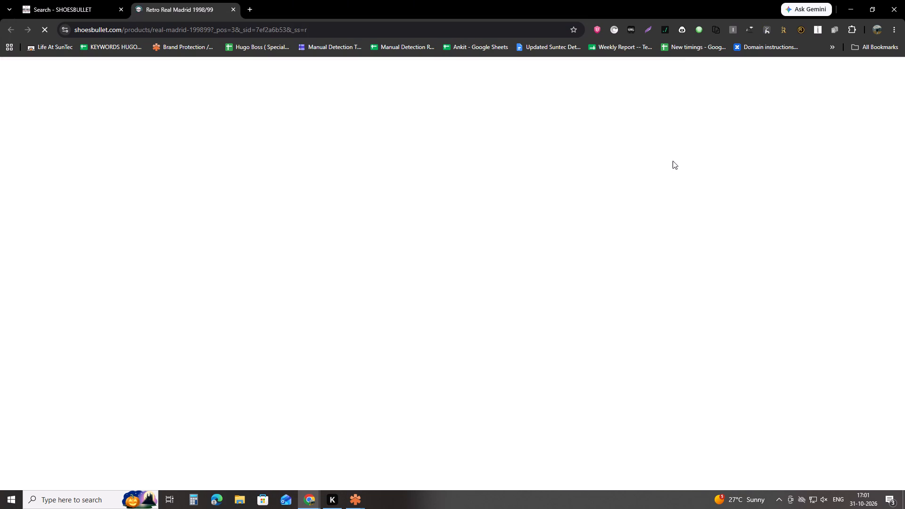
key(ctrl+l)
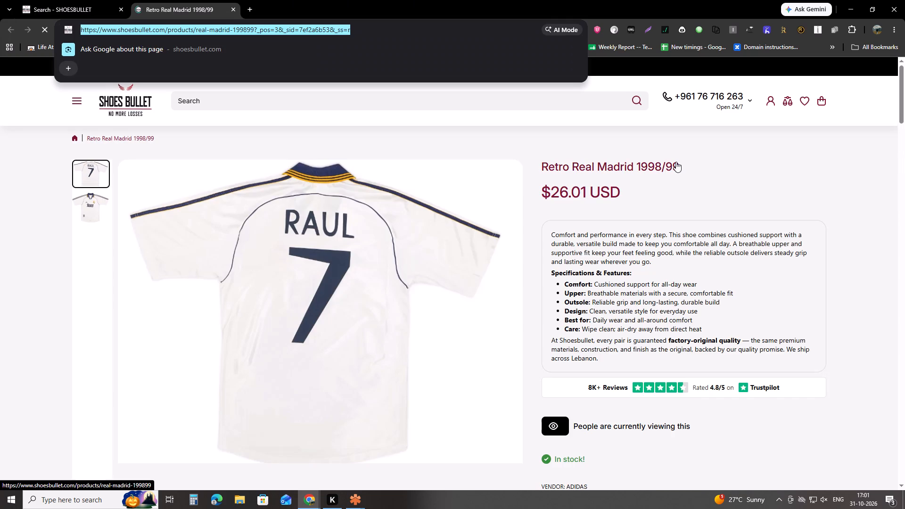
key(ctrl+x)
key(alt+Tab)
key(ctrl+v)
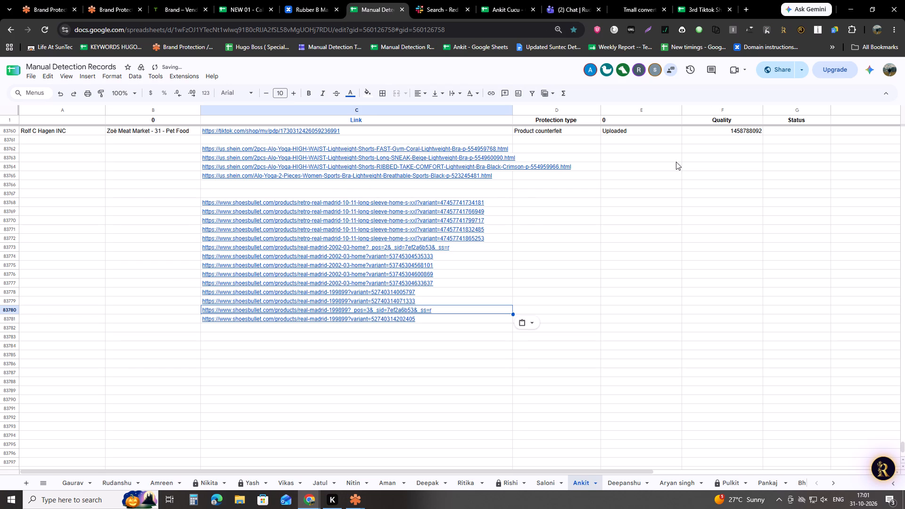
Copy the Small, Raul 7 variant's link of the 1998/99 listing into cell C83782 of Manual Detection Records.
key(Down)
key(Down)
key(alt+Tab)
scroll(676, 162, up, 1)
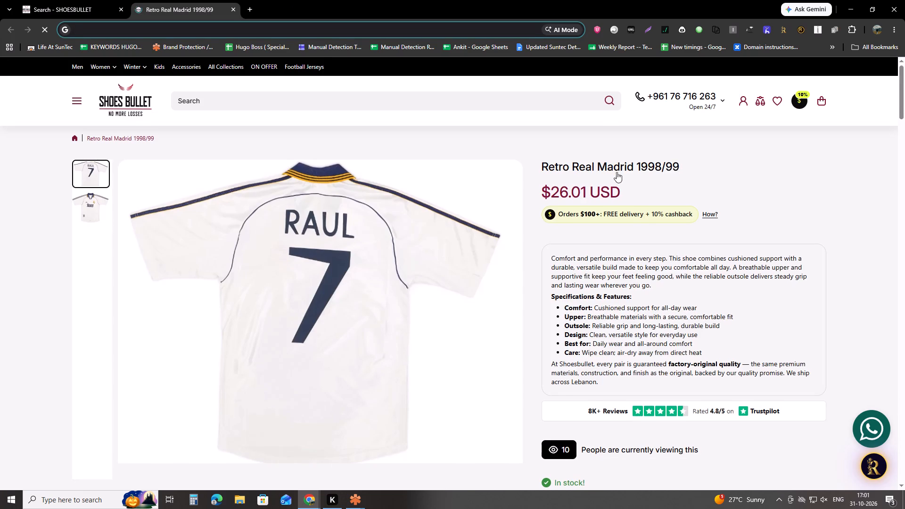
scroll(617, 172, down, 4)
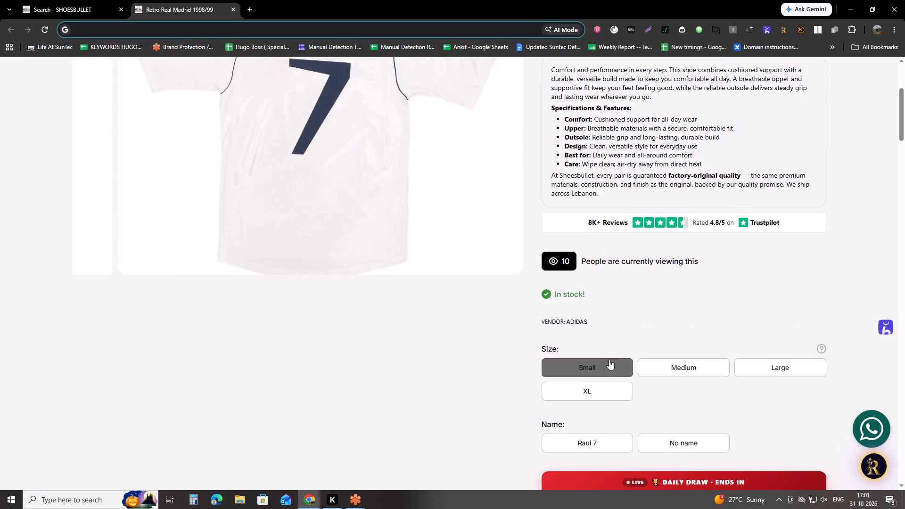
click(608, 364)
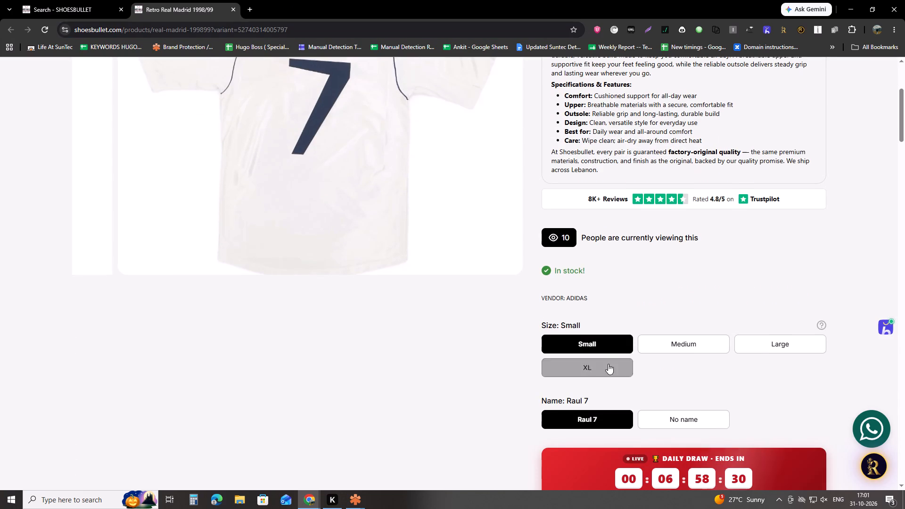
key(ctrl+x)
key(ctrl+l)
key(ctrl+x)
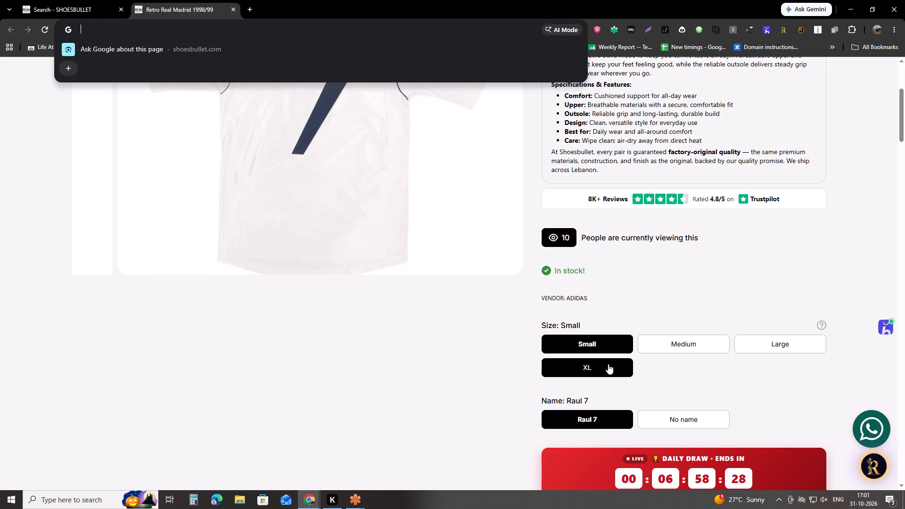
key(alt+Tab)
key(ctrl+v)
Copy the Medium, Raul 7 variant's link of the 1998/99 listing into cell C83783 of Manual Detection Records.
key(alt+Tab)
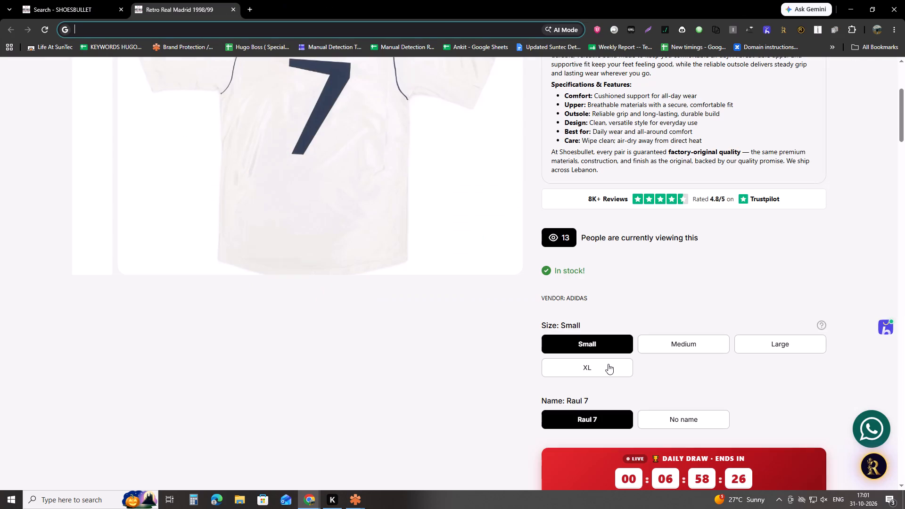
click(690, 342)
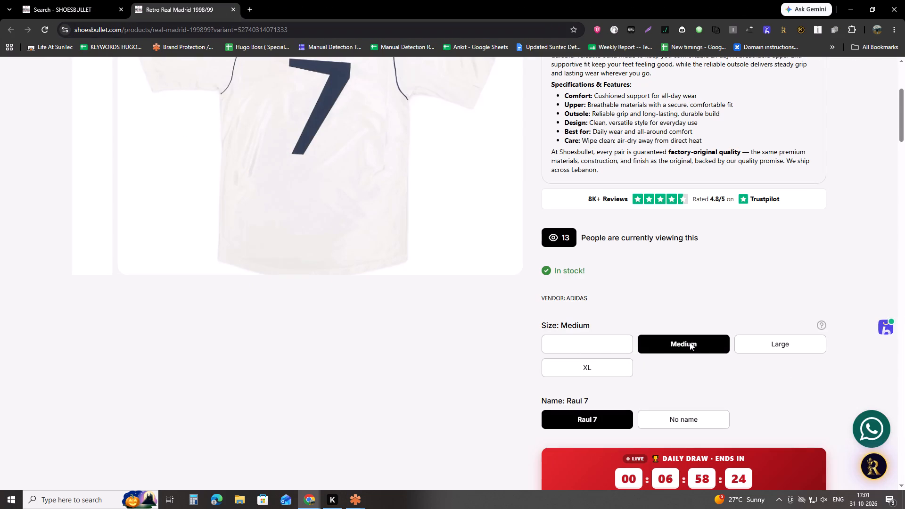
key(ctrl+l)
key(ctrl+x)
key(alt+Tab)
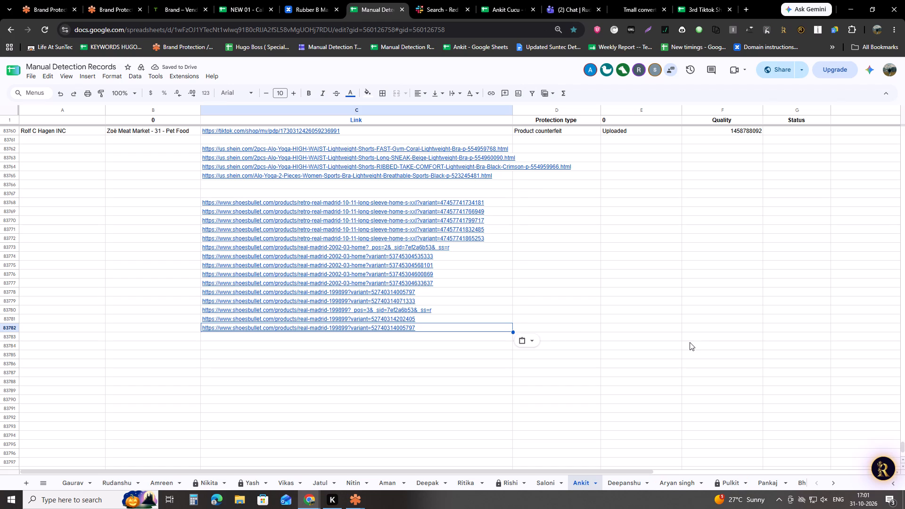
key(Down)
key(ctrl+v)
Copy the Large, Raul 7 variant's link of the 1998/99 listing into cell C83784 of Manual Detection Records.
key(alt+Tab)
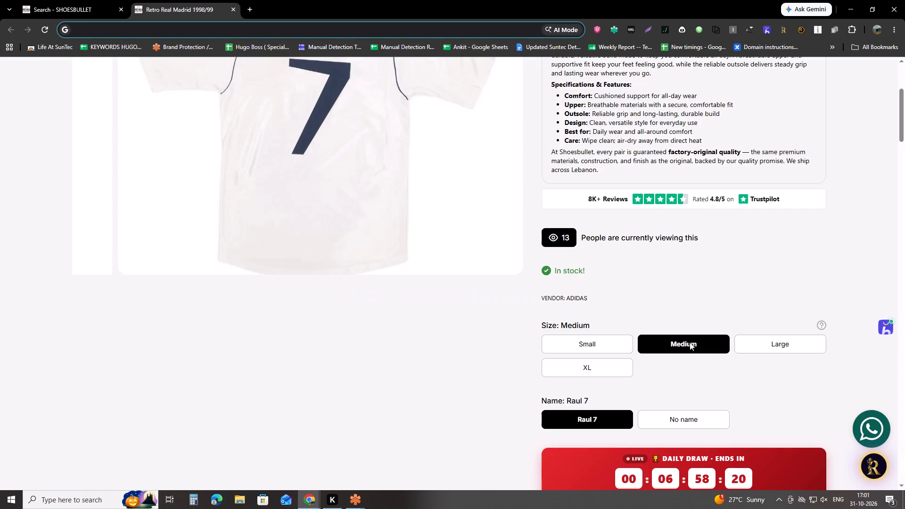
click(784, 342)
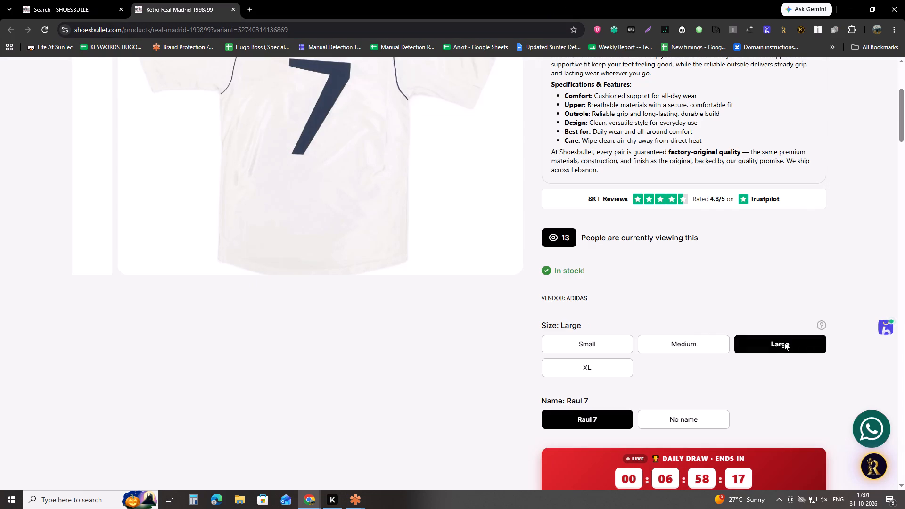
key(ctrl+l)
key(ctrl+x)
key(alt+Tab)
key(Down)
key(ctrl+v)
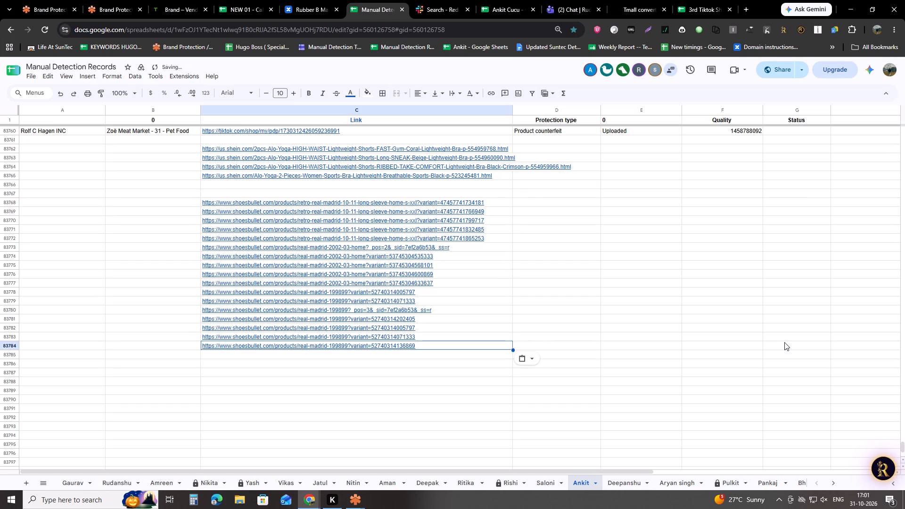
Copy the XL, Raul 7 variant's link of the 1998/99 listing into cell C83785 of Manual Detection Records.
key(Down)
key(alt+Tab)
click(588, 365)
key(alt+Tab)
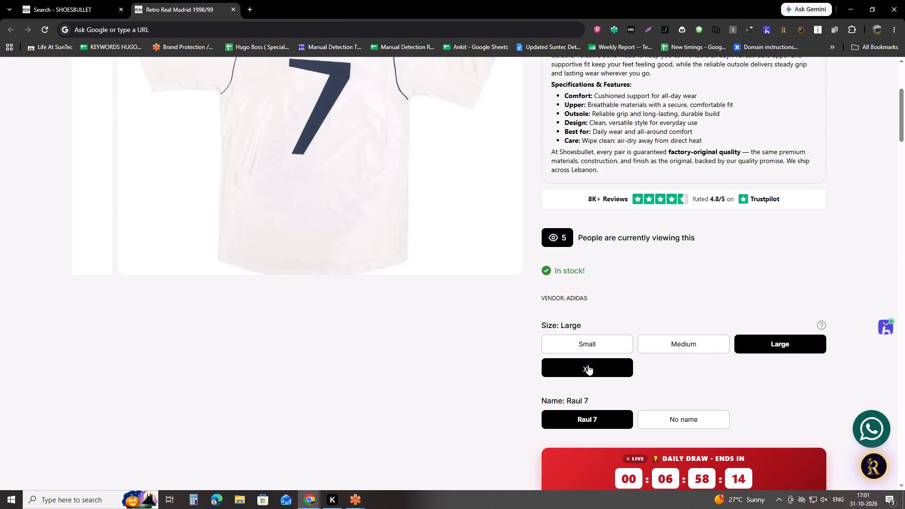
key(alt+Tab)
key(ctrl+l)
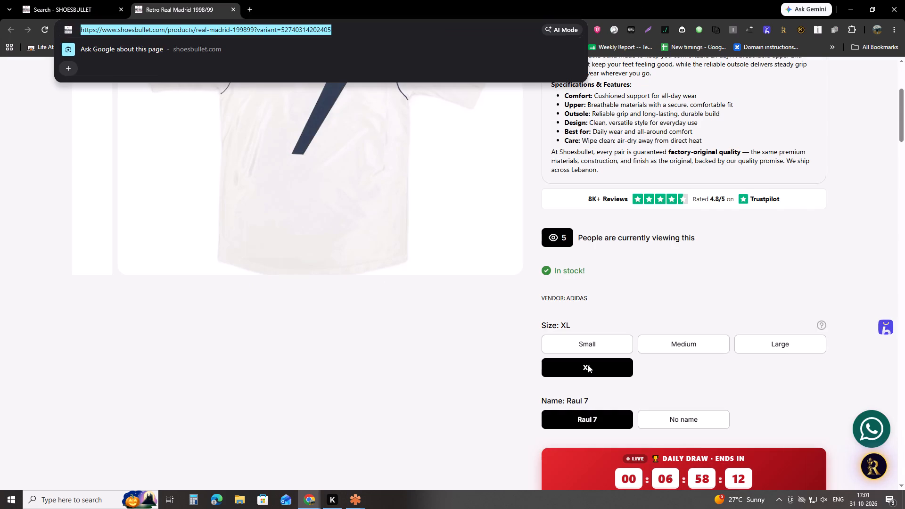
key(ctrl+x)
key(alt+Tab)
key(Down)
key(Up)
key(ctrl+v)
Remove duplicates from the block of Shoes Bullet links in C83768:C83785, analysing column C.
key(ctrl+space)
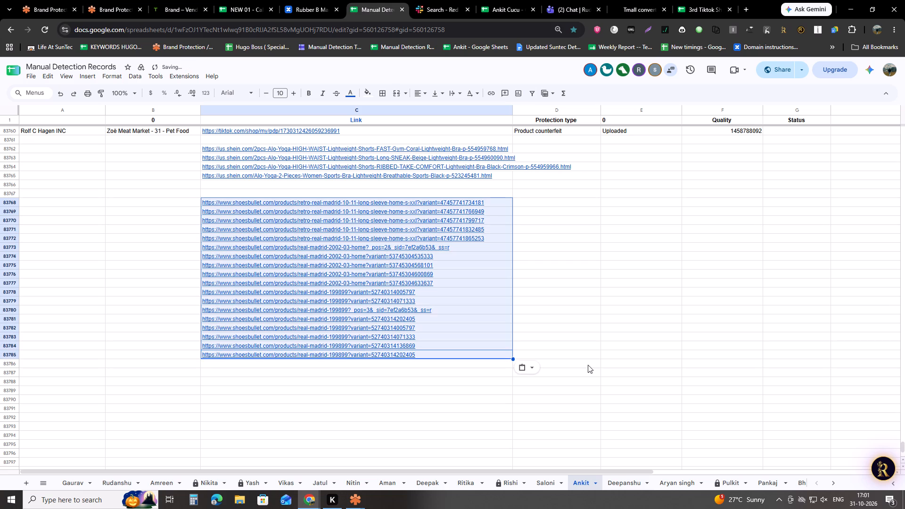
click(142, 77)
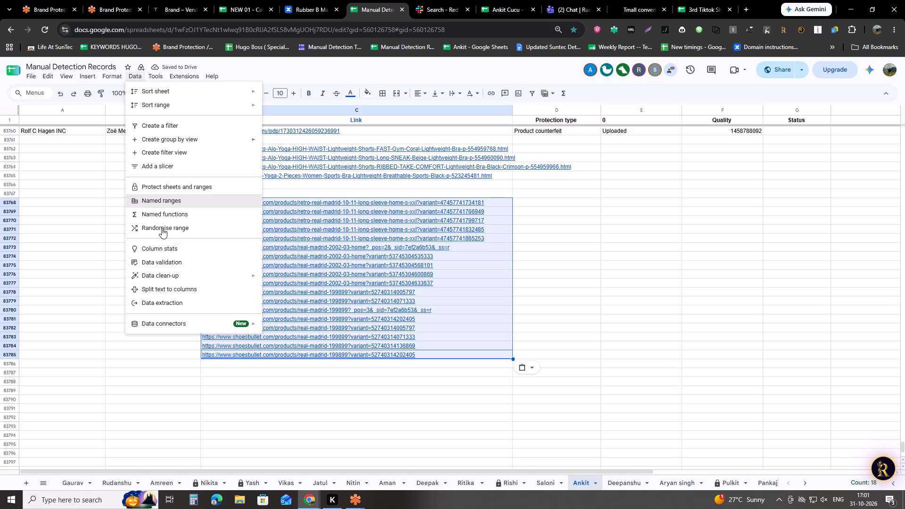
click(281, 289)
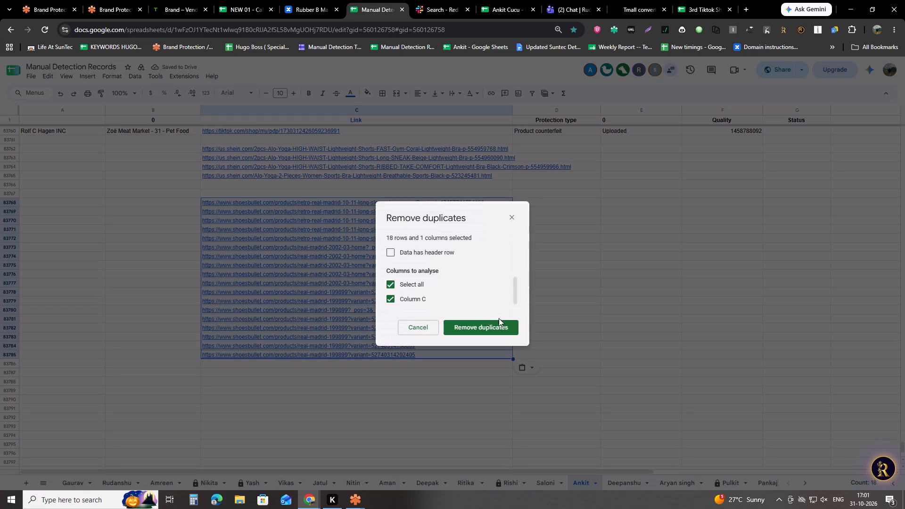
click(502, 328)
click(541, 301)
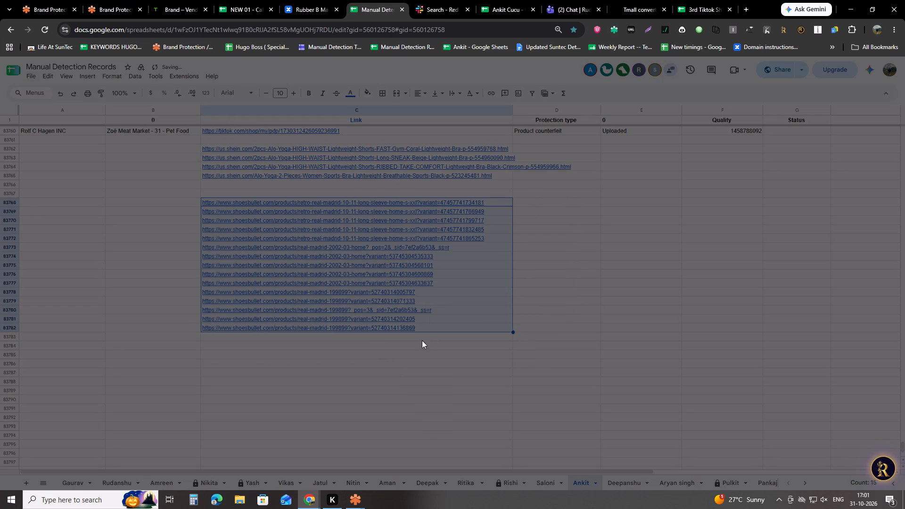
click(422, 340)
Close the 1998/99 listing and search again for "real madrid retro" from the Shoes Bullet home page.
key(alt+Tab)
middle_click(191, 0)
scroll(446, 379, up, 2)
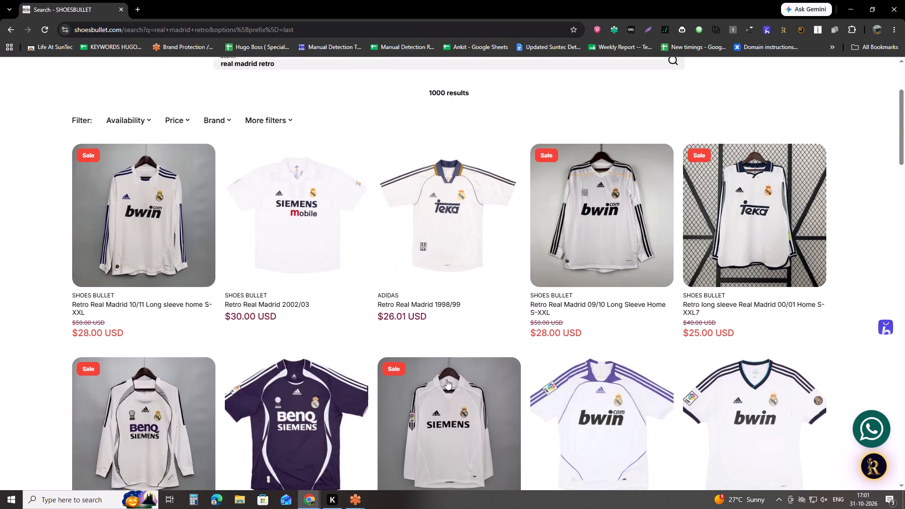
scroll(446, 379, up, 5)
scroll(388, 280, up, 1)
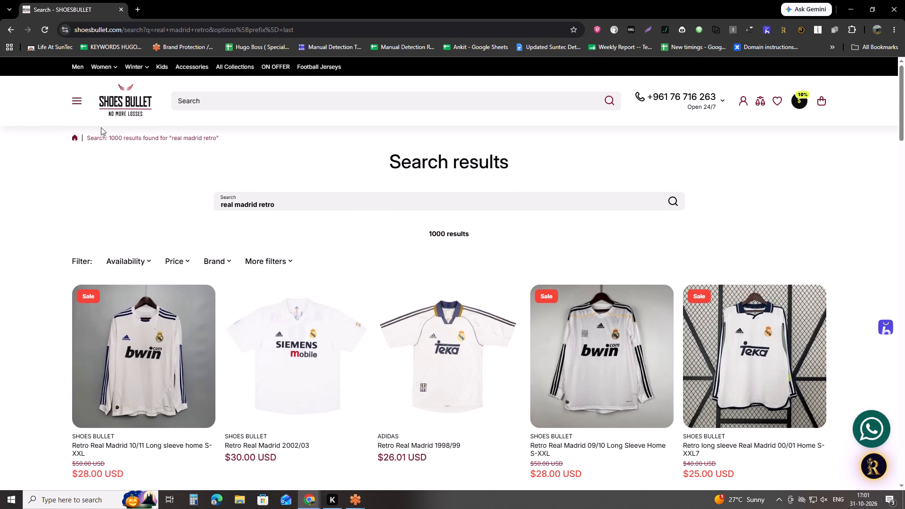
click(121, 101)
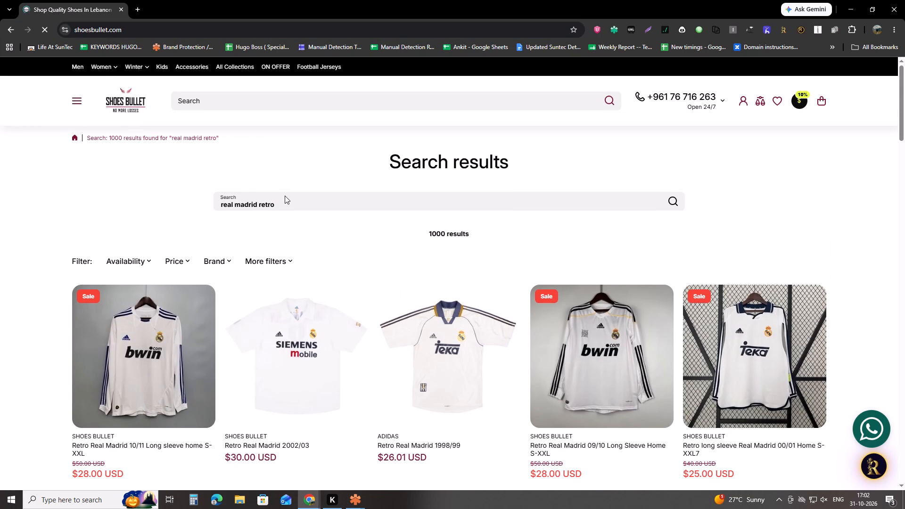
click(253, 111)
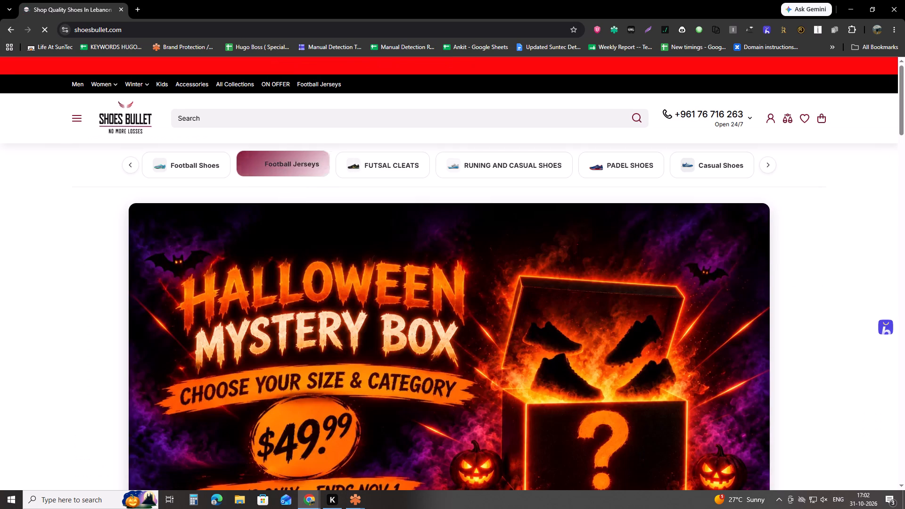
text(real madrid retro)
key(Return)
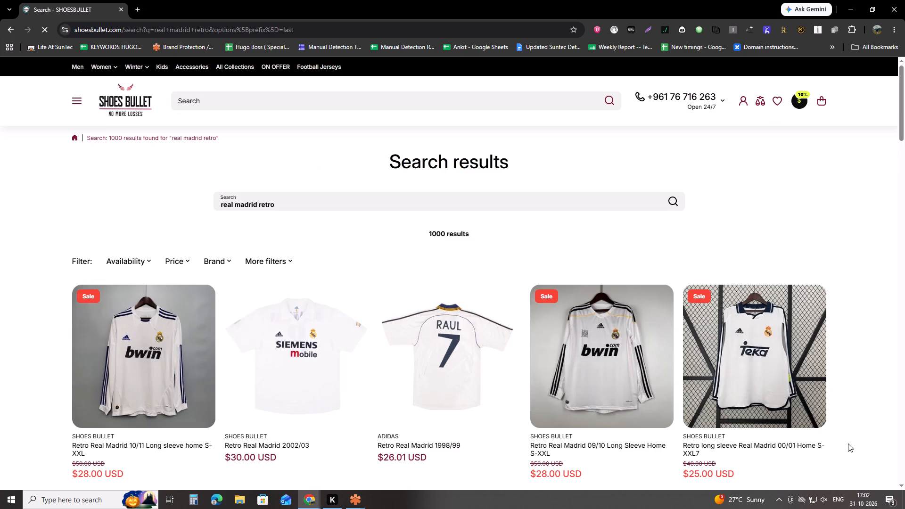
Open Galaxy Grabber on the search results and teach it Show More as the page's NEXT button.
click(883, 475)
scroll(686, 369, down, 8)
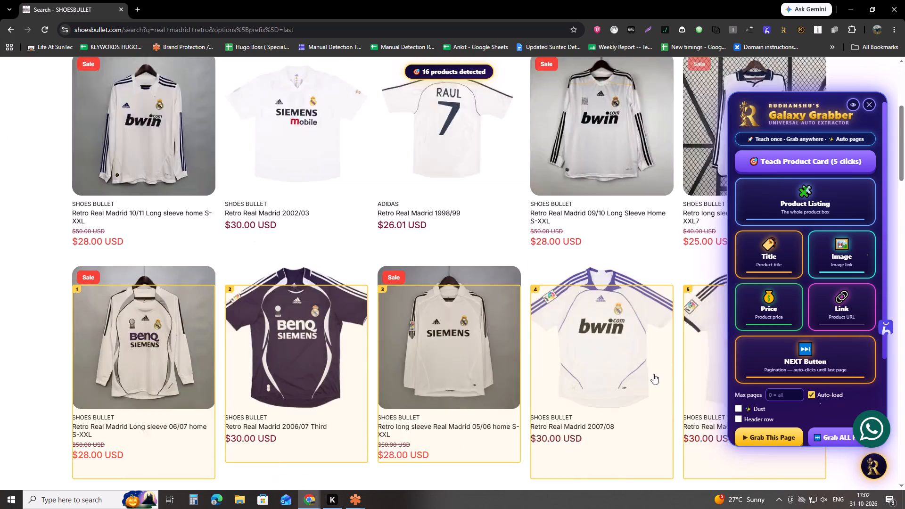
scroll(653, 374, down, 20)
scroll(653, 374, down, 7)
scroll(608, 344, up, 15)
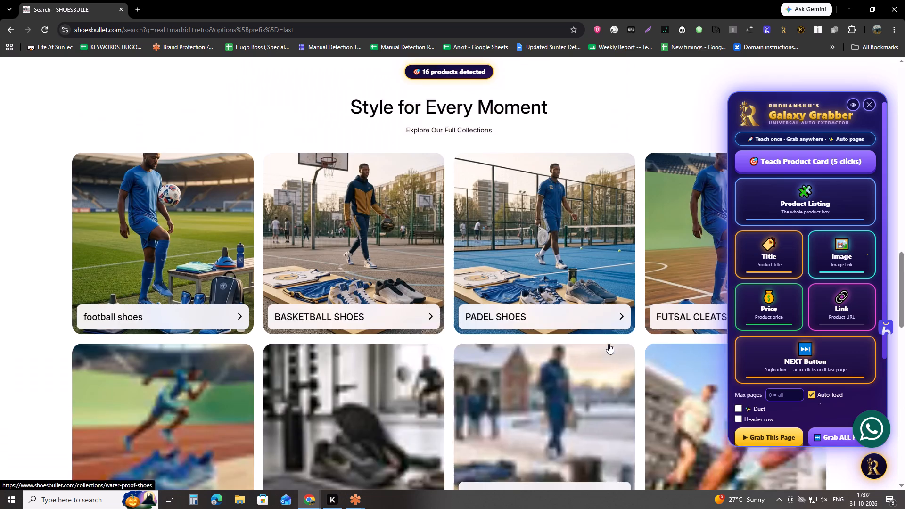
scroll(609, 344, up, 4)
click(788, 350)
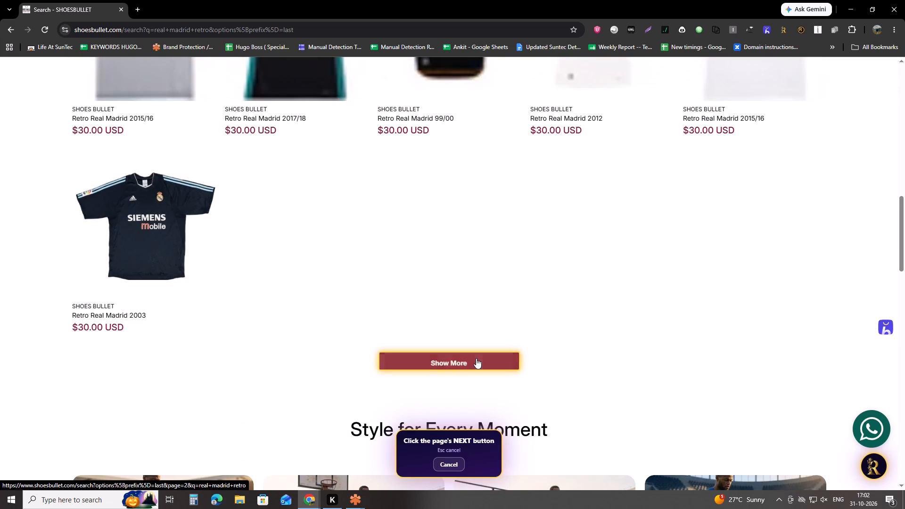
click(476, 358)
Grab all pages of the search results, stop after page 4, and copy the grabbed rows as TSV.
click(824, 431)
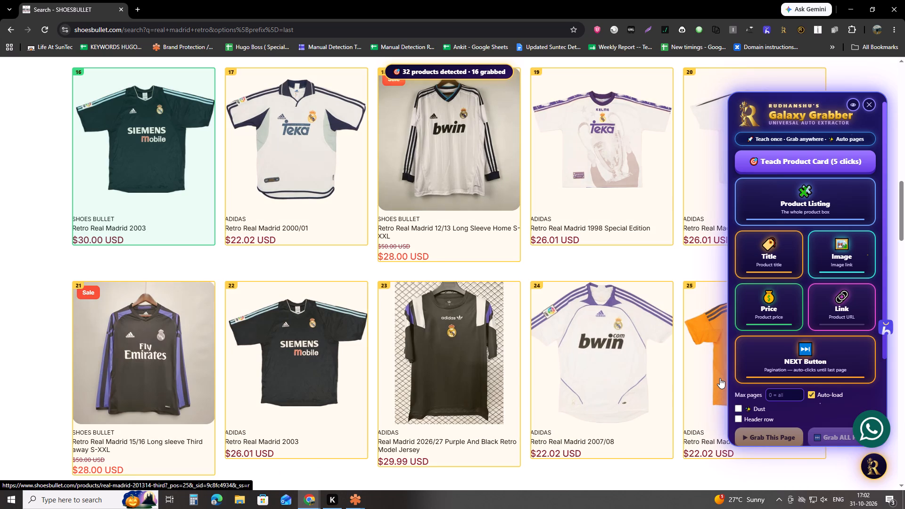
scroll(780, 361, down, 3)
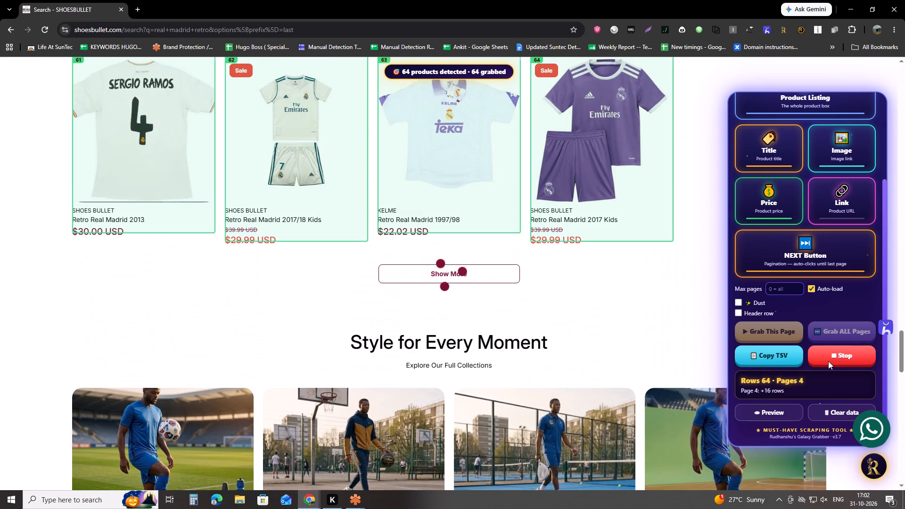
click(828, 361)
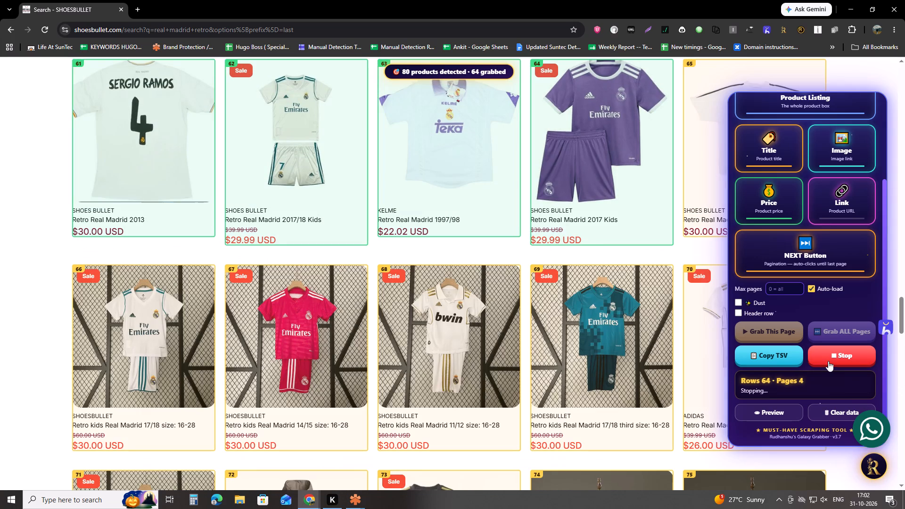
click(762, 357)
key(alt+Tab)
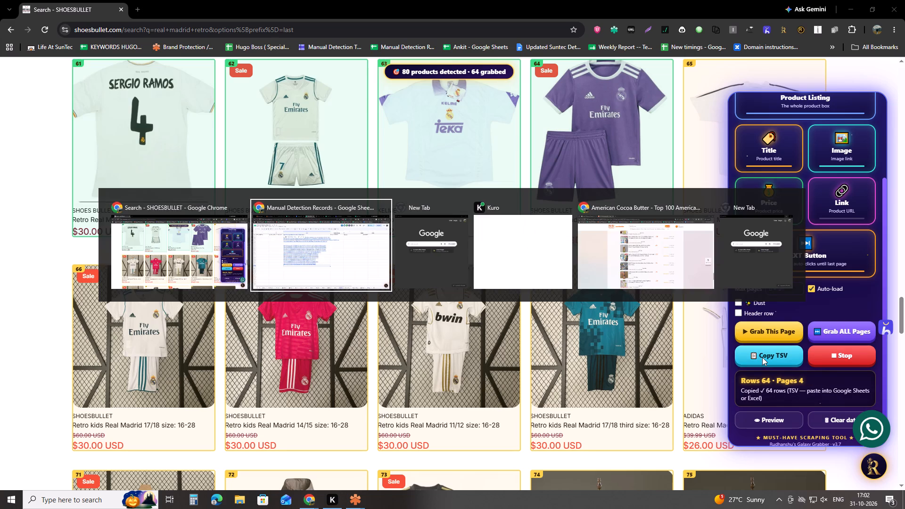
click(511, 0)
scroll(477, 213, up, 1)
scroll(451, 247, up, 7)
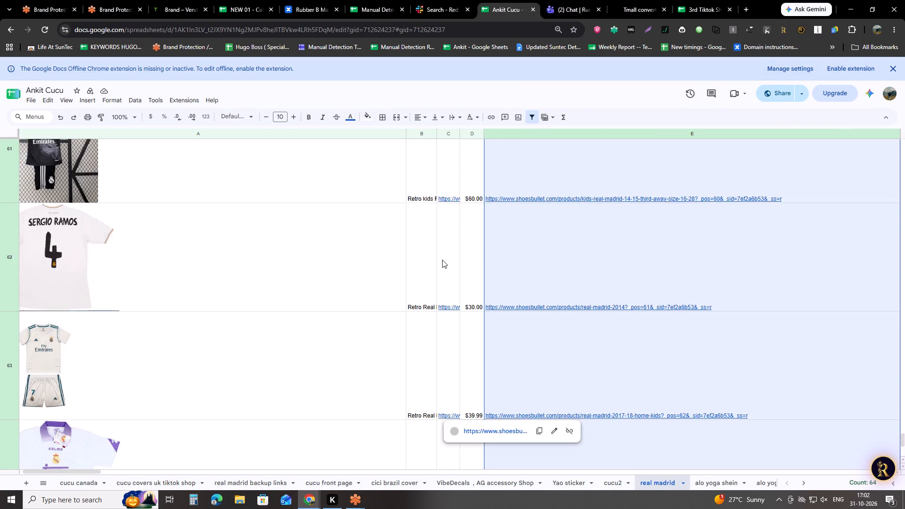
scroll(442, 260, up, 3)
click(430, 258)
key(ctrl+Up)
key(ctrl+Up)
key(ctrl+Up)
key(ctrl+Up)
key(ctrl+Up)
key(ctrl+Up)
key(ctrl+Up)
key(ctrl+Up)
key(ctrl+Up)
key(ctrl+Up)
key(ctrl+Up)
key(ctrl+Up)
key(ctrl+Up)
key(ctrl+Up)
key(ctrl+Up)
key(ctrl+Up)
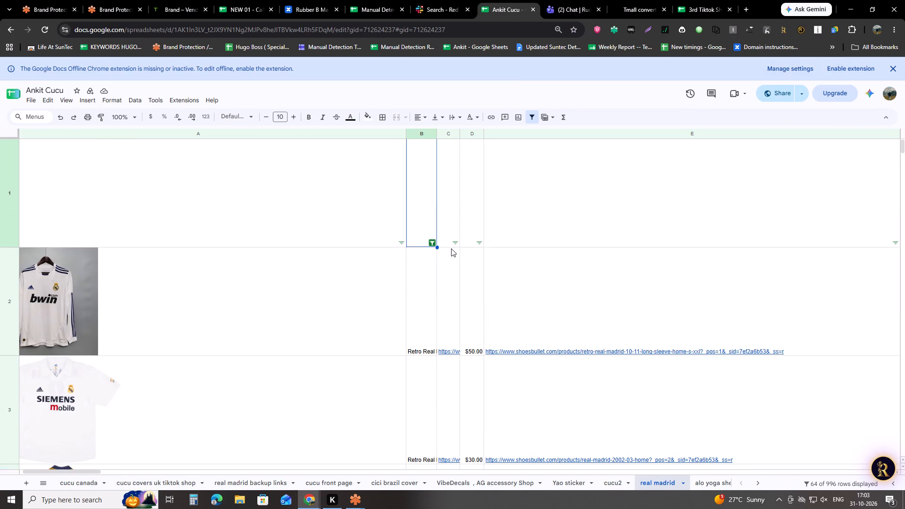
click(531, 120)
Clear the previously grabbed listing rows from B2 down to the sheet's end, including titles, image links, prices and product links.
click(431, 303)
key(ctrl+shift+Down)
key(ctrl+shift+Down)
key(ctrl+shift+Down)
key(ctrl+shift+Down)
key(ctrl+shift+Down)
key(ctrl+shift+Down)
key(ctrl+shift+Down)
key(ctrl+shift+Down)
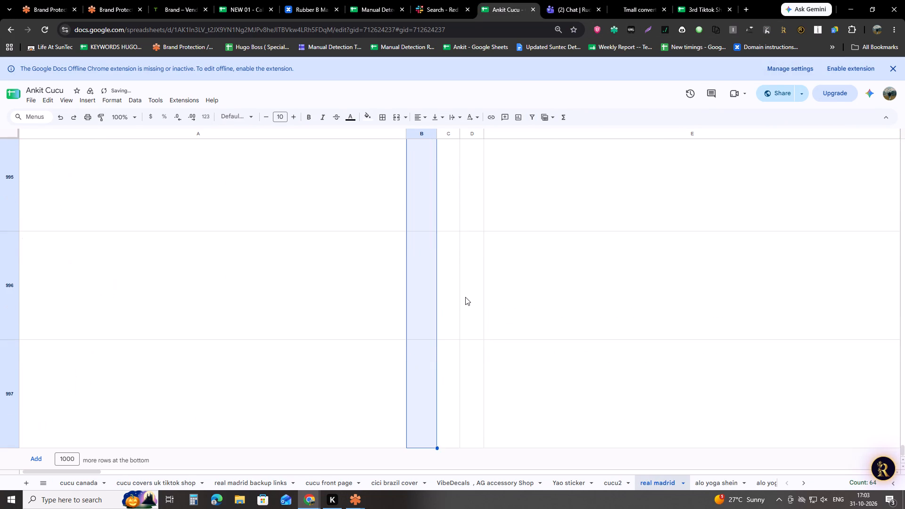
key(ctrl+shift+Right)
key(ctrl+shift+Right)
key(Delete)
Paste the copied Shoes Bullet TSV rows into the real madrid sheet starting at cell B2.
key(ctrl+Left)
key(ctrl+Left)
key(ctrl+Left)
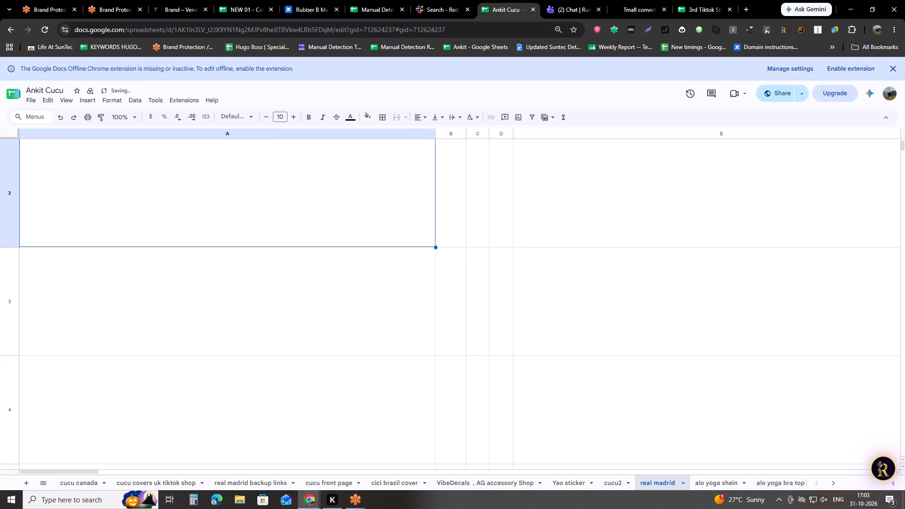
key(Right)
key(Up)
key(ctrl+Up)
key(ctrl+Up)
key(ctrl+Up)
key(ctrl+Up)
key(ctrl+Up)
key(ctrl+Up)
key(ctrl+Up)
key(ctrl+Up)
key(ctrl+Up)
key(ctrl+Up)
key(ctrl+Up)
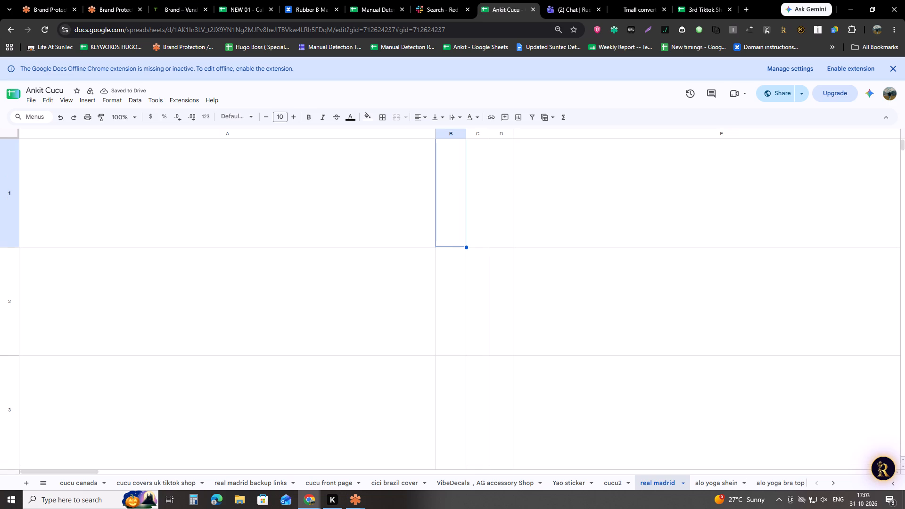
key(Left)
key(Right)
key(Down)
key(ctrl+v)
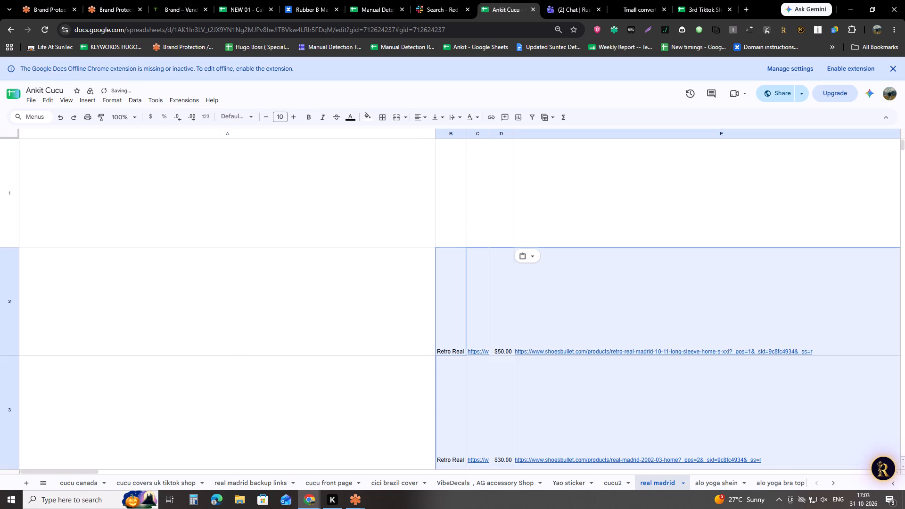
Create a filter over the whole sheet and limit column B to all title values matching "retr".
key(Up)
key(Up)
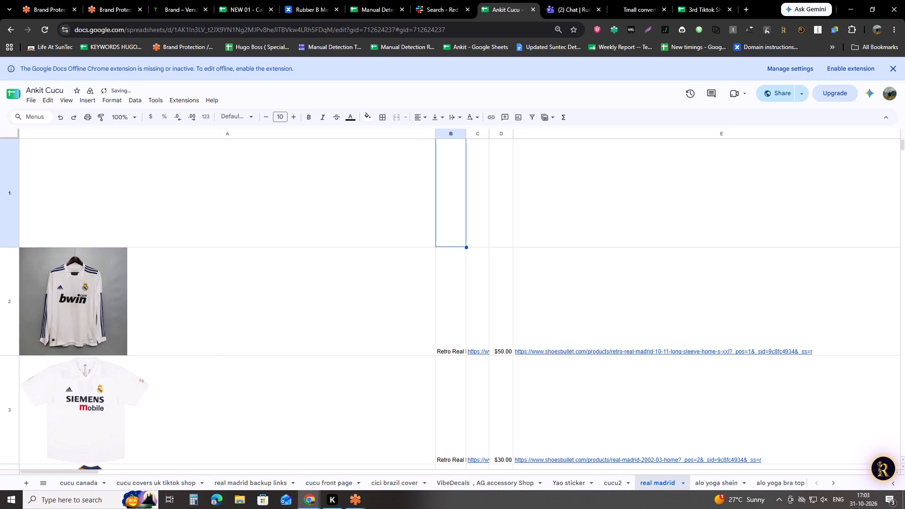
key(ctrl+a)
key(ctrl+a)
click(530, 116)
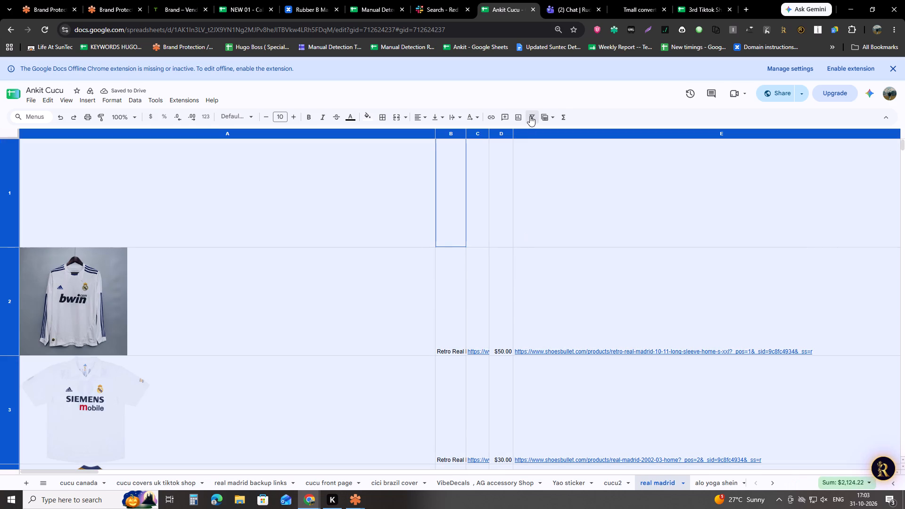
click(467, 242)
click(465, 242)
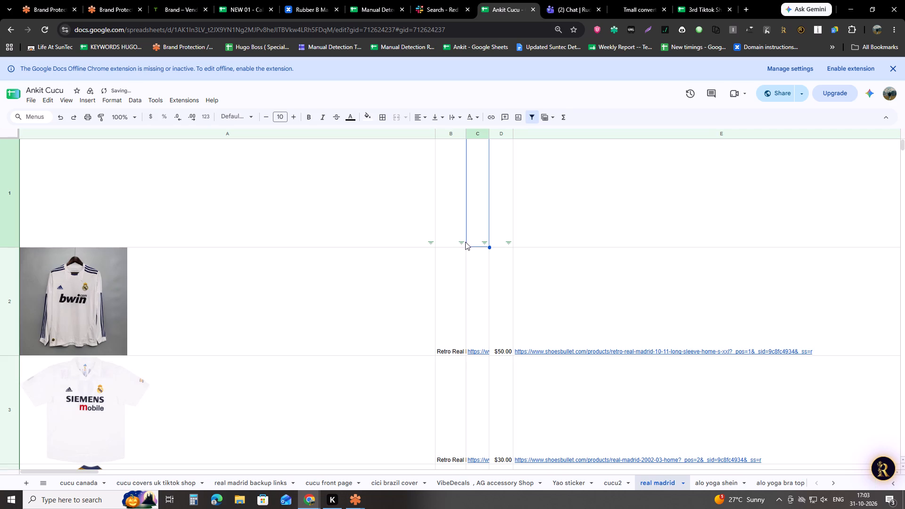
click(458, 244)
click(386, 345)
click(388, 369)
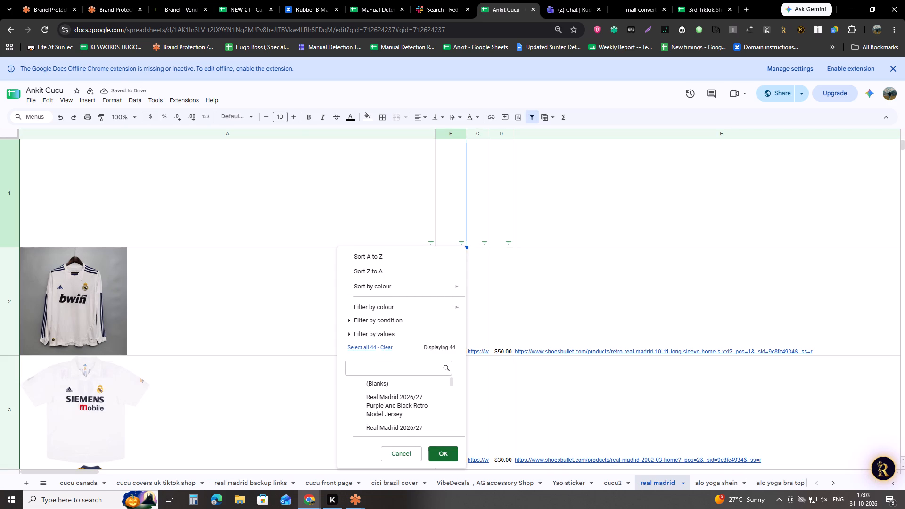
key(r)
key(e)
text(tr)
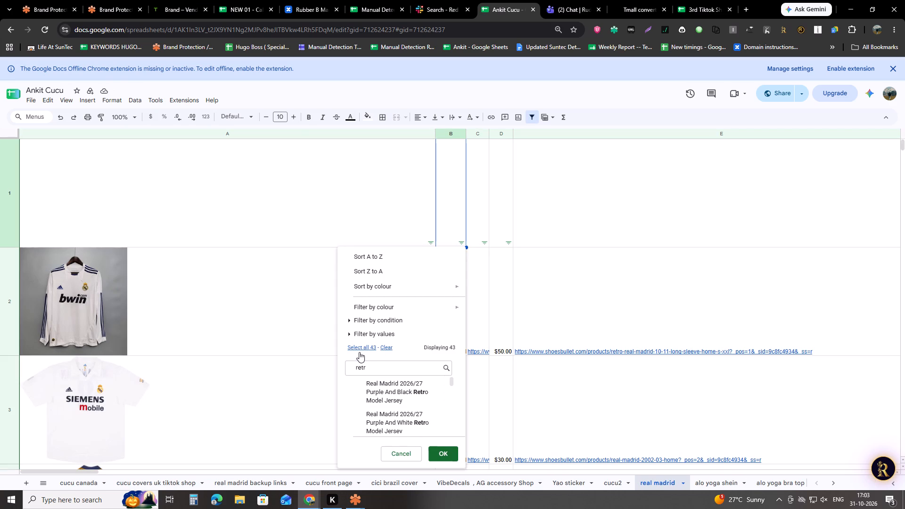
click(359, 352)
click(433, 450)
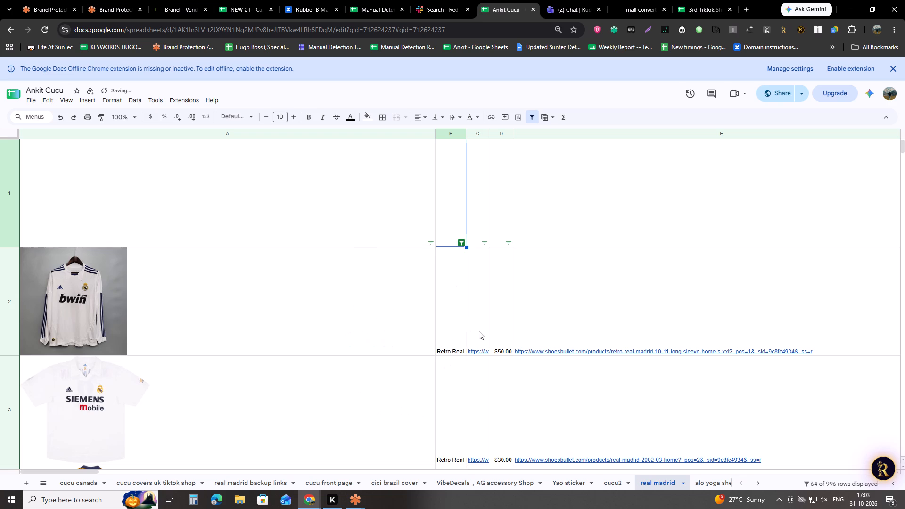
Search the real madrid sheet for "retro".
scroll(304, 370, down, 4)
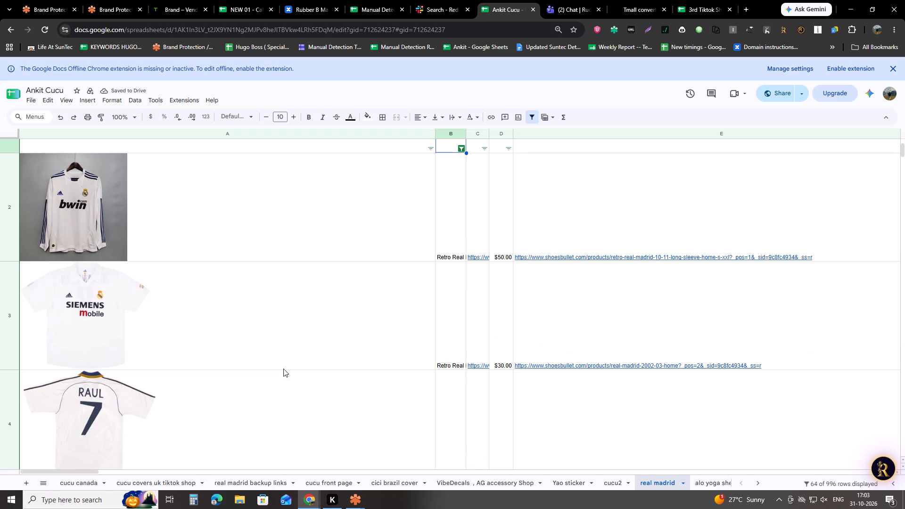
key(ctrl+f)
text(rer)
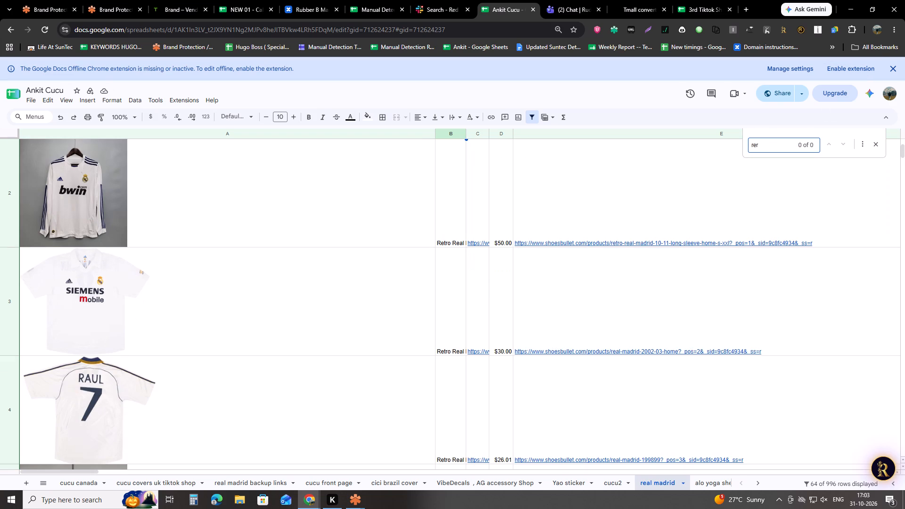
key(BackSpace)
text(tr)
key(o)
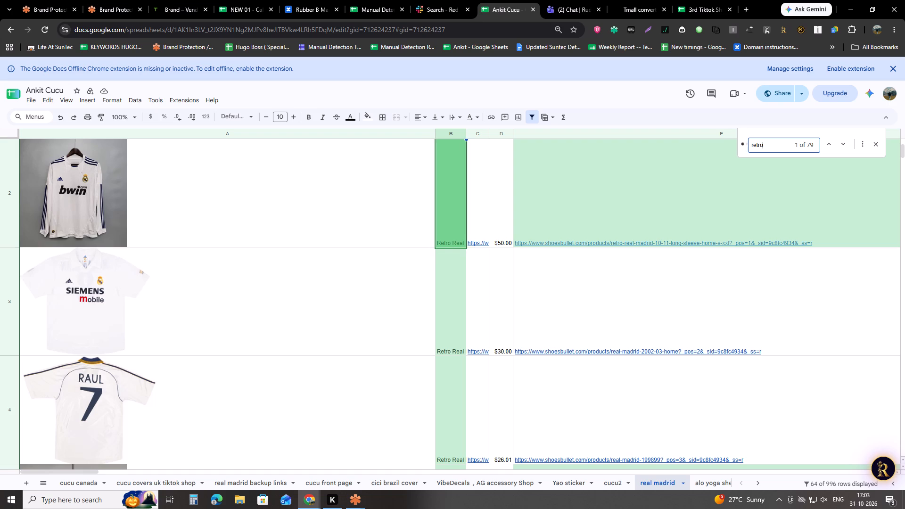
Examine the filtered listings down to row 65, checking images, titles and links against the "retro" highlighting.
scroll(783, 132, up, 5)
scroll(445, 269, down, 4)
scroll(351, 267, down, 8)
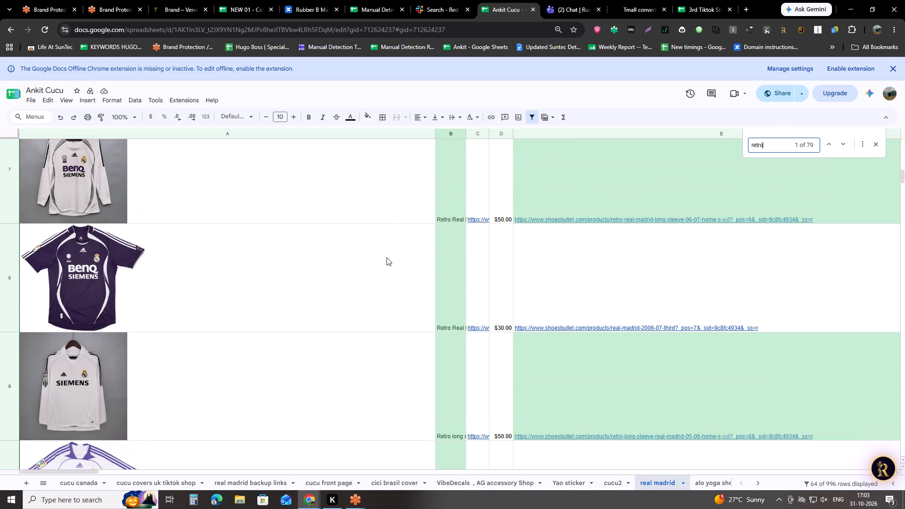
scroll(554, 247, down, 3)
scroll(452, 253, down, 5)
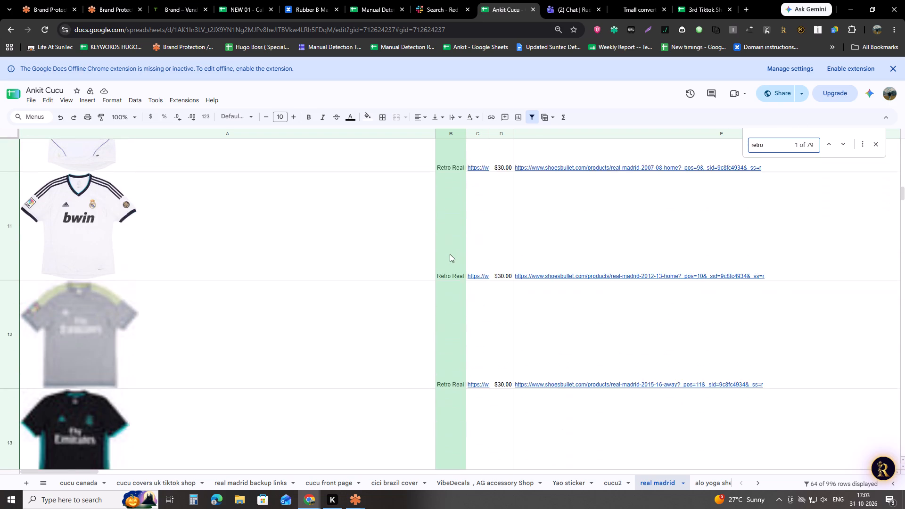
scroll(450, 254, down, 2)
scroll(376, 286, down, 4)
scroll(495, 271, down, 4)
scroll(357, 272, down, 3)
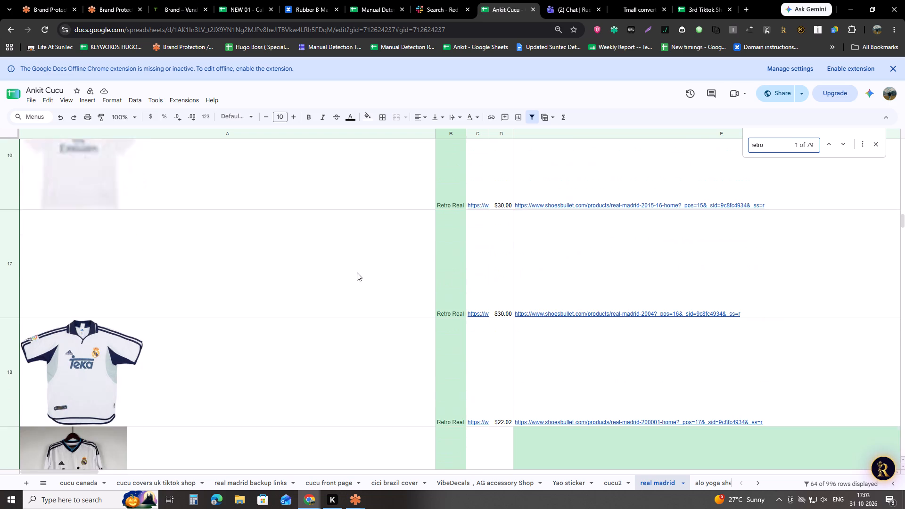
scroll(357, 272, down, 9)
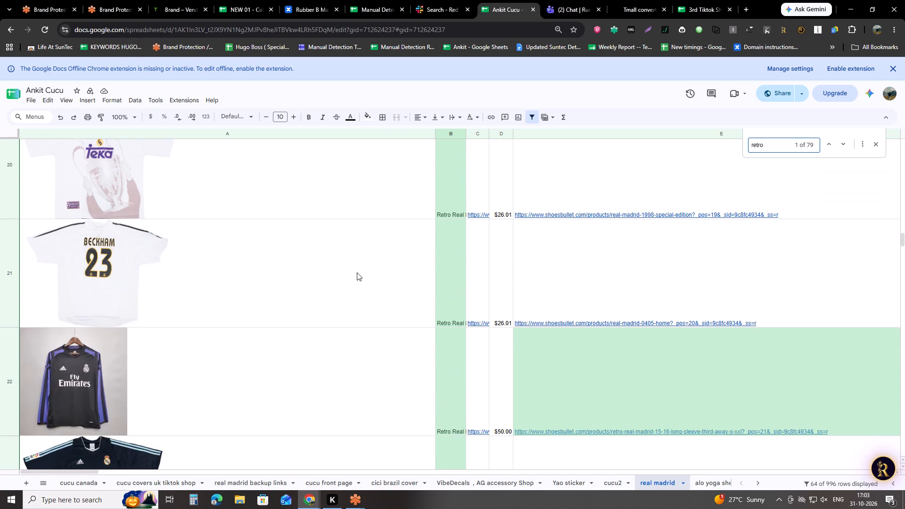
scroll(357, 272, down, 14)
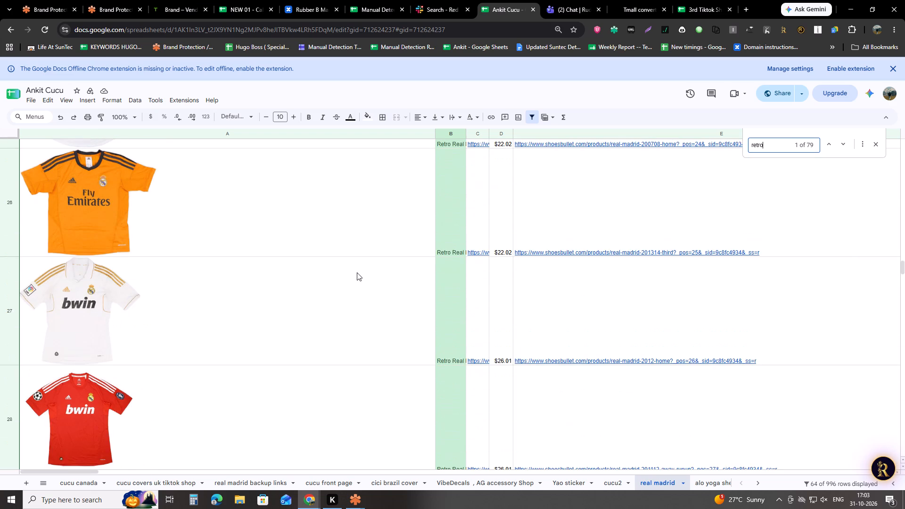
scroll(357, 272, down, 9)
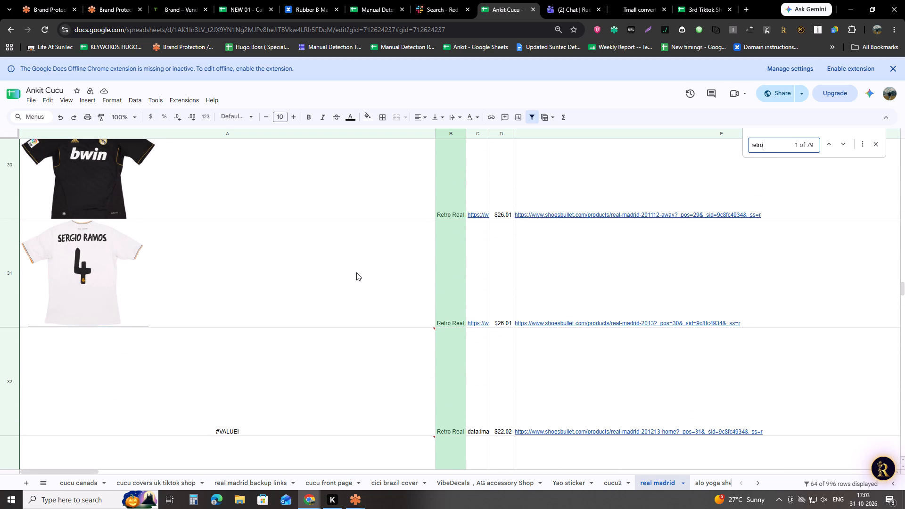
scroll(374, 271, down, 5)
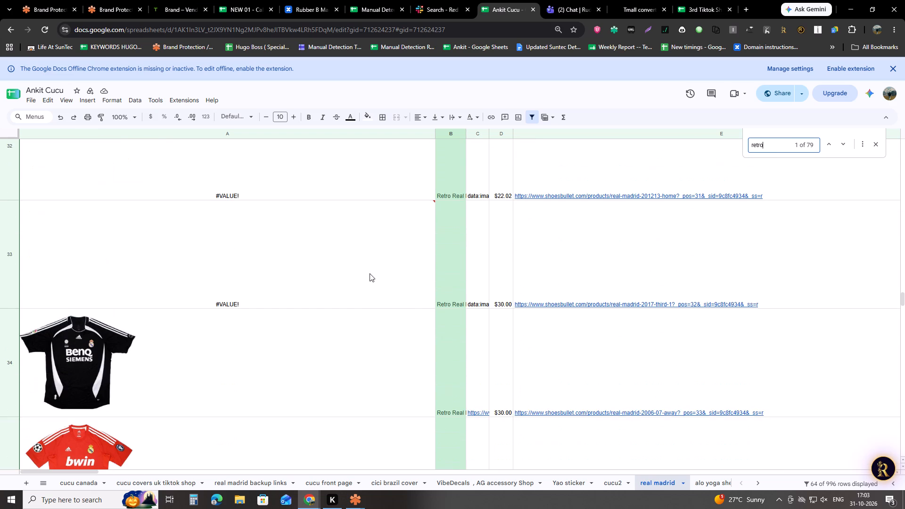
scroll(370, 273, down, 11)
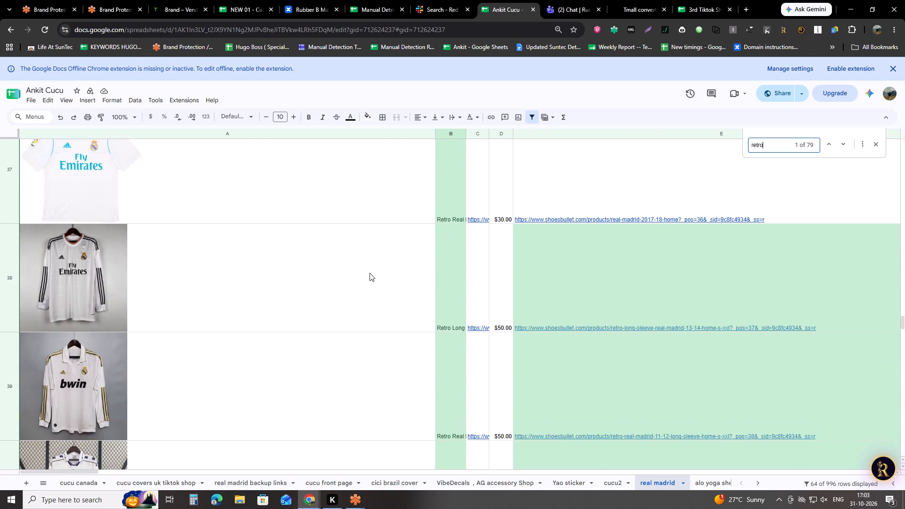
scroll(370, 273, down, 14)
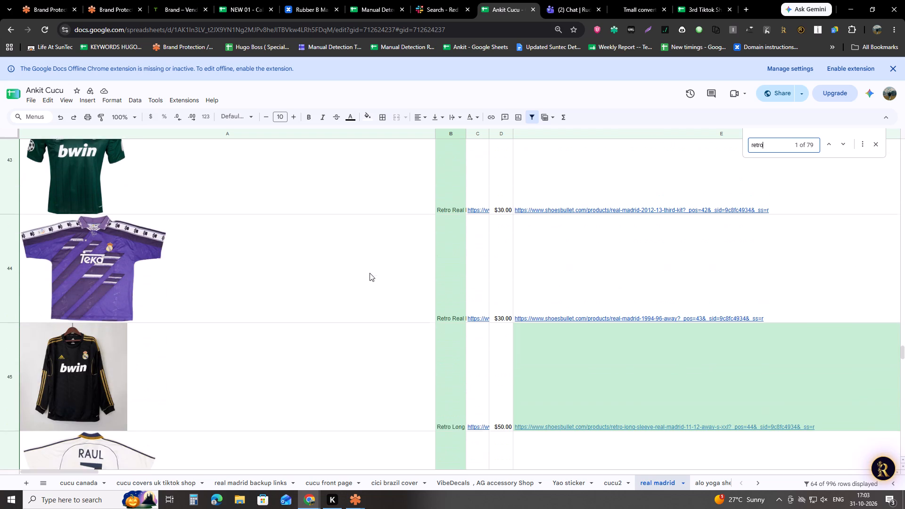
scroll(370, 273, down, 4)
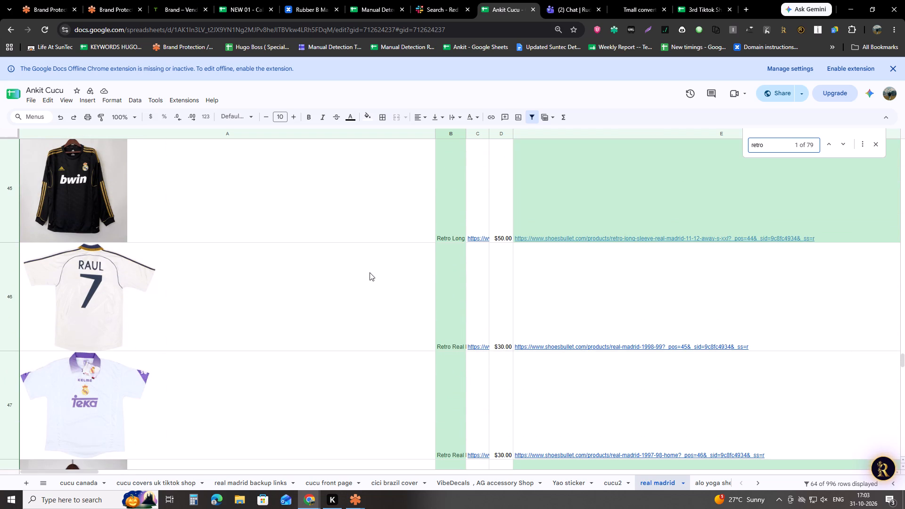
scroll(370, 272, down, 11)
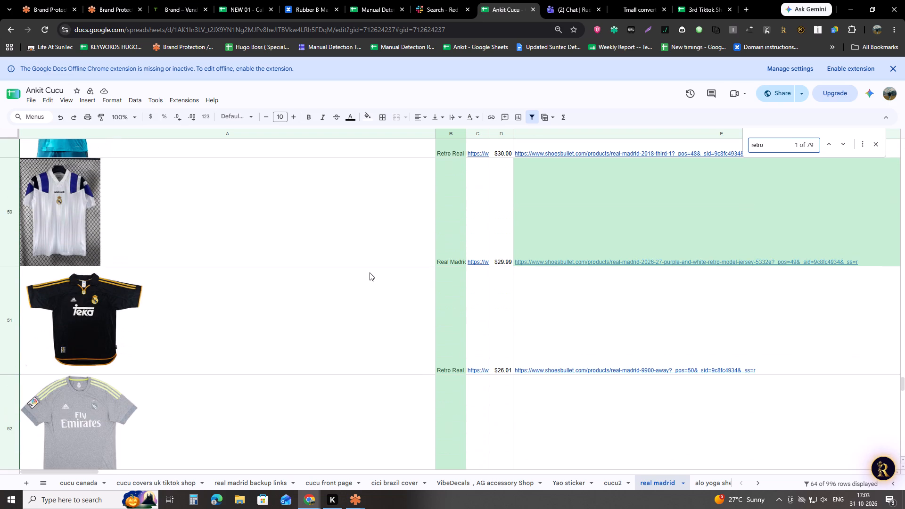
scroll(370, 272, down, 2)
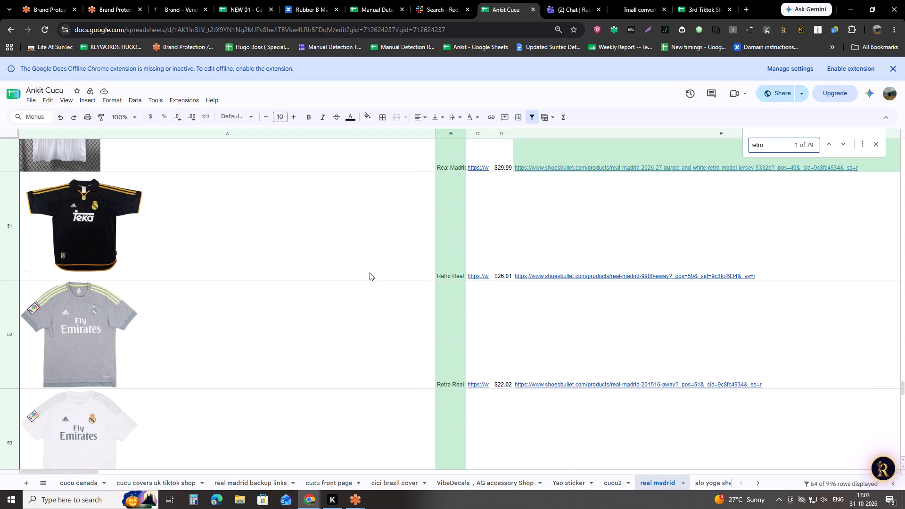
scroll(370, 272, down, 11)
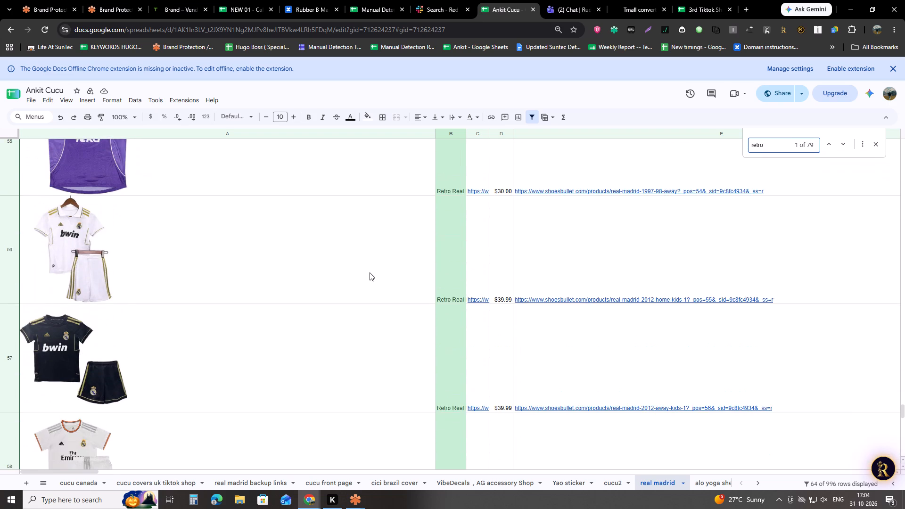
scroll(370, 272, down, 9)
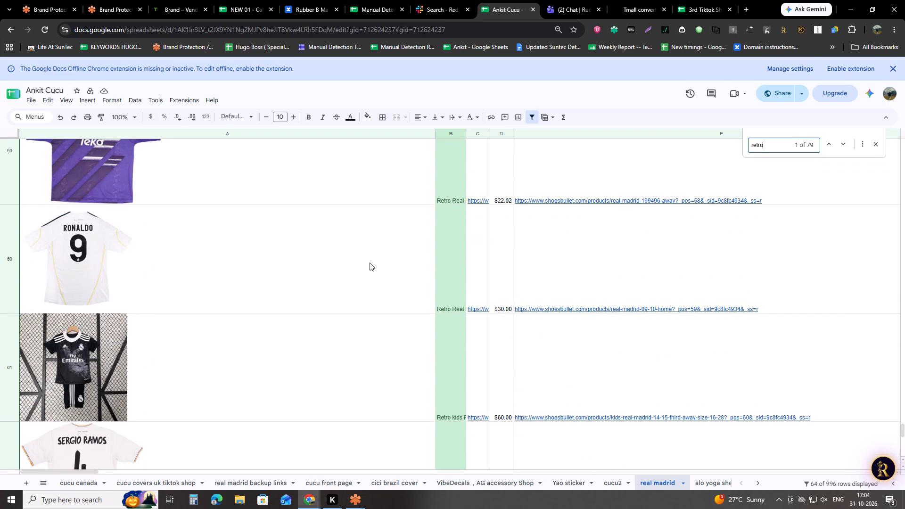
scroll(370, 263, down, 9)
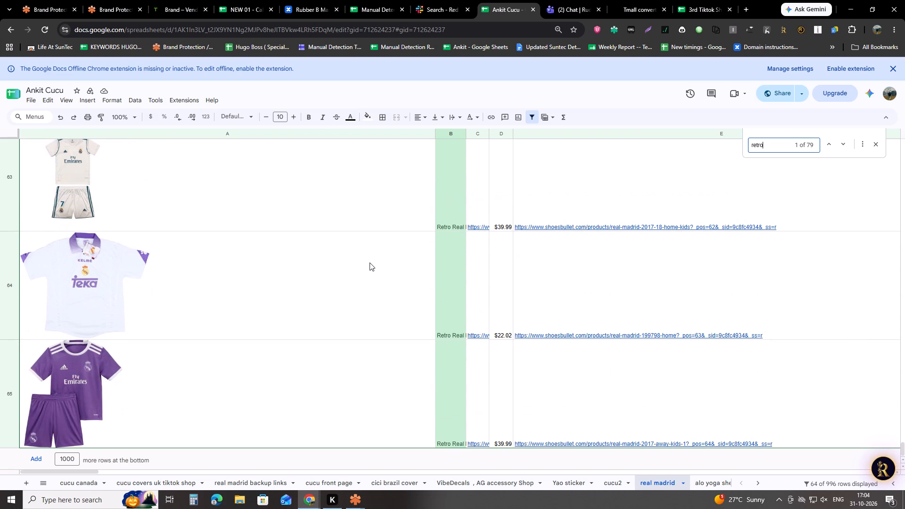
scroll(370, 263, down, 4)
Copy all the filtered product links in column E of the real madrid sheet, from row 2 down to row 65.
click(658, 365)
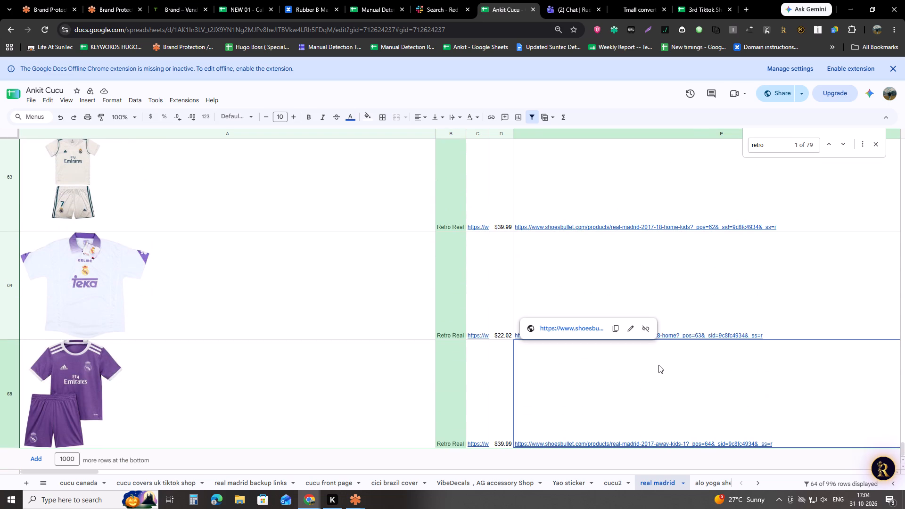
key(ctrl+Up)
key(ctrl+Up)
key(Down)
key(ctrl+shift+Down)
key(ctrl+shift+Down)
key(ctrl+shift+Down)
key(ctrl+shift+Down)
key(ctrl+shift+Down)
key(ctrl+shift+Down)
key(ctrl+shift+Down)
key(ctrl+shift+Down)
key(ctrl+shift+Down)
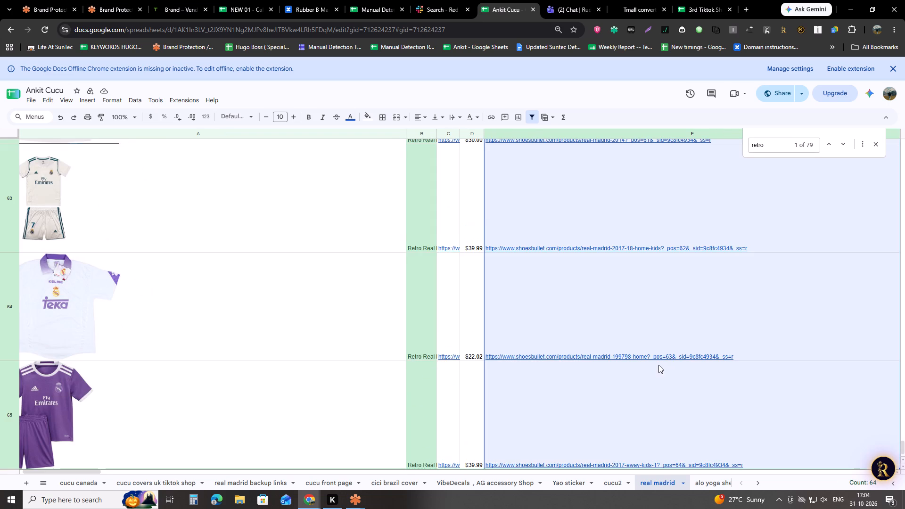
key(ctrl+c)
key(ctrl+c)
key(ctrl+c)
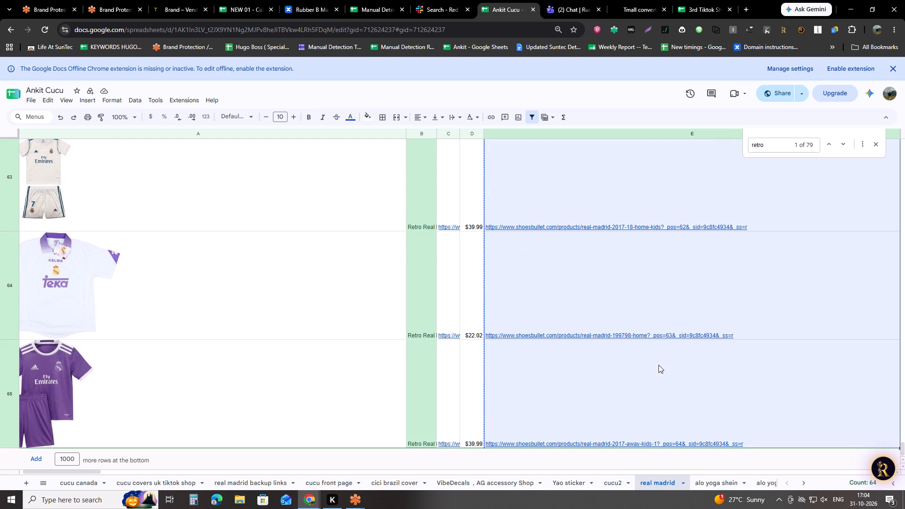
key(ctrl+c)
key(ctrl+c)
scroll(658, 365, up, 19)
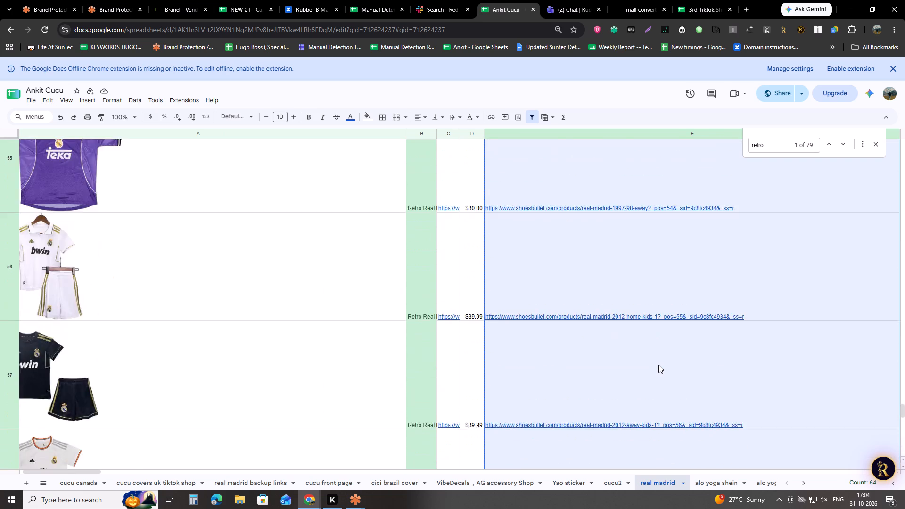
scroll(658, 365, up, 20)
scroll(658, 365, up, 20)
scroll(658, 365, up, 16)
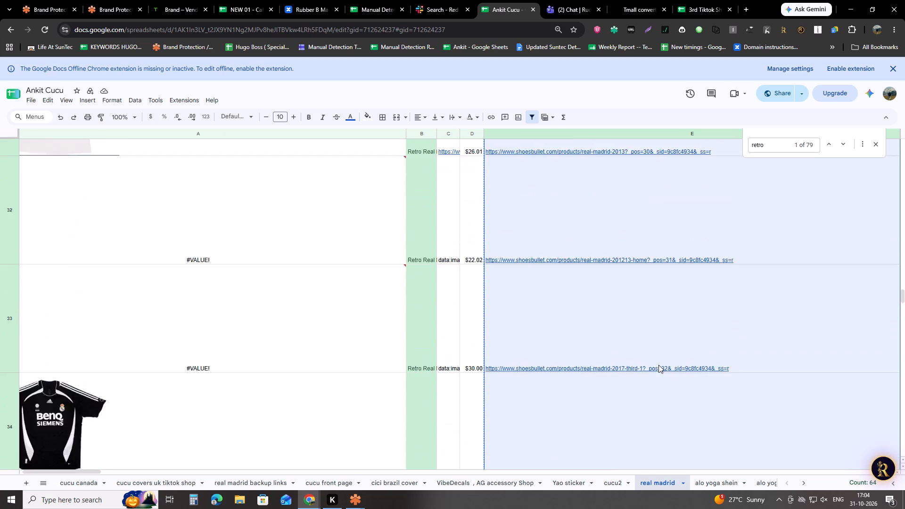
scroll(658, 365, up, 20)
scroll(658, 365, up, 7)
scroll(658, 365, up, 20)
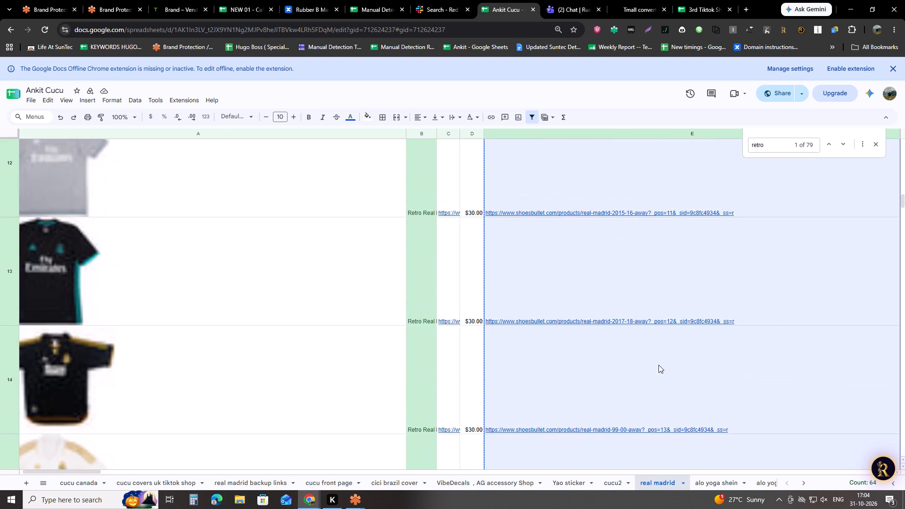
scroll(658, 365, up, 20)
scroll(658, 365, up, 14)
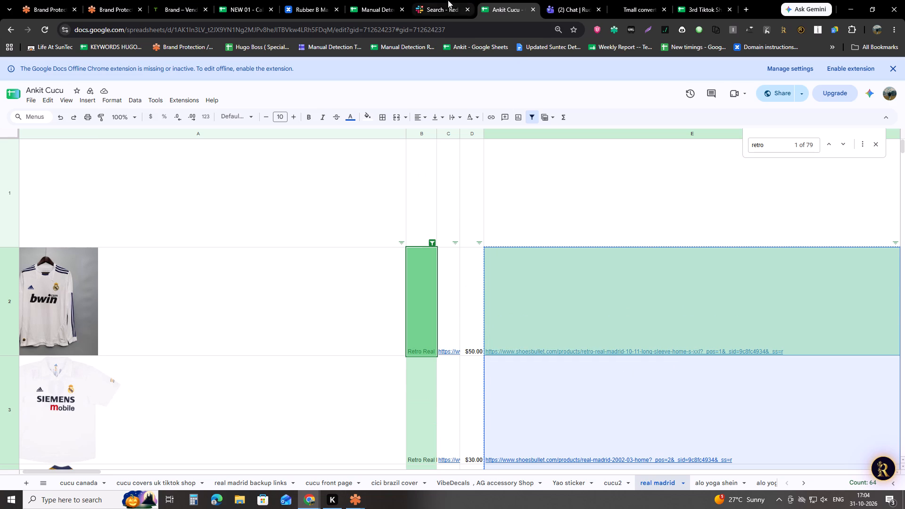
Switch to Manual Detection Records and paste the copied links into the Link column of the Ankit sheet from row 83783.
click(374, 0)
key(ctrl+v)
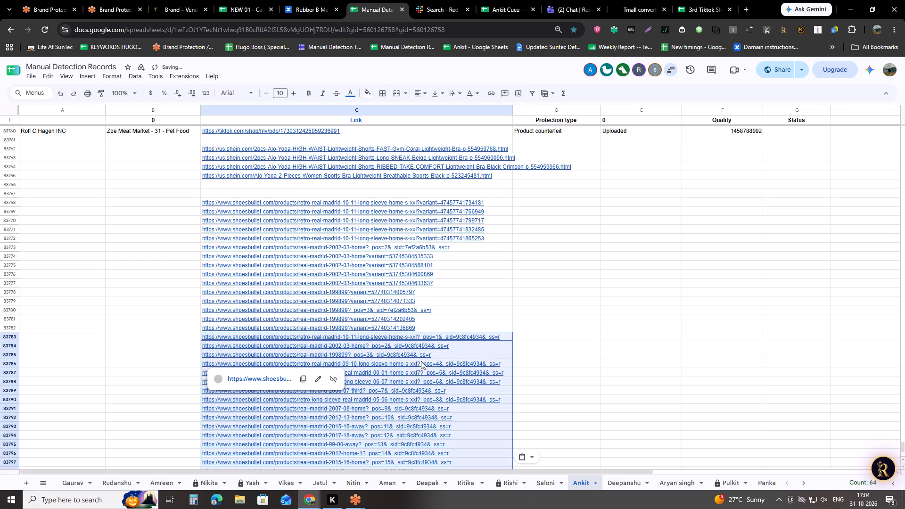
Open the first pasted Shoes Bullet link in row 83783 to check it, then close its page.
click(444, 336)
key(alt+Return)
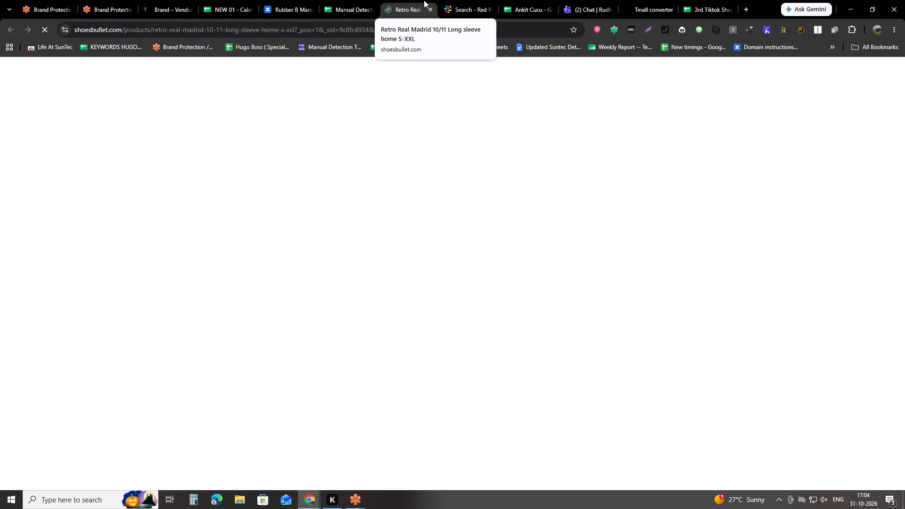
middle_click(424, 0)
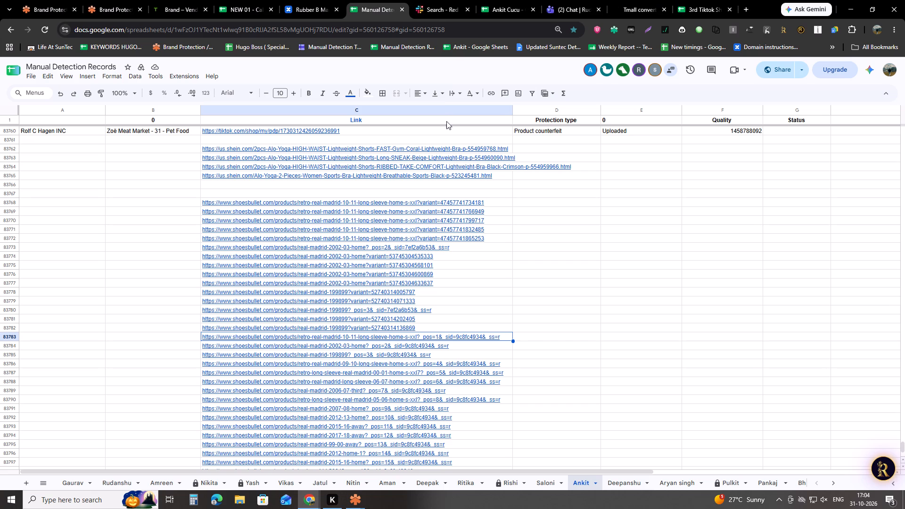
key(alt+Tab)
key(alt+Tab)
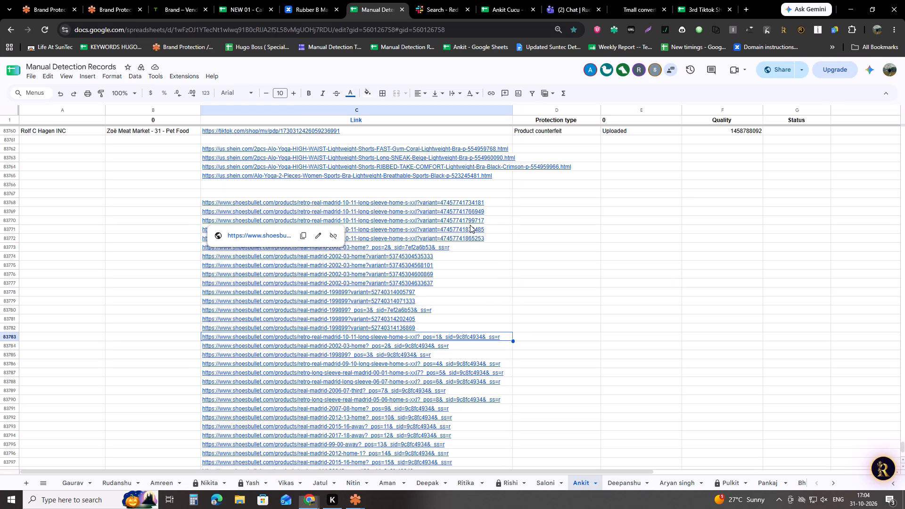
click(501, 0)
scroll(515, 350, down, 16)
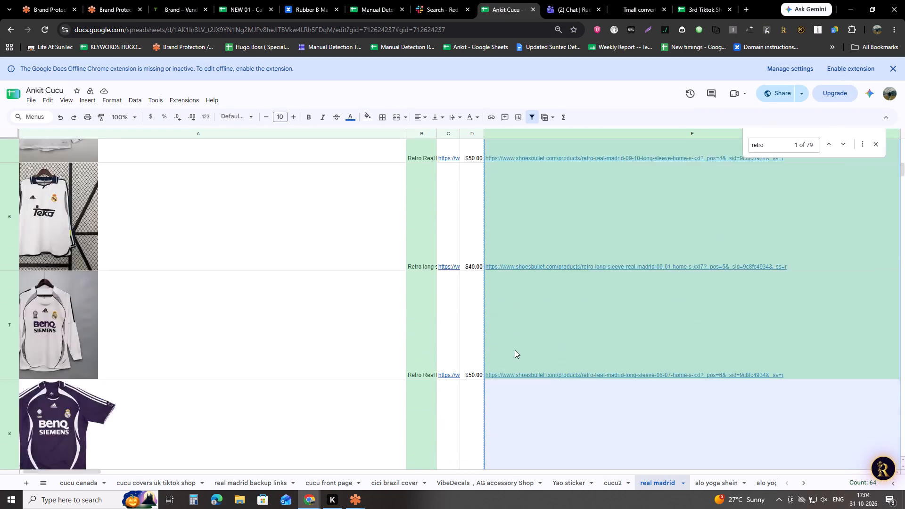
scroll(515, 350, down, 20)
scroll(515, 350, down, 20)
scroll(515, 350, down, 20)
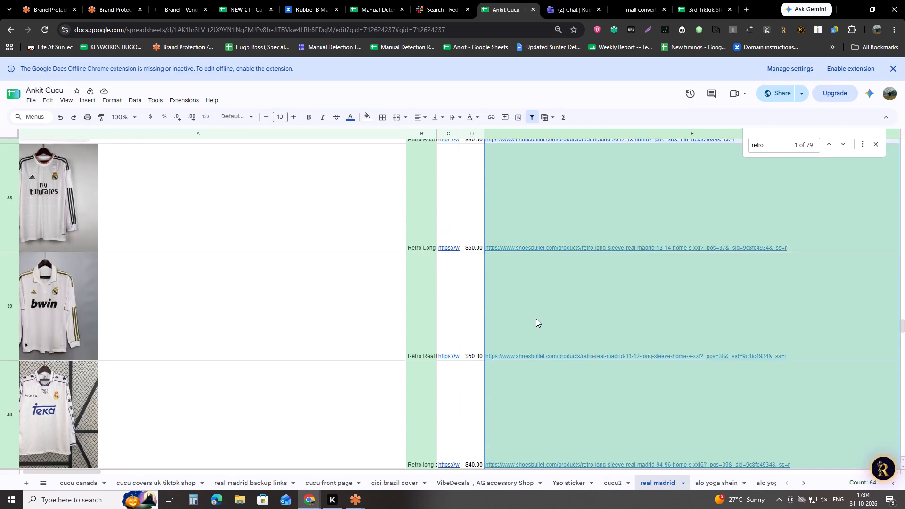
scroll(536, 319, down, 20)
scroll(536, 319, down, 14)
scroll(536, 319, down, 14)
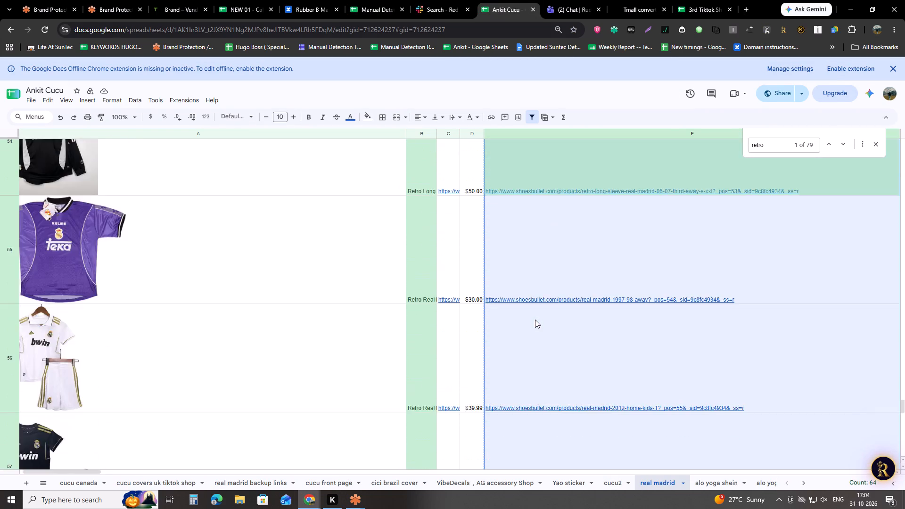
scroll(535, 320, down, 20)
scroll(535, 320, down, 7)
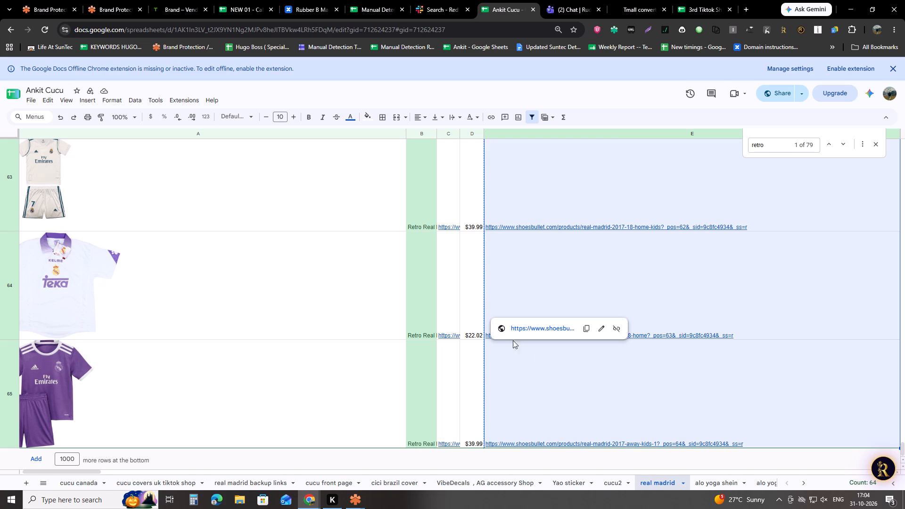
Remove the filter from the real madrid sheet.
scroll(467, 328, up, 2)
click(433, 335)
key(ctrl+Up)
key(ctrl+Up)
key(ctrl+Up)
key(ctrl+Up)
key(ctrl+Up)
key(ctrl+Up)
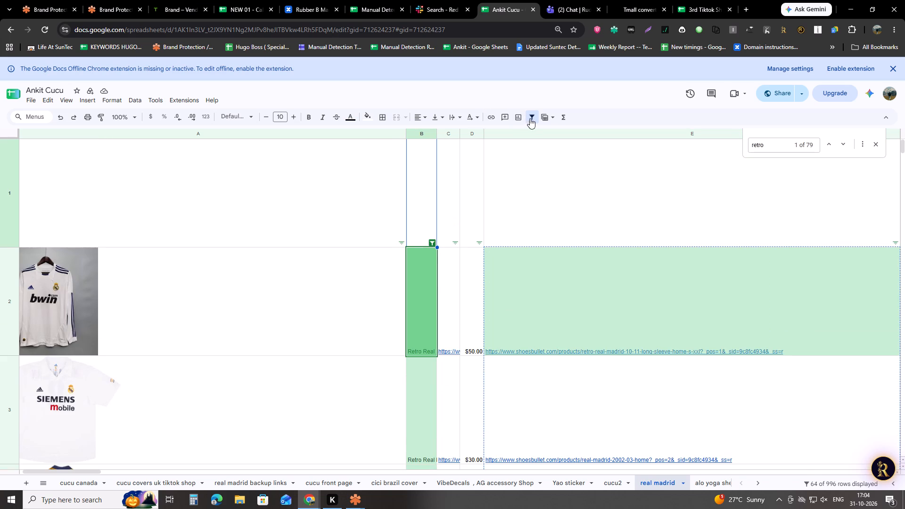
click(530, 118)
Clear all listing data in the real madrid sheet from cell B2 through the last row and column, then select B2.
click(429, 288)
key(shift+Right)
key(shift+Right)
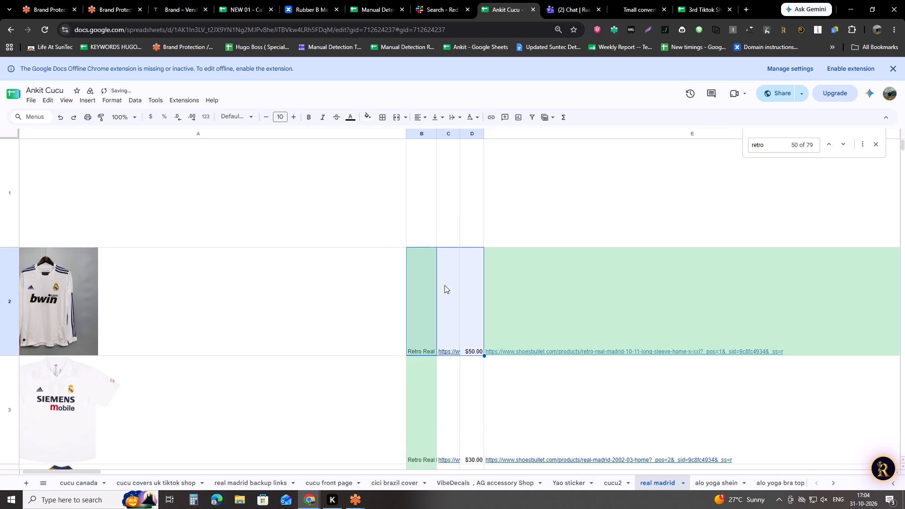
key(ctrl+shift+Down)
key(ctrl+shift+Down)
key(ctrl+shift+Down)
key(ctrl+shift+Down)
key(ctrl+shift+Down)
key(ctrl+shift+Down)
key(ctrl+shift+Down)
key(ctrl+shift+Down)
key(ctrl+shift+Down)
key(ctrl+shift+Down)
key(ctrl+shift+Down)
key(ctrl+shift+Down)
key(ctrl+shift+Down)
key(ctrl+shift+Down)
key(ctrl+shift+Right)
key(ctrl+shift+Right)
key(ctrl+shift+Right)
key(ctrl+shift+Right)
key(ctrl+shift+Right)
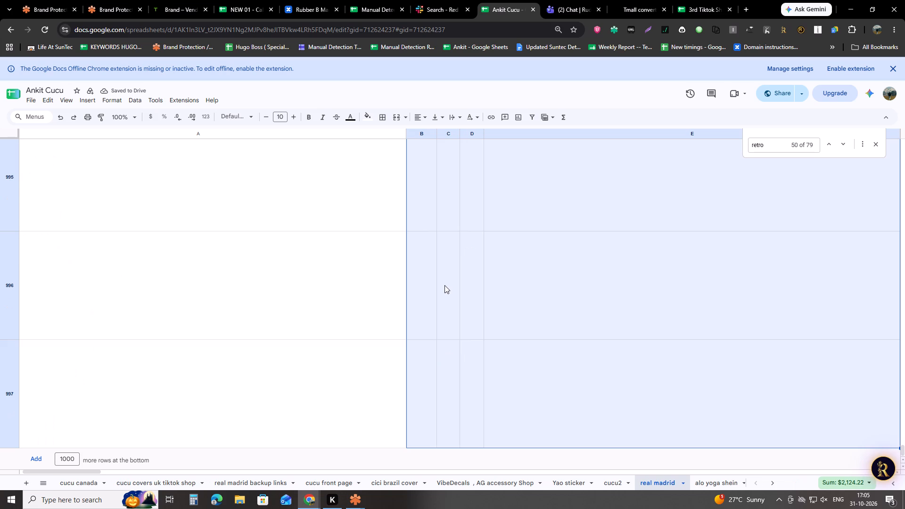
key(Delete)
key(ctrl+Left)
key(ctrl+Left)
key(ctrl+Left)
key(ctrl+Left)
key(ctrl+Left)
key(ctrl+Left)
key(ctrl+Left)
key(ctrl+Left)
key(ctrl+Left)
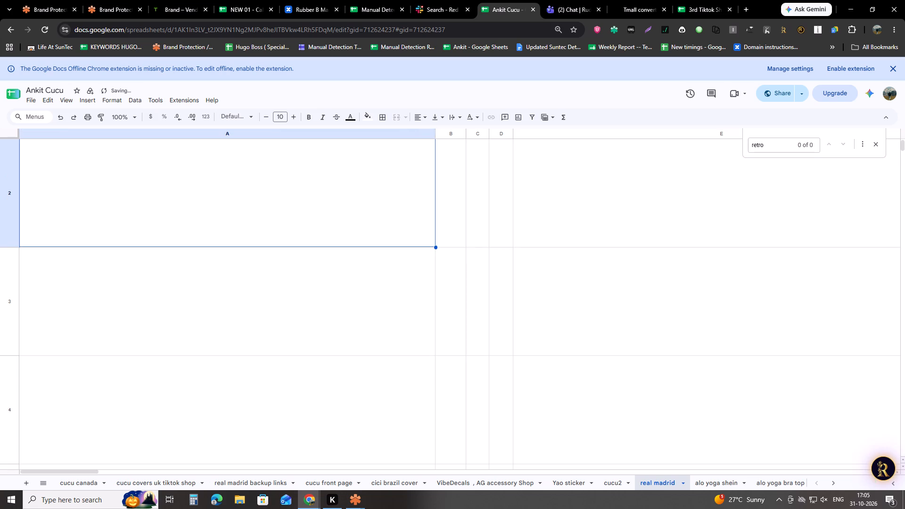
key(Right)
key(ctrl+Up)
key(Down)
Switch to the Shoes Bullet store, reload it from its home page and search for "real madrid retro".
key(alt+Tab)
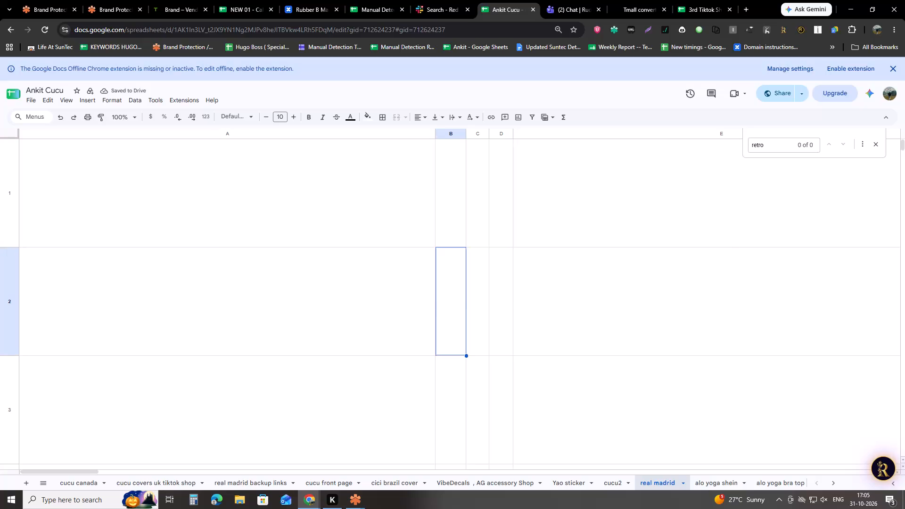
scroll(16, 109, up, 4)
scroll(53, 118, up, 6)
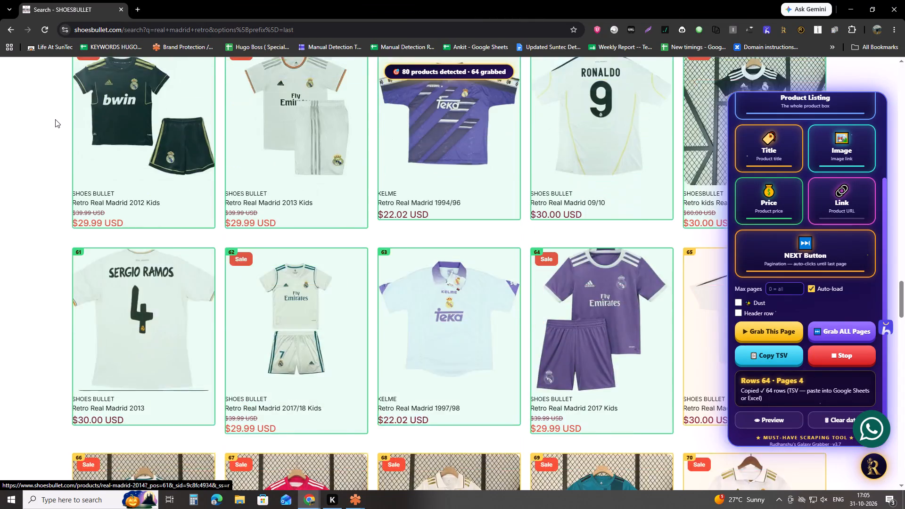
middle_click(41, 125)
scroll(41, 126, up, 1)
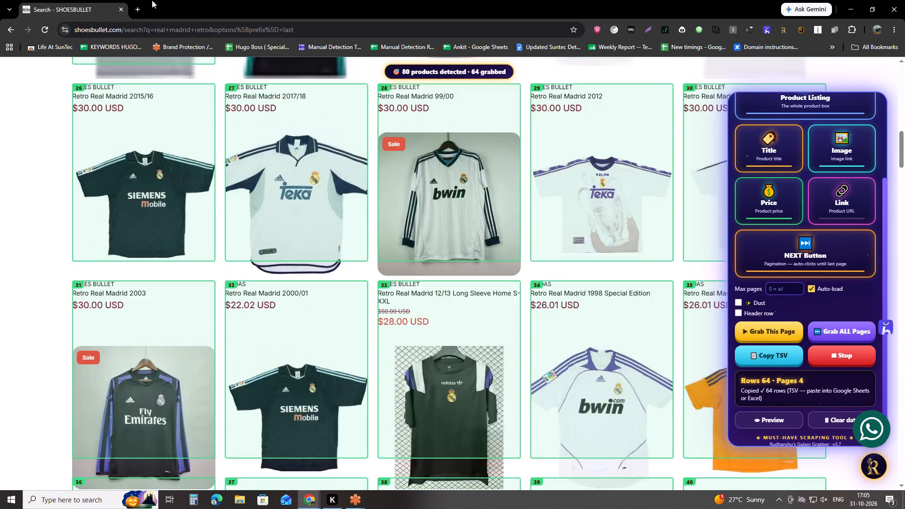
click(54, 156)
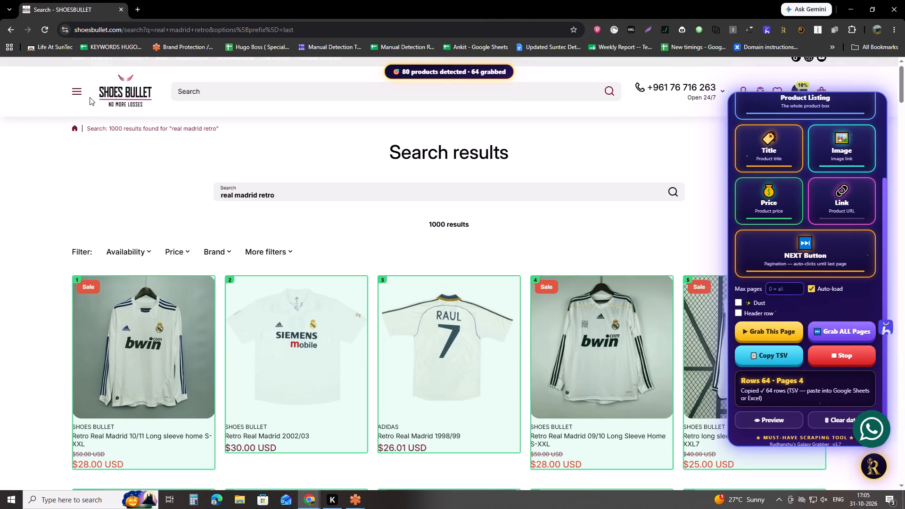
click(109, 95)
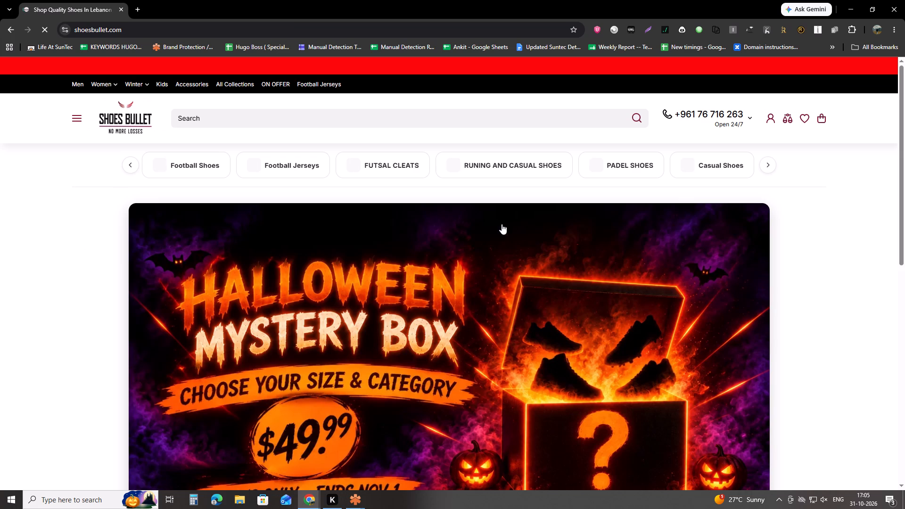
click(305, 113)
text(real)
key(space)
text(madrid retro)
key(Return)
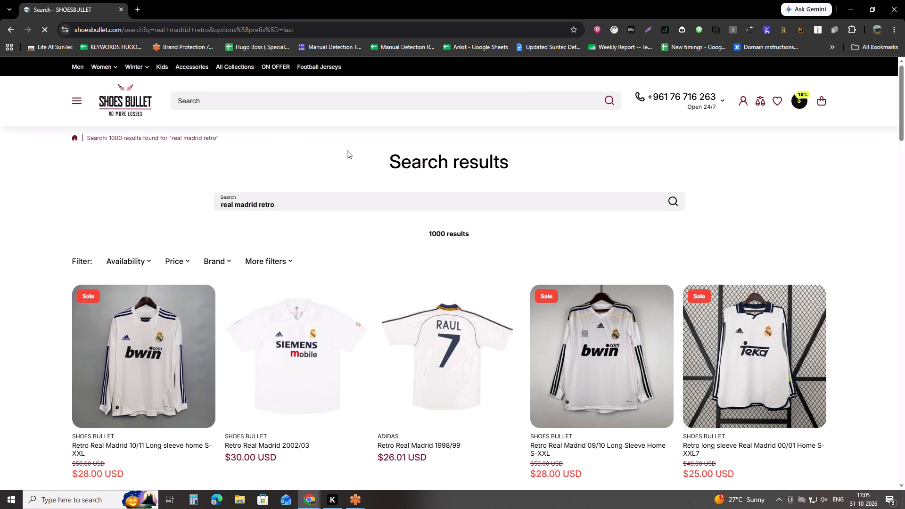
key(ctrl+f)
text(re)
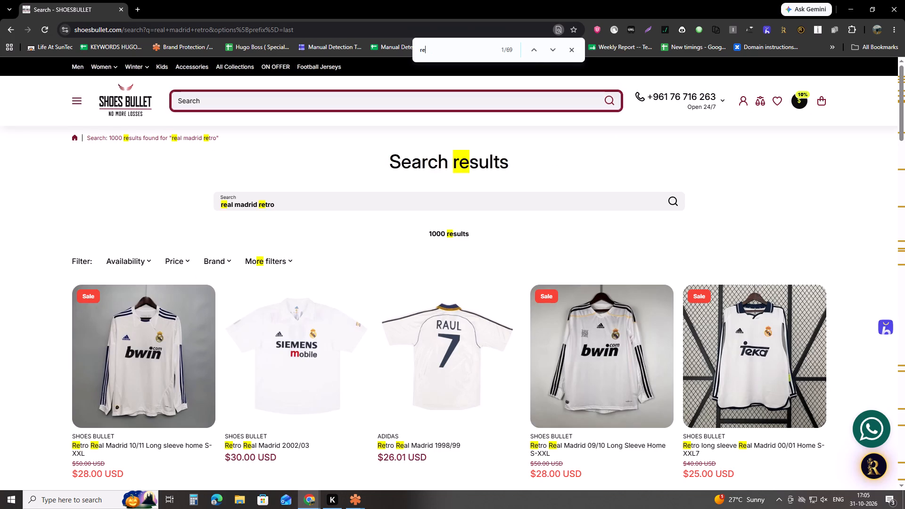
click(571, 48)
Open the Galaxy Grabber on the search results and assign Show More as its NEXT button.
scroll(708, 235, down, 2)
click(880, 459)
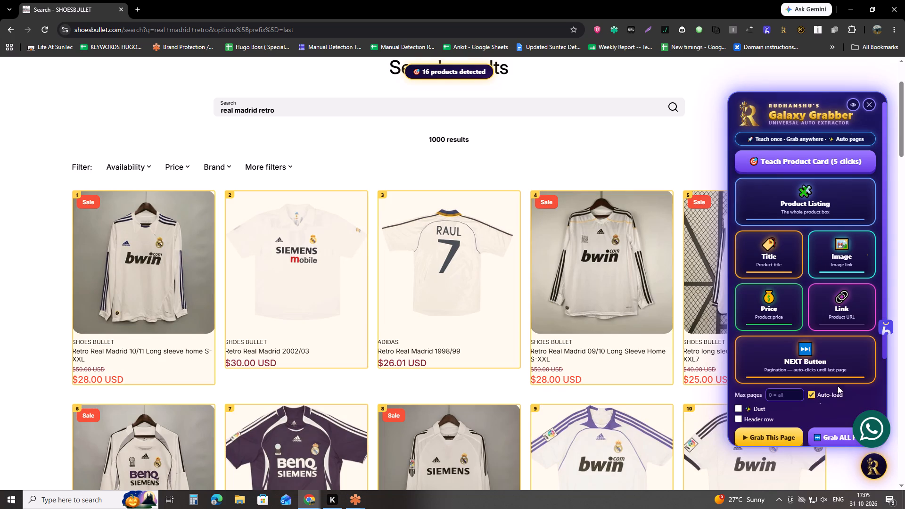
scroll(495, 381, down, 14)
scroll(498, 406, up, 1)
scroll(498, 406, down, 7)
scroll(498, 406, up, 3)
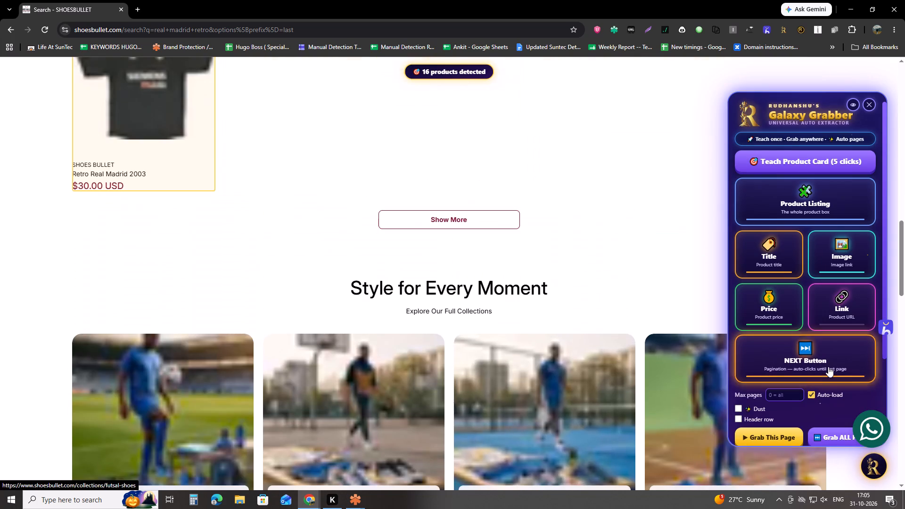
click(828, 367)
click(458, 217)
Grab all pages of the real madrid retro results and stop the grabber at 64 rows.
scroll(789, 427, down, 1)
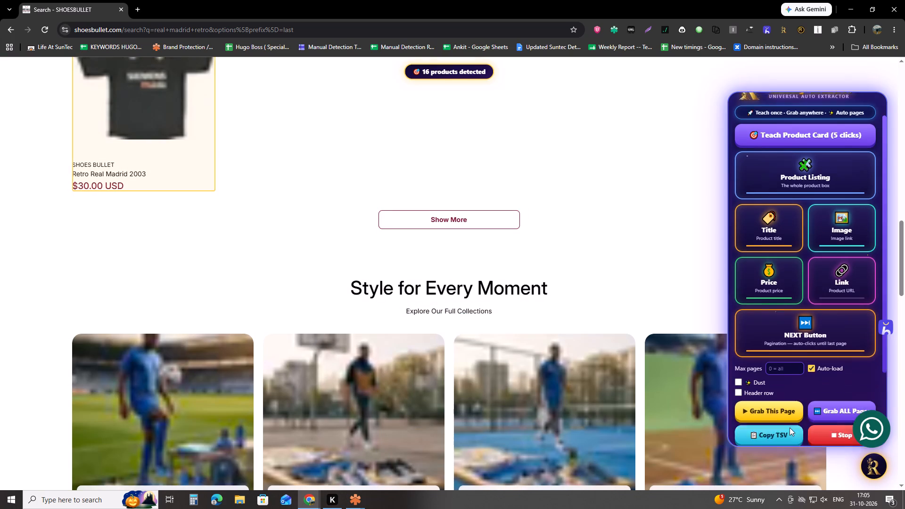
click(815, 389)
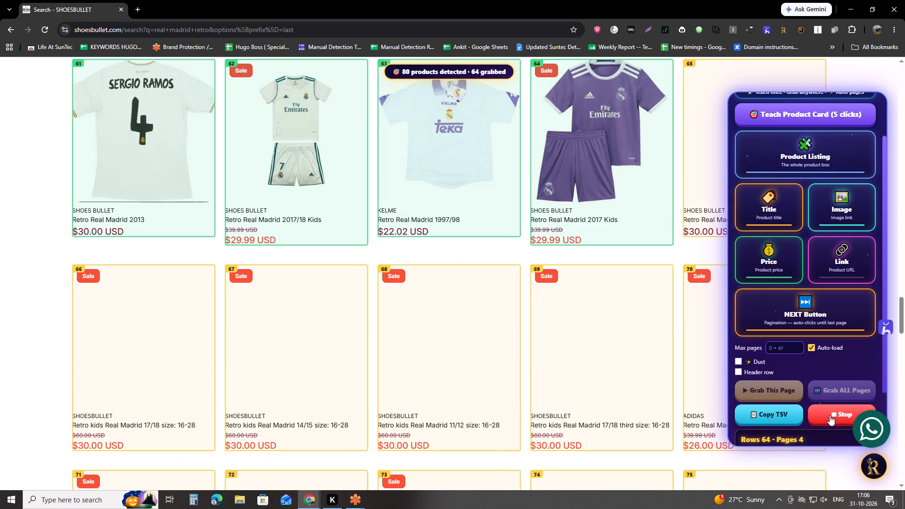
click(830, 415)
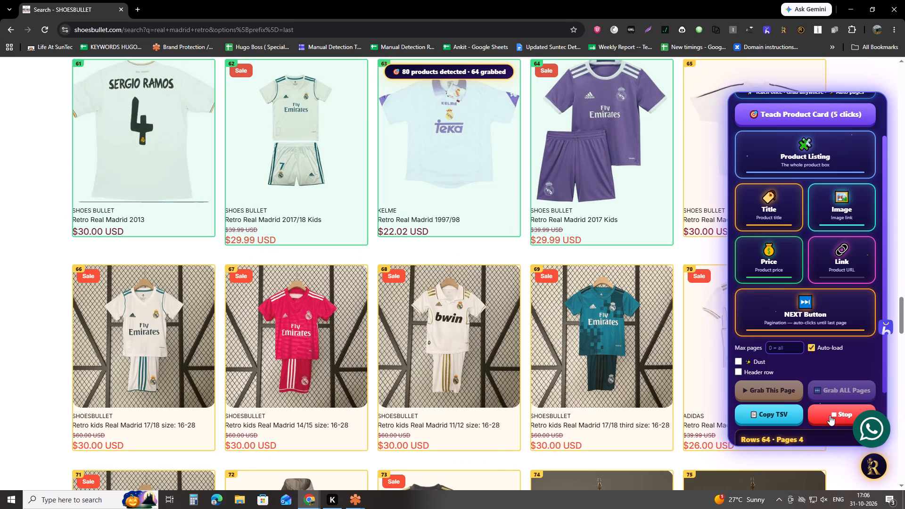
scroll(420, 126, down, 3)
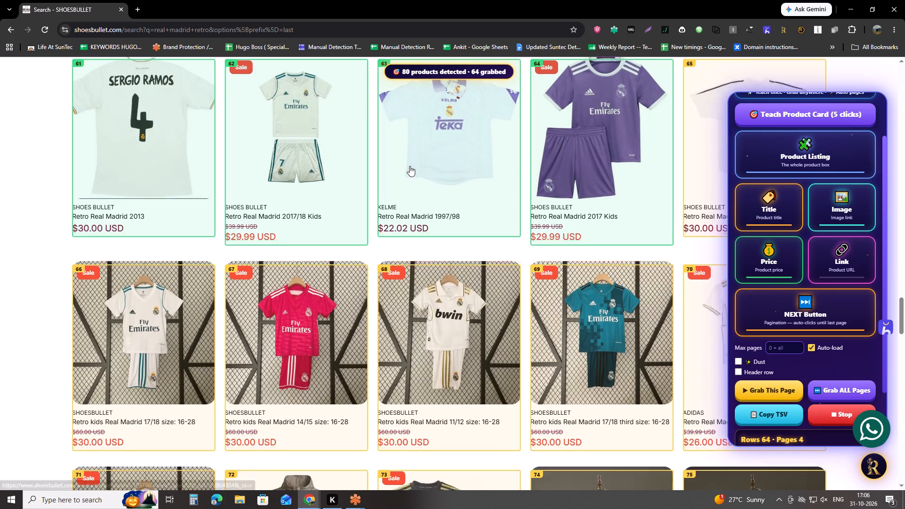
scroll(410, 166, down, 2)
scroll(426, 251, down, 5)
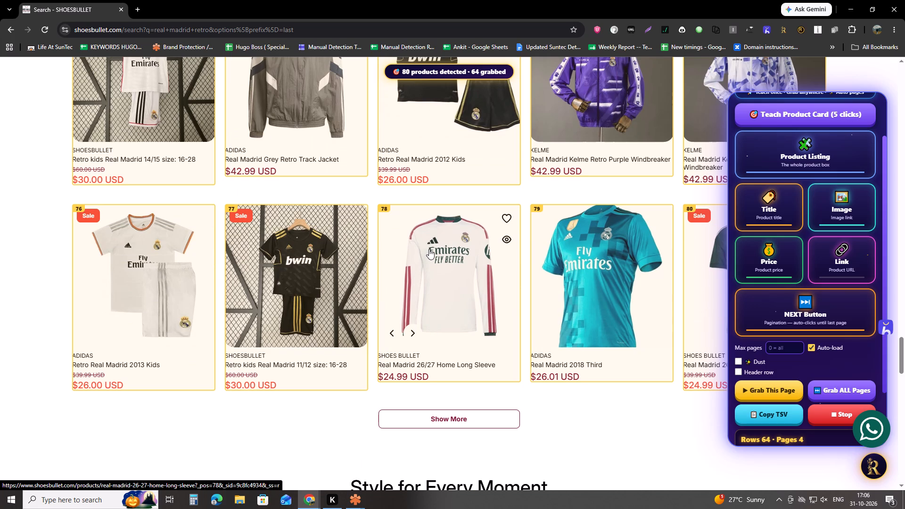
triple_click(787, 420)
click(786, 420)
key(alt+Tab)
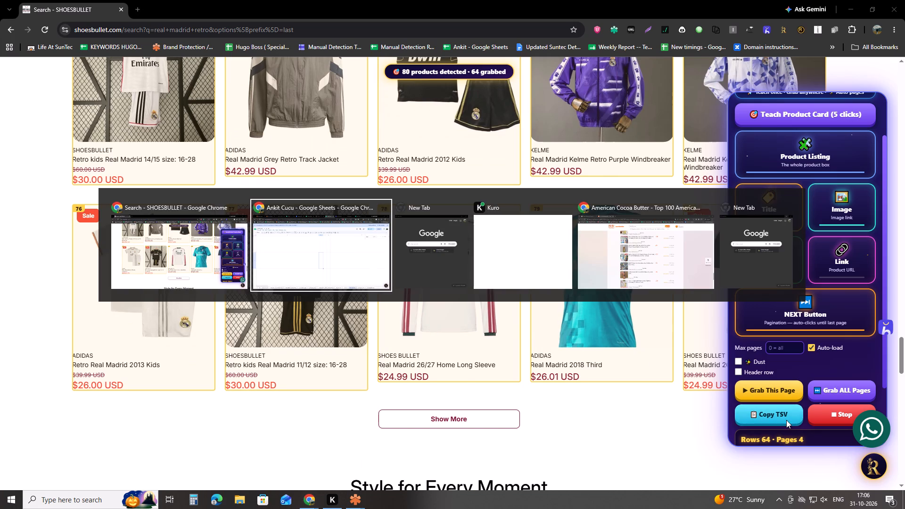
scroll(457, 330, up, 4)
key(ctrl+v)
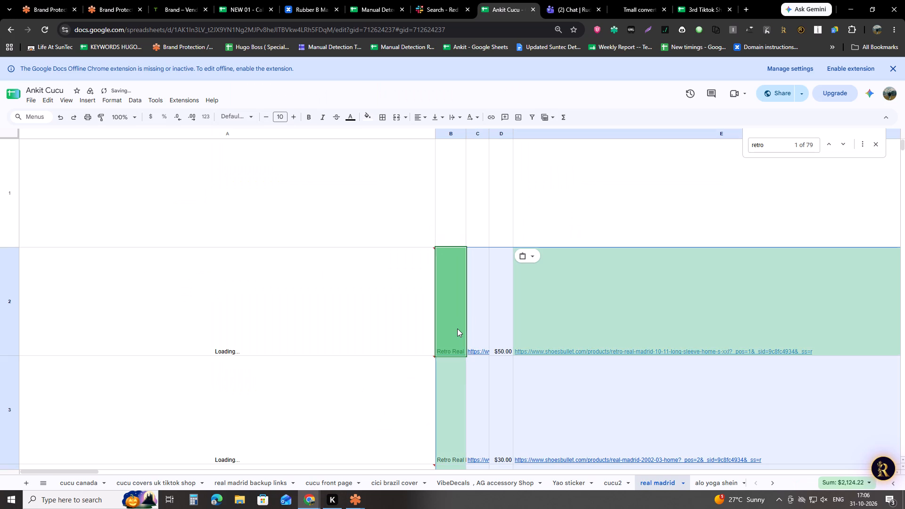
Check the rows pasted into the real madrid sheet, going down to the sheet's last row.
click(481, 217)
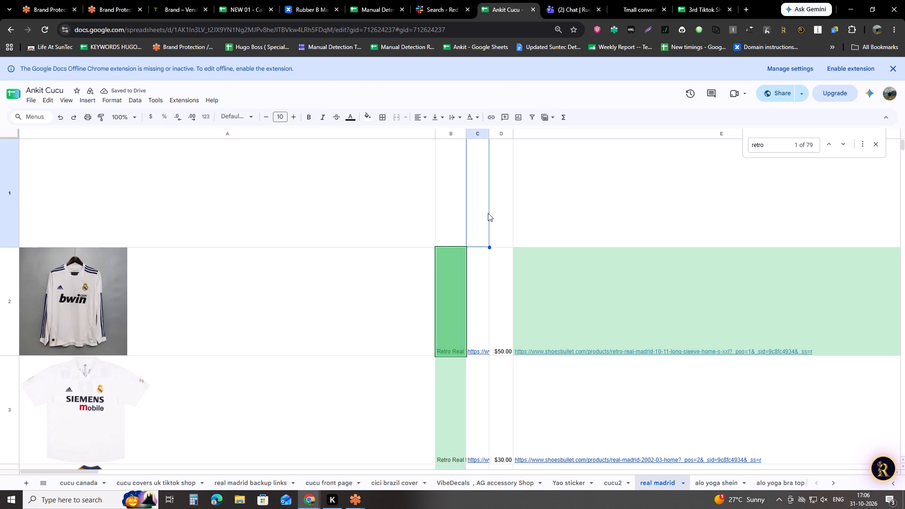
scroll(432, 246, down, 20)
scroll(432, 246, down, 20)
scroll(432, 246, down, 1)
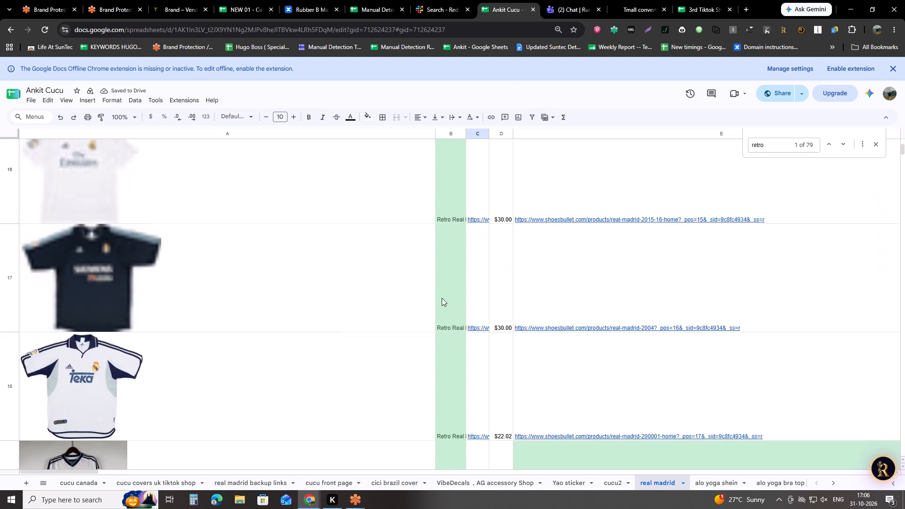
scroll(442, 298, down, 20)
scroll(442, 298, down, 20)
scroll(442, 298, down, 17)
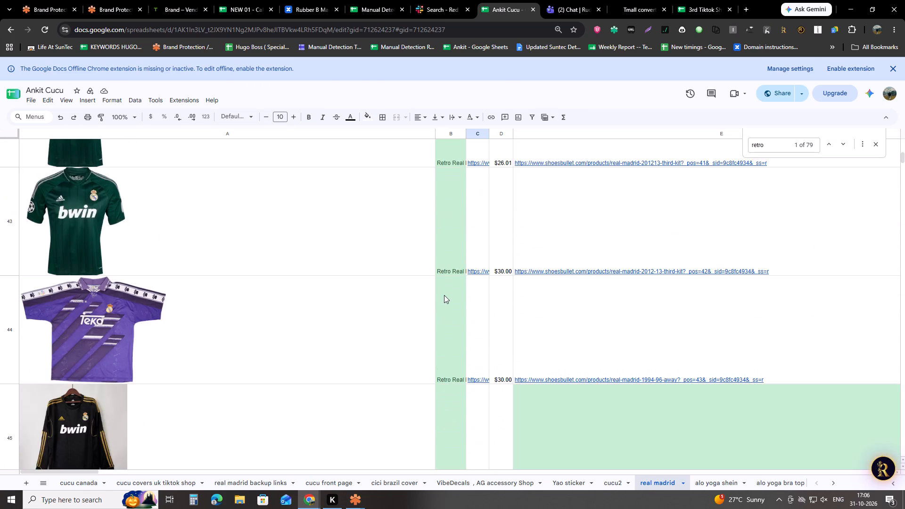
click(447, 292)
key(ctrl+Down)
key(ctrl+Down)
key(ctrl+Down)
key(ctrl+Down)
key(ctrl+Down)
key(ctrl+Down)
key(ctrl+Down)
key(ctrl+Down)
key(ctrl+Down)
key(ctrl+Down)
key(ctrl+Down)
key(ctrl+Down)
key(ctrl+Down)
key(ctrl+Down)
key(ctrl+Down)
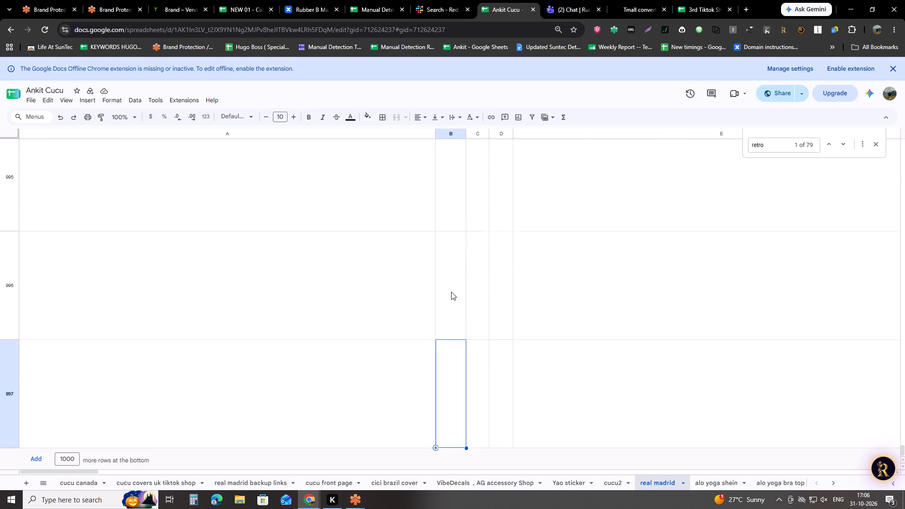
Create a filter on the real madrid sheet and limit column B to all values matching "retro".
key(ctrl+Up)
key(Up)
key(Up)
key(Up)
key(Up)
key(Up)
key(Up)
key(Up)
key(Up)
key(Up)
key(Up)
key(Up)
key(Up)
key(Up)
key(Up)
key(Up)
key(Up)
key(Up)
key(Up)
key(Up)
key(Up)
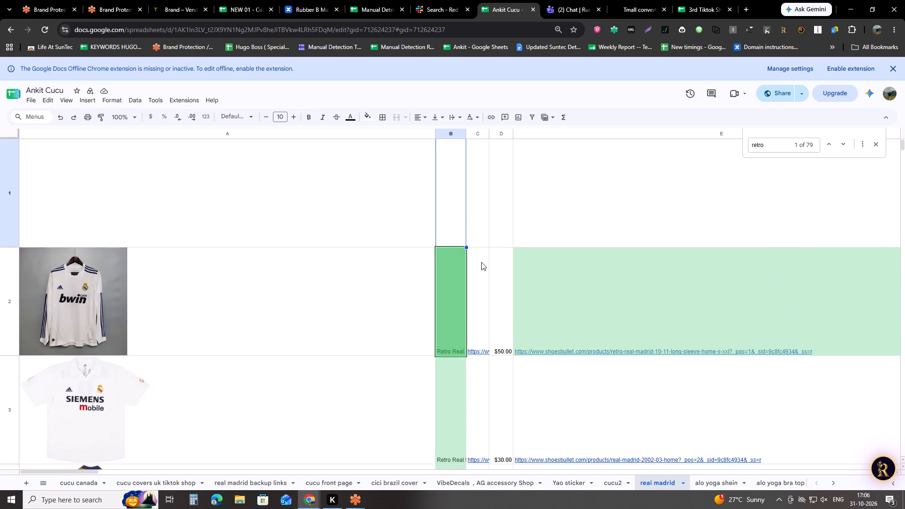
click(528, 118)
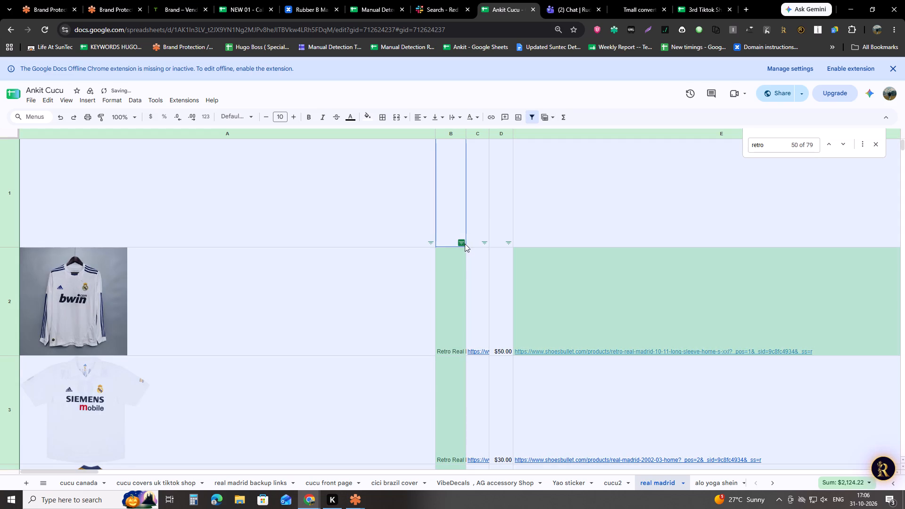
click(463, 242)
click(387, 348)
click(387, 374)
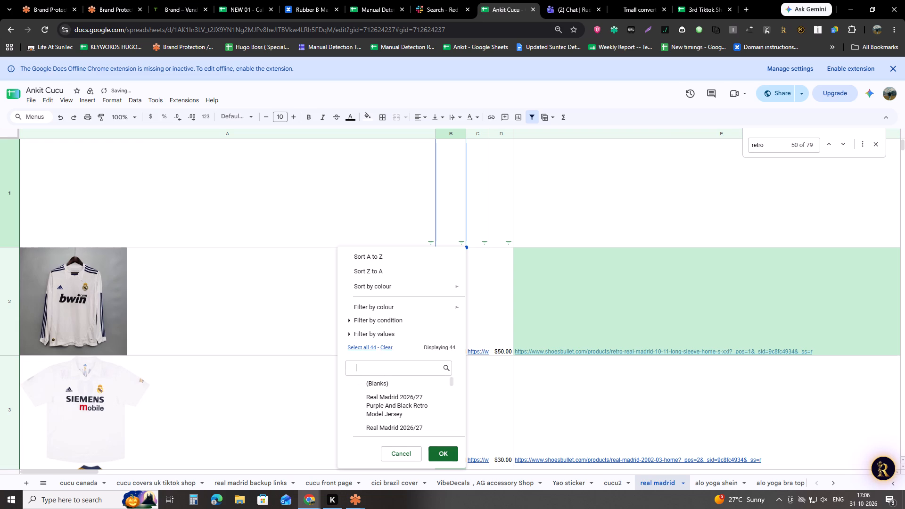
text(ret)
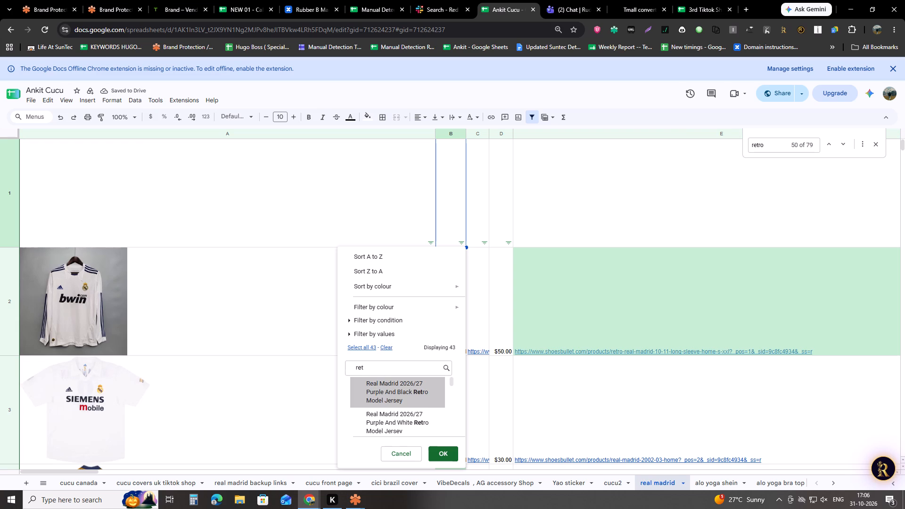
text(ro)
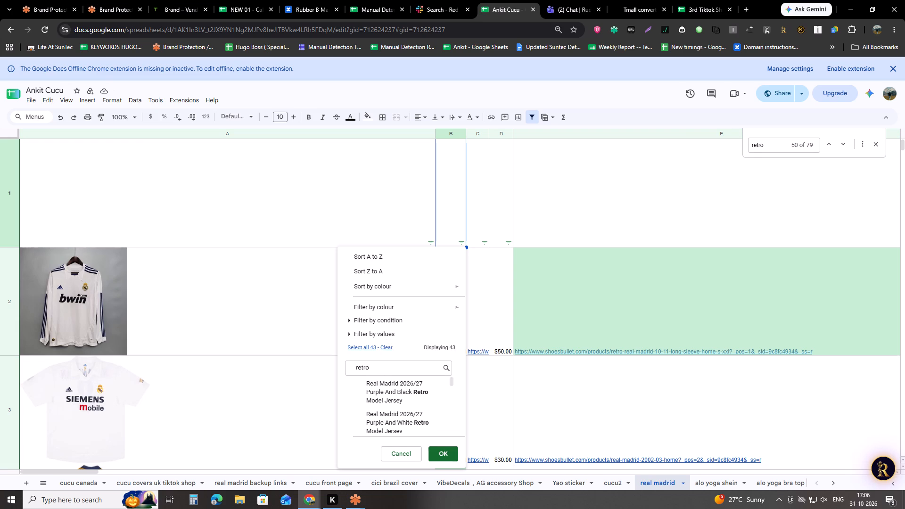
click(364, 348)
click(461, 463)
click(452, 457)
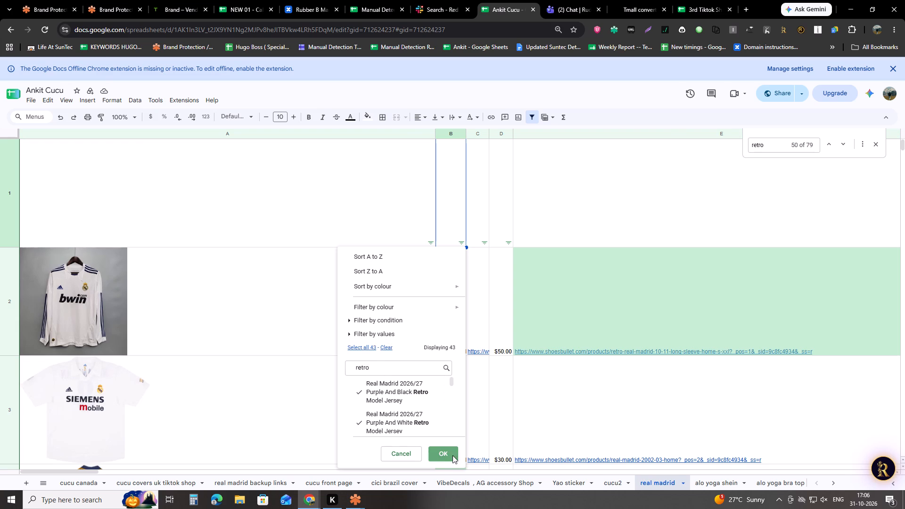
Look through the filtered retro listings, comparing their images and product links from the first row to the last.
scroll(308, 375, down, 5)
scroll(255, 327, down, 9)
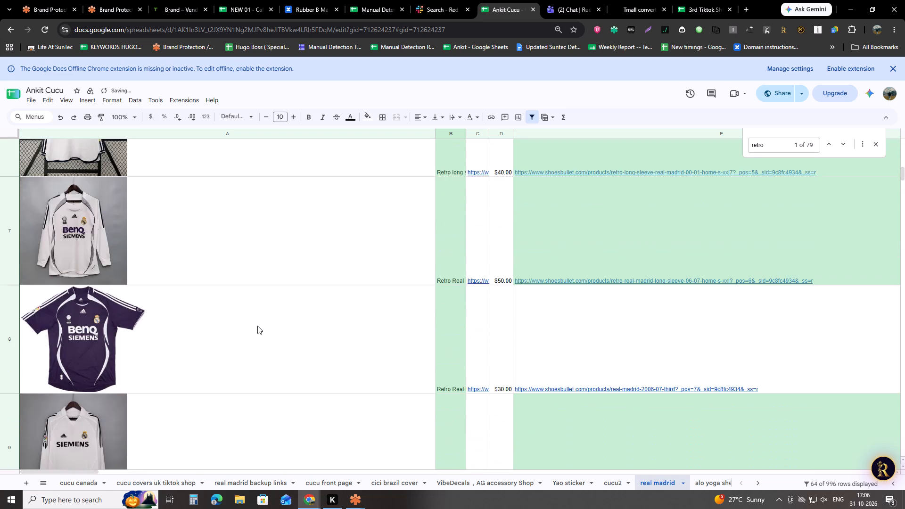
scroll(257, 326, down, 13)
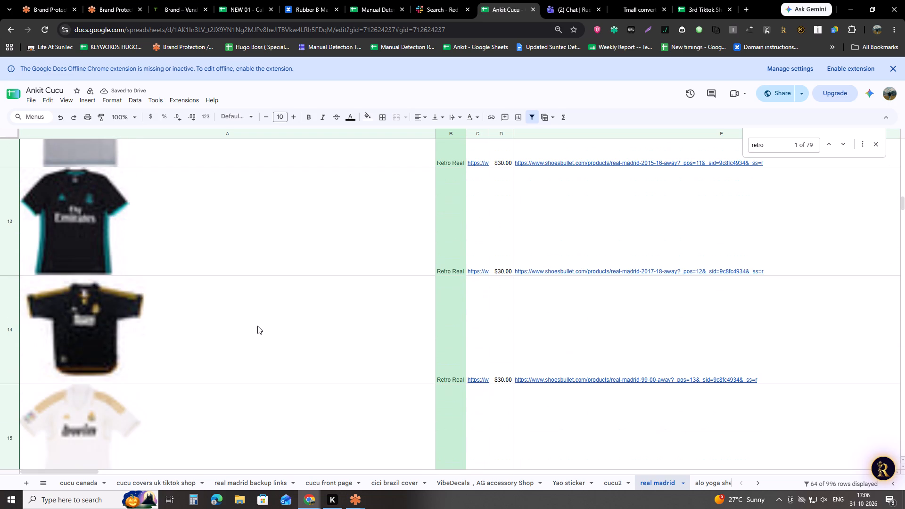
scroll(257, 326, down, 10)
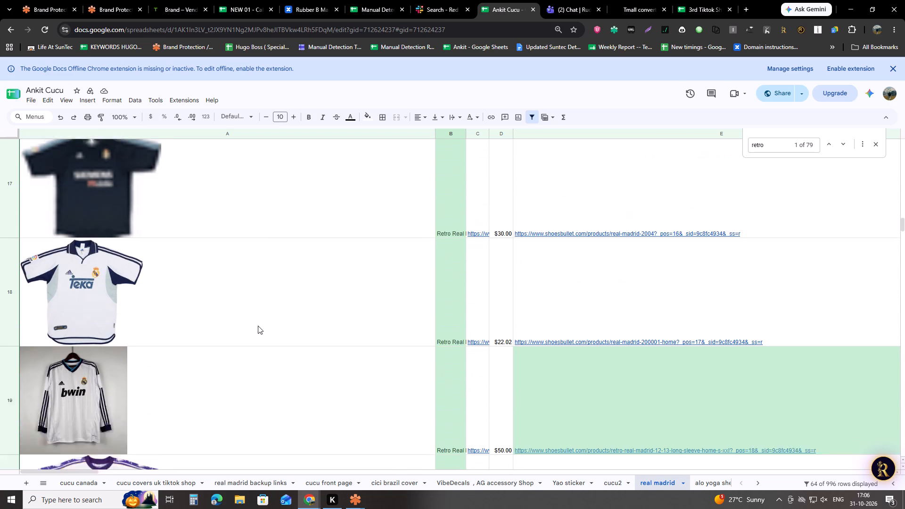
scroll(258, 326, down, 9)
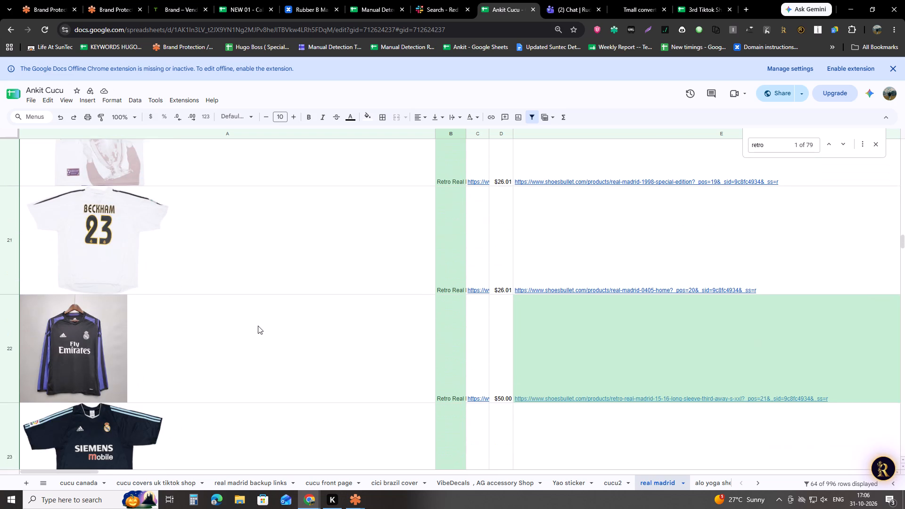
scroll(258, 326, down, 8)
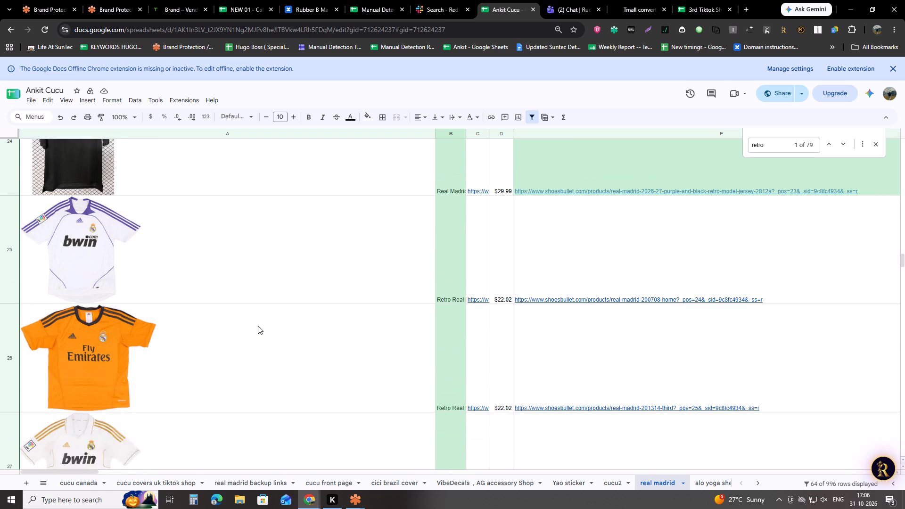
scroll(258, 326, down, 17)
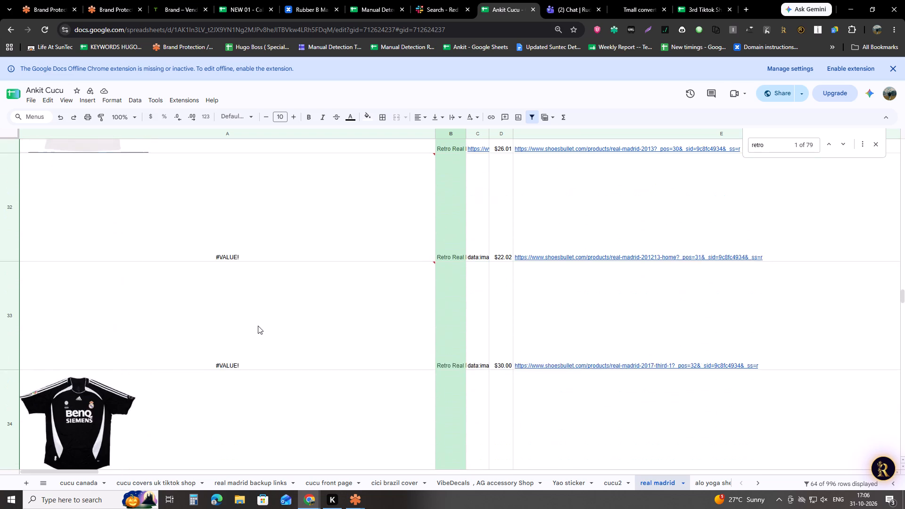
scroll(258, 326, down, 15)
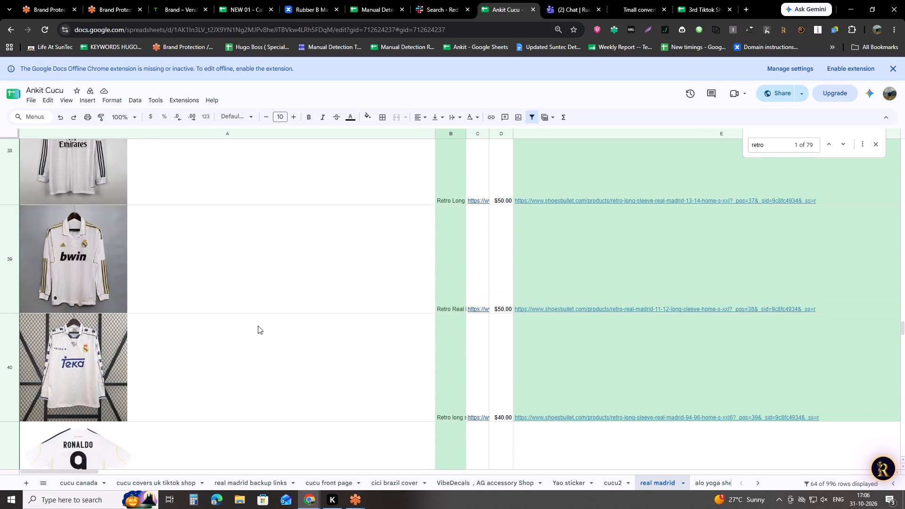
scroll(258, 326, down, 14)
scroll(258, 326, up, 1)
scroll(258, 326, down, 12)
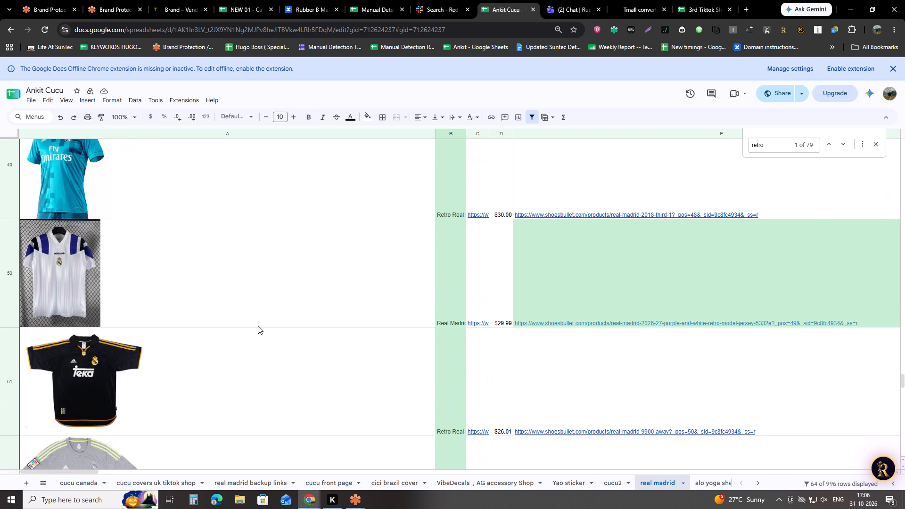
scroll(258, 326, down, 13)
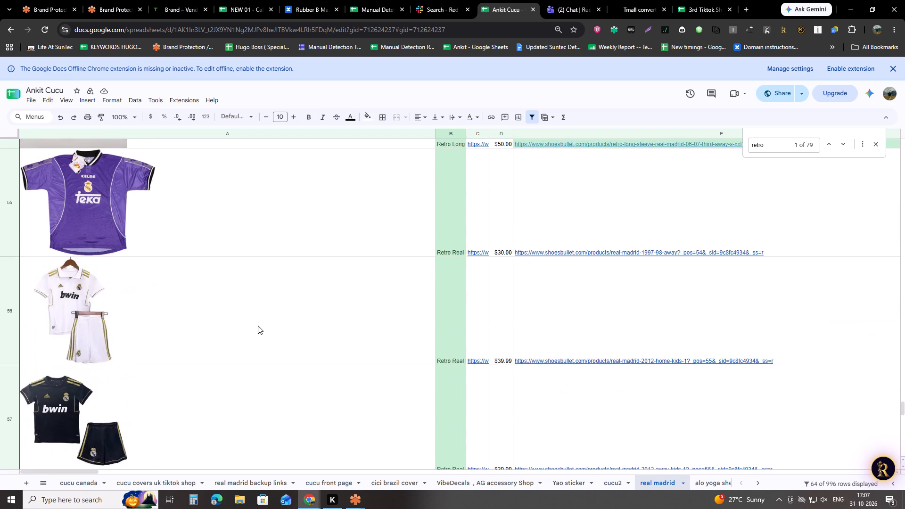
scroll(258, 326, down, 16)
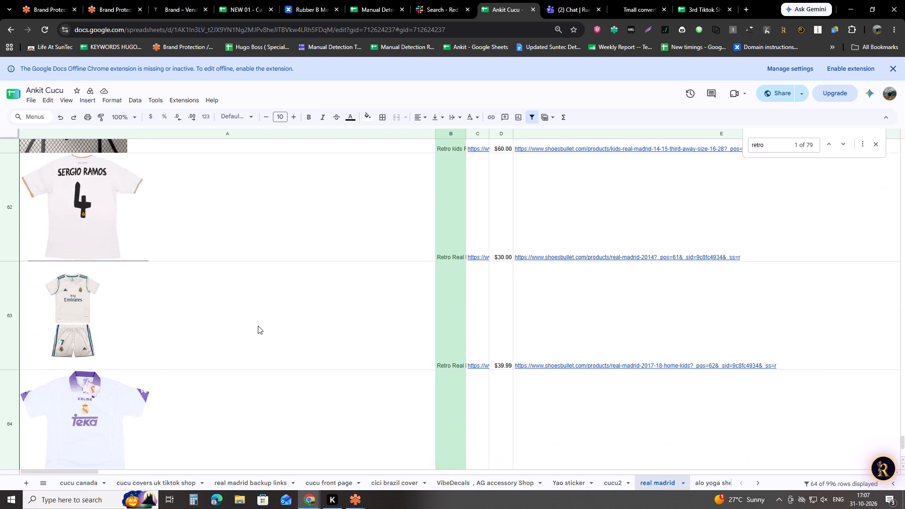
scroll(258, 326, down, 9)
scroll(485, 292, up, 5)
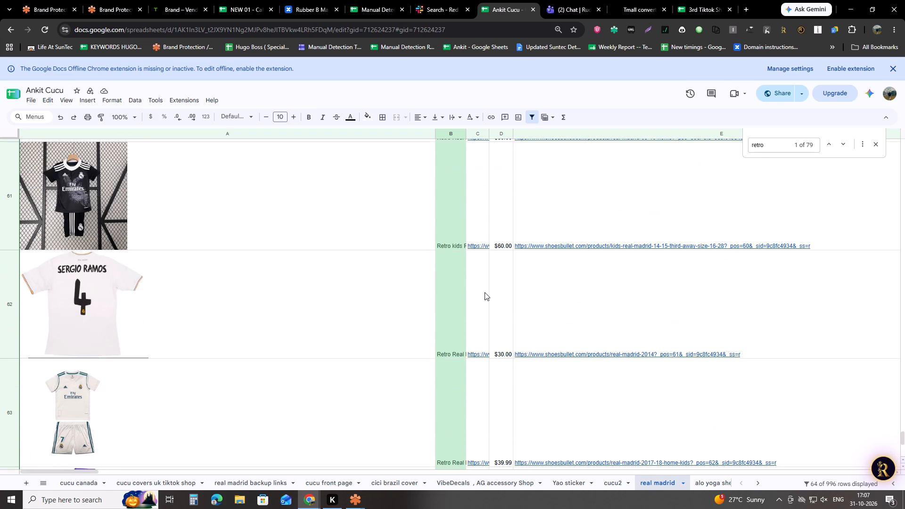
scroll(569, 268, up, 20)
scroll(569, 268, up, 20)
scroll(569, 268, up, 2)
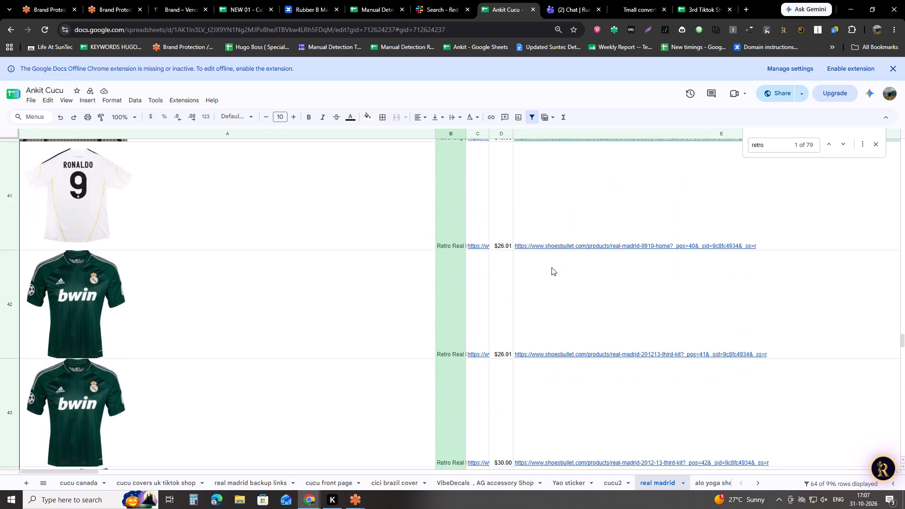
scroll(551, 267, up, 20)
scroll(551, 267, up, 20)
scroll(551, 267, up, 13)
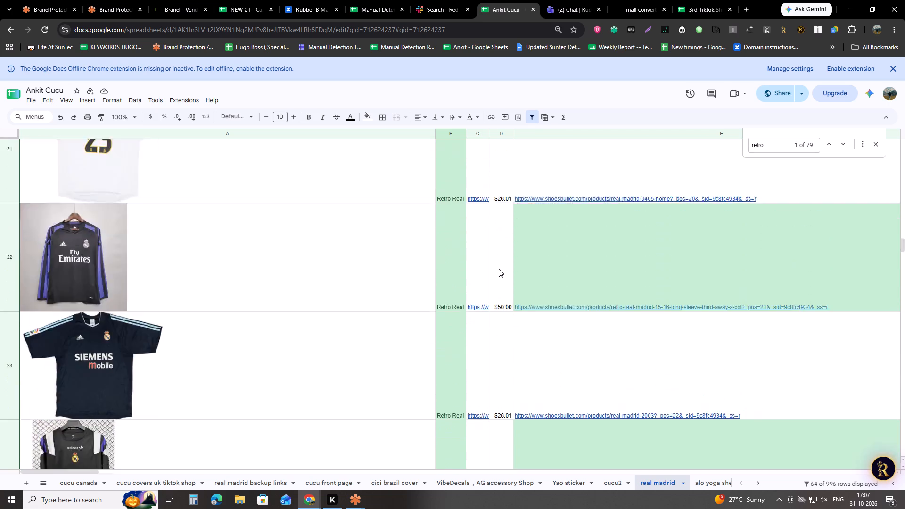
scroll(499, 269, up, 20)
scroll(499, 269, up, 20)
scroll(499, 269, up, 12)
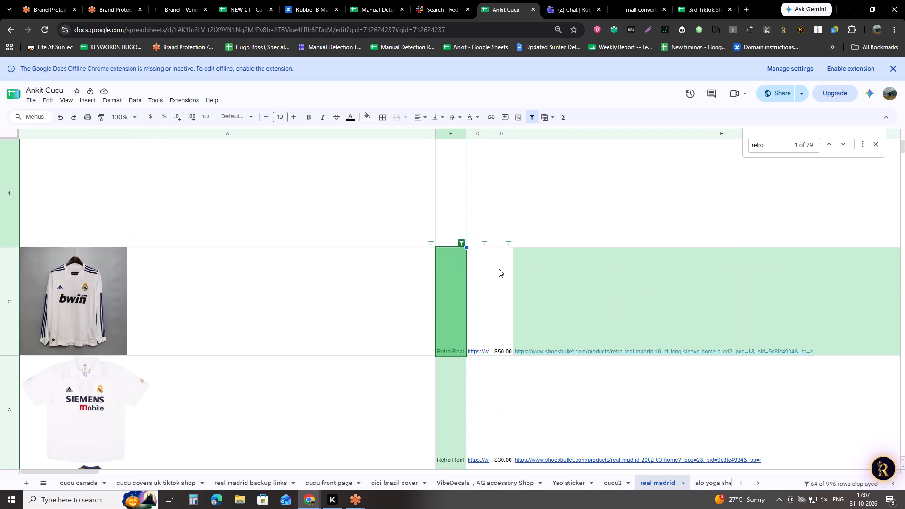
scroll(499, 269, up, 4)
double_click(850, 146)
scroll(471, 367, down, 10)
scroll(467, 373, down, 15)
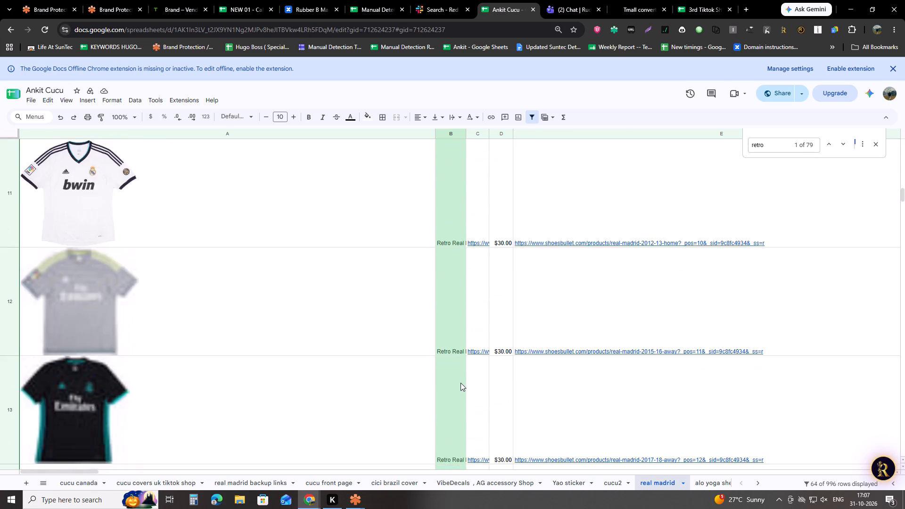
scroll(461, 383, down, 16)
scroll(461, 381, up, 1)
scroll(461, 381, down, 9)
scroll(461, 381, up, 1)
scroll(461, 381, down, 20)
scroll(461, 381, down, 16)
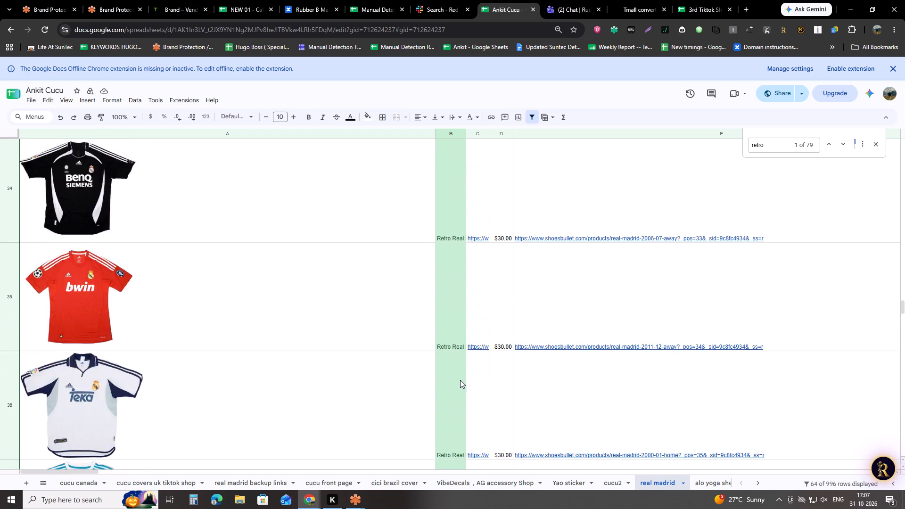
scroll(460, 380, down, 20)
scroll(460, 380, down, 20)
scroll(460, 380, down, 20)
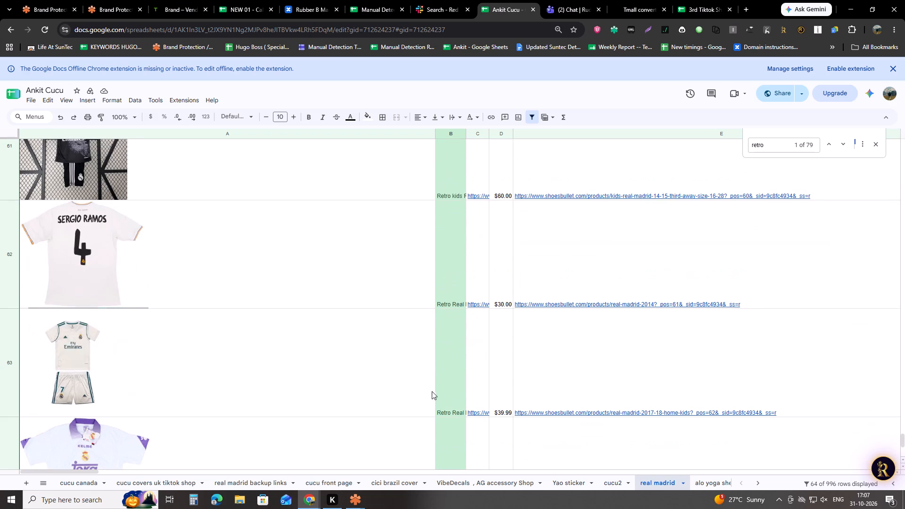
Copy all filtered product links in column E of the real madrid sheet, from E2 to the last row.
click(593, 414)
key(ctrl+Up)
key(ctrl+Up)
key(ctrl+Up)
key(ctrl+Up)
key(ctrl+Up)
key(ctrl+Up)
key(ctrl+Up)
key(ctrl+Up)
key(ctrl+Up)
key(ctrl+Up)
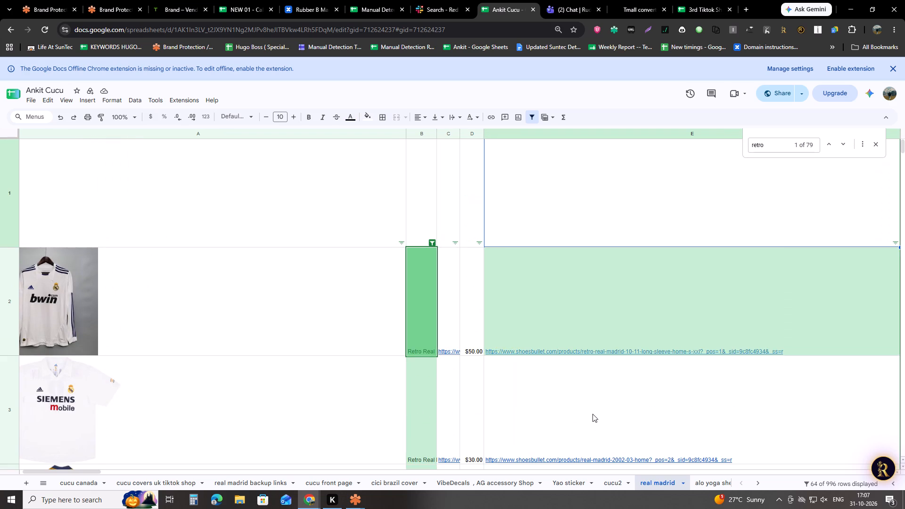
key(Down)
key(ctrl+shift+Down)
key(ctrl+shift+Down)
key(ctrl+shift+Down)
key(ctrl+shift+Down)
key(ctrl+shift+Down)
key(ctrl+shift+Down)
key(ctrl+shift+Down)
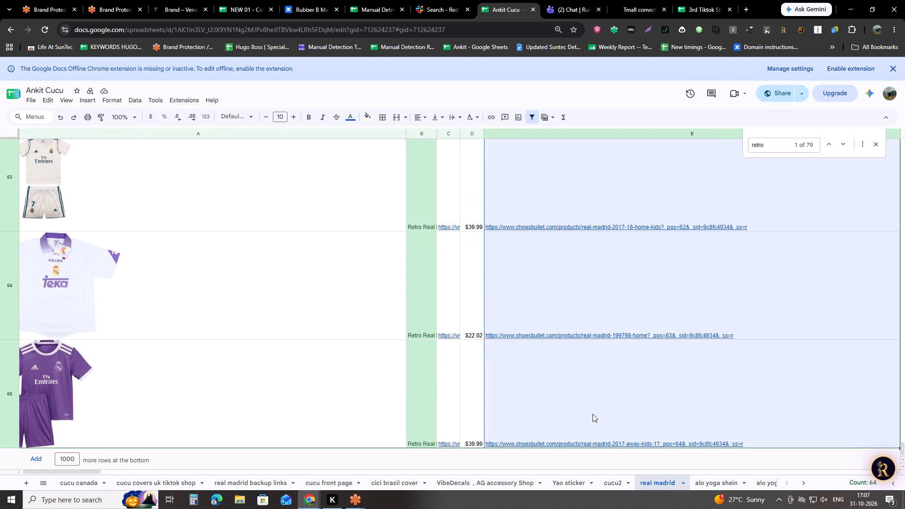
key(ctrl+c)
key(ctrl+c)
key(ctrl+c)
Paste the copied links into the Ankit sheet of Manual Detection Records, starting in column D at row 83846.
click(358, 0)
scroll(397, 279, down, 2)
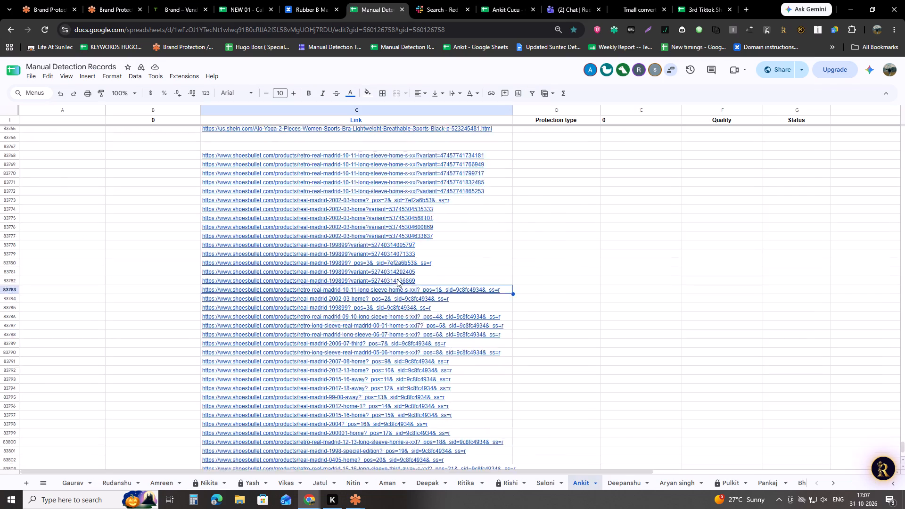
scroll(397, 279, down, 11)
scroll(414, 342, down, 4)
scroll(414, 342, up, 2)
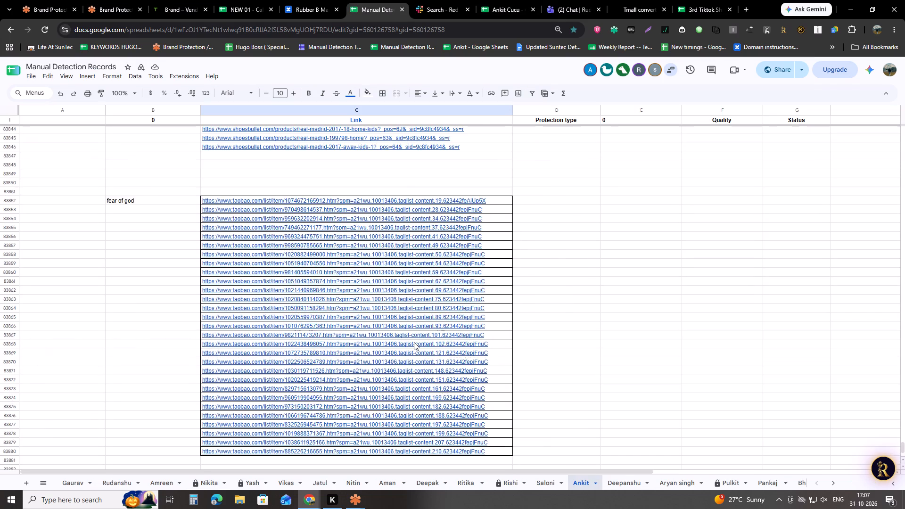
scroll(414, 342, up, 4)
scroll(428, 338, down, 5)
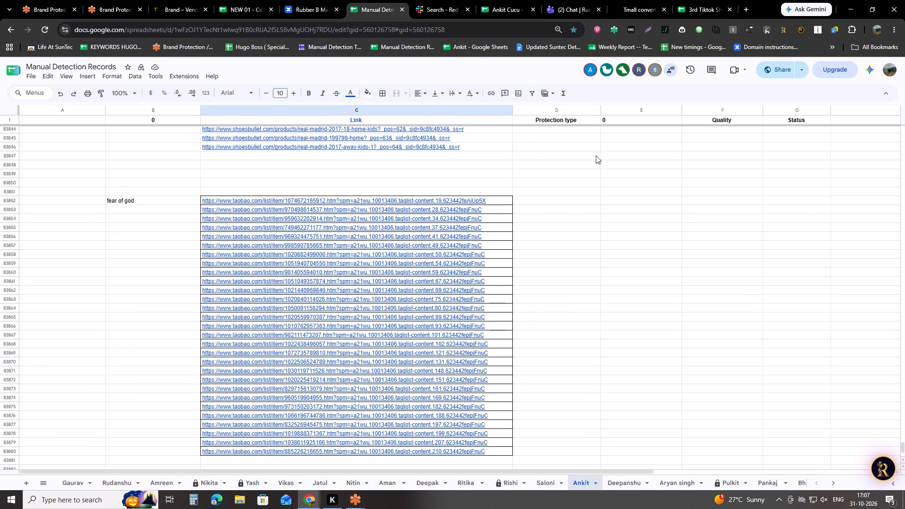
click(595, 148)
key(ctrl+v)
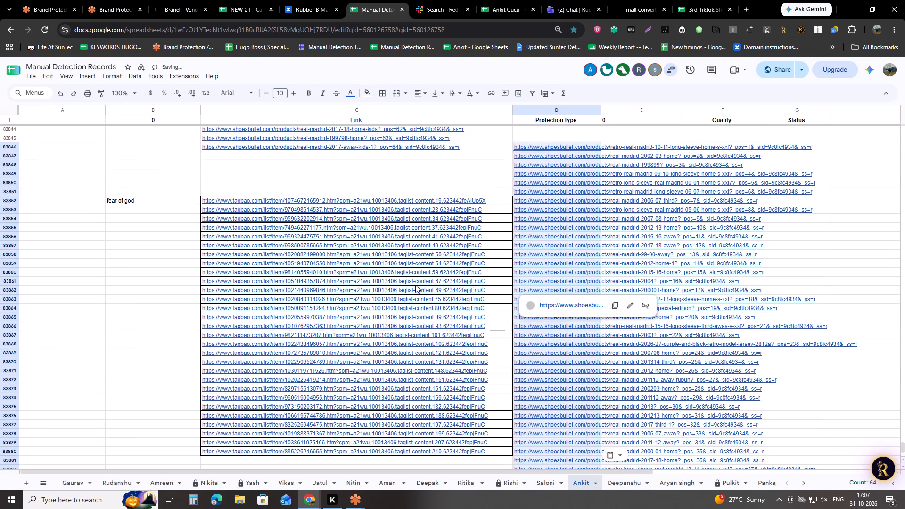
Copy the fear of god taobao links in column C of the Ankit sheet, rows 83852 to 83880.
click(415, 285)
key(ctrl+space)
click(415, 282)
click(420, 222)
key(ctrl+space)
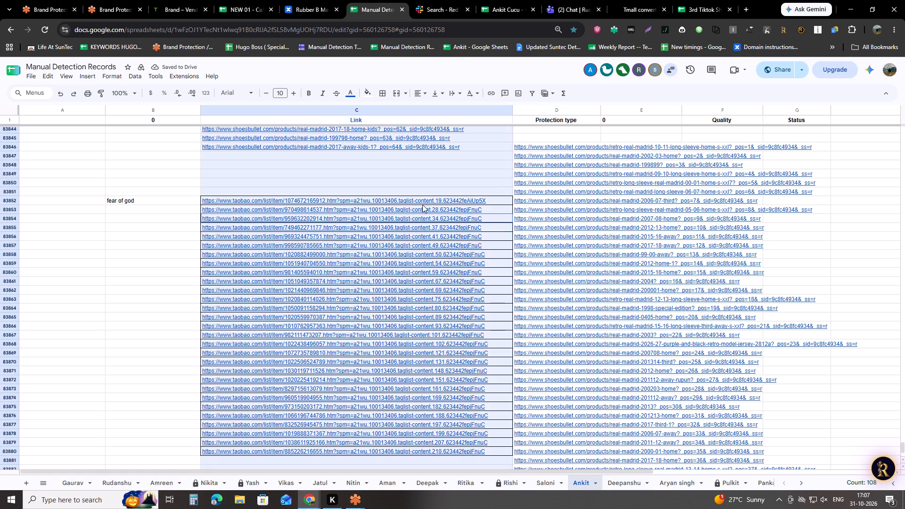
drag(423, 198, 432, 441)
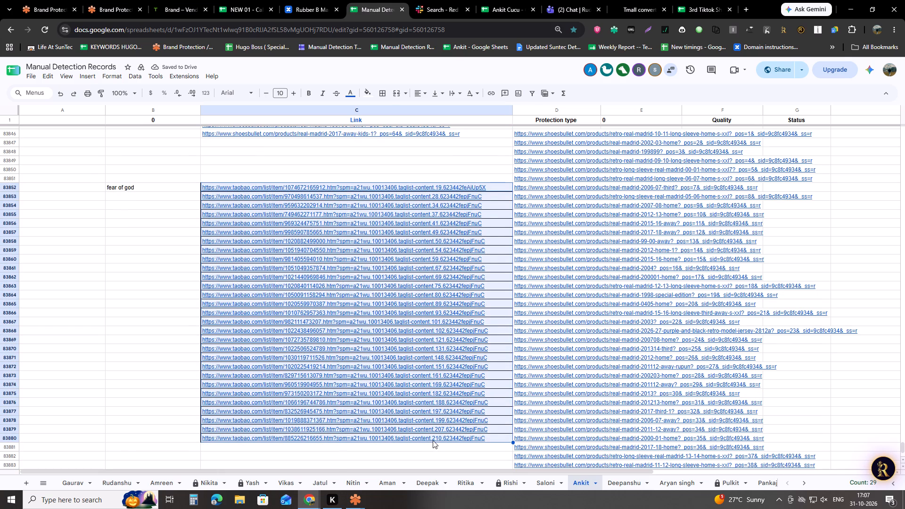
key(ctrl+c)
key(ctrl+c)
key(ctrl+c)
key(ctrl+c)
key(ctrl+c)
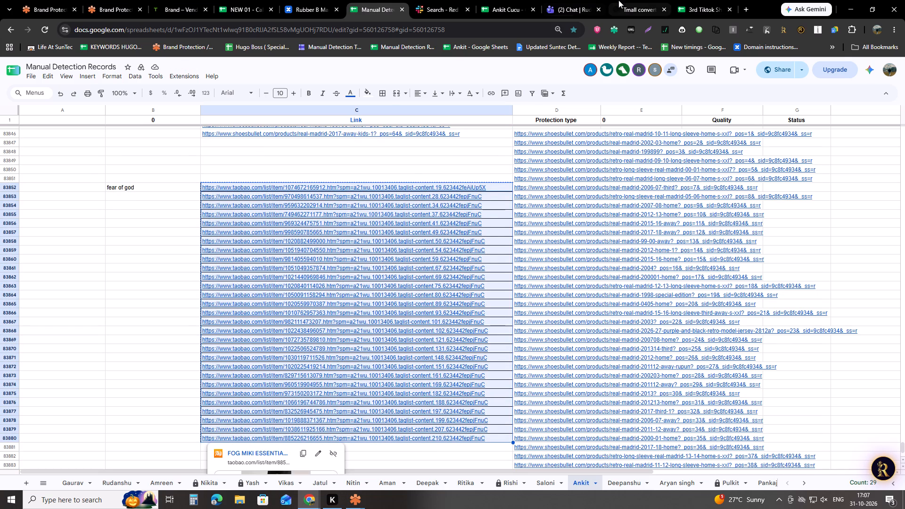
Submit the copied taobao links to the Tmall converter chat in ChatGPT.
click(624, 0)
click(454, 466)
key(ctrl+v)
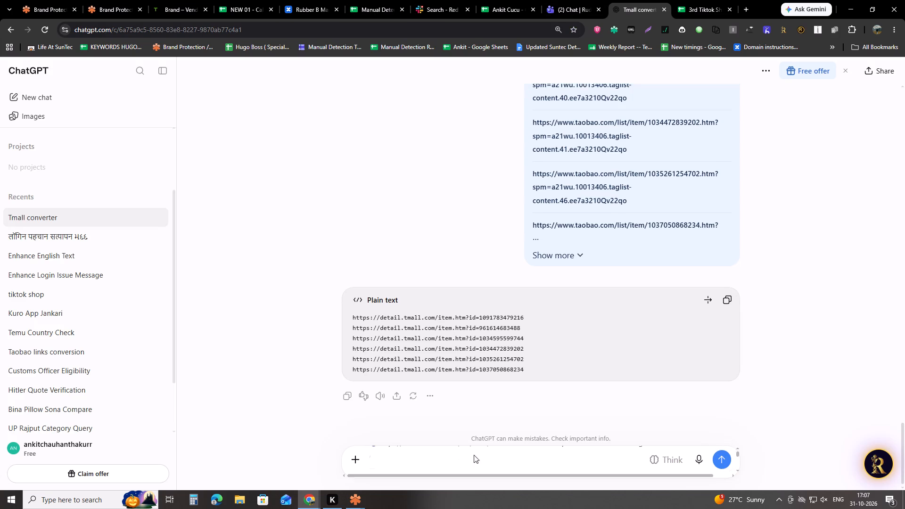
click(731, 463)
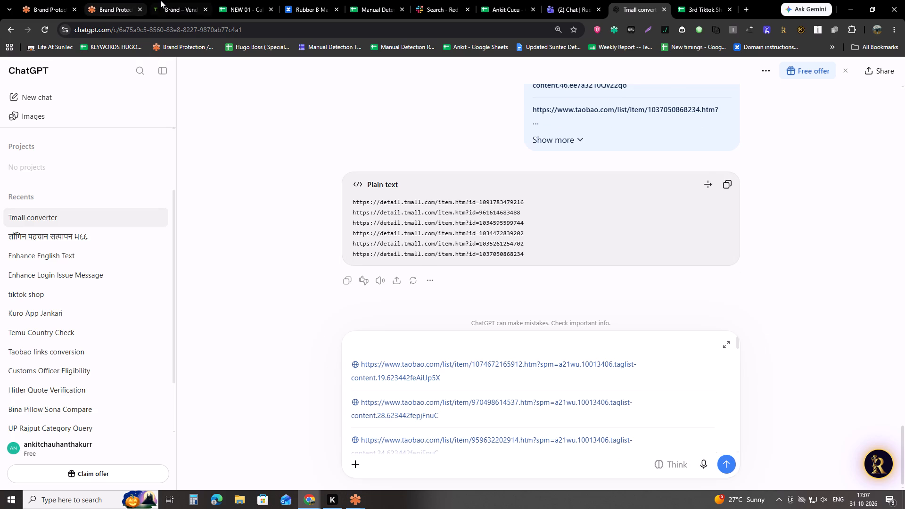
Filter the Tuinet brand calendar by customer Fear of God LLC and review its October site entries and notes.
click(160, 0)
click(337, 182)
text(fear)
click(337, 218)
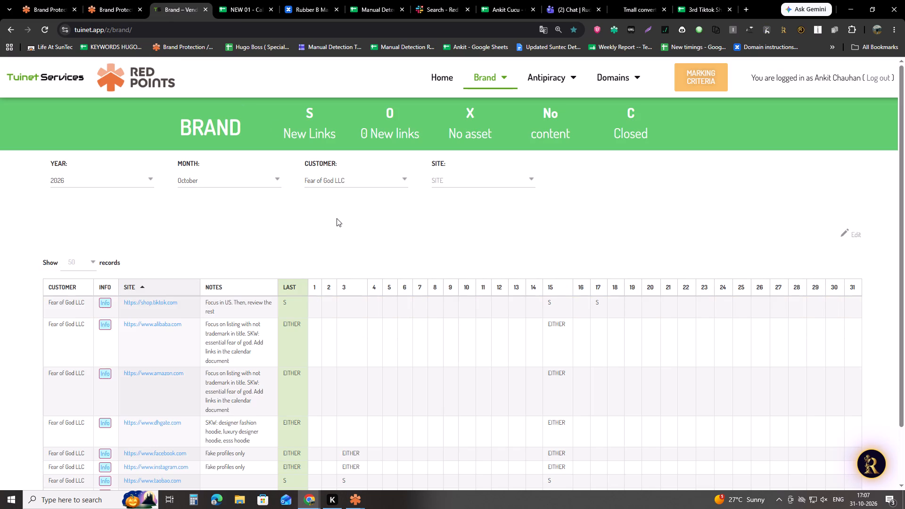
scroll(340, 217, down, 4)
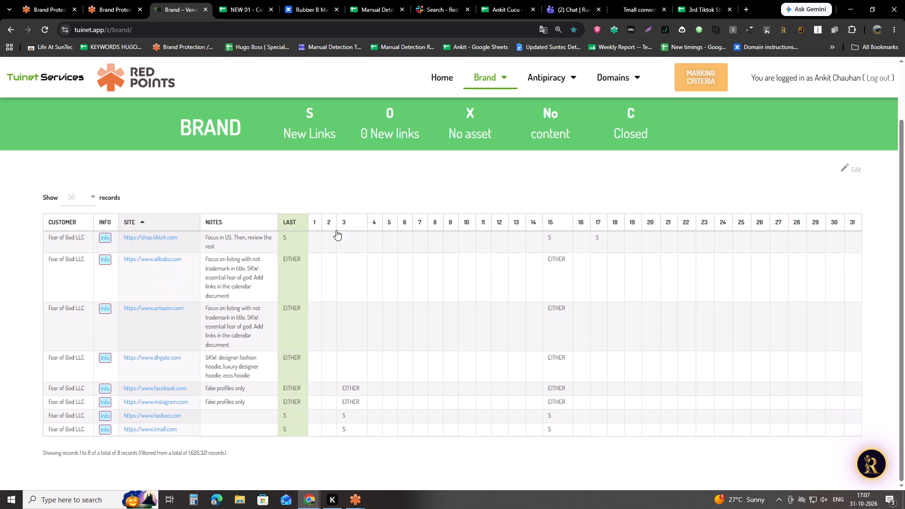
Switch the customer of the RedPoints New Incident page to Fear of God LLC.
click(54, 0)
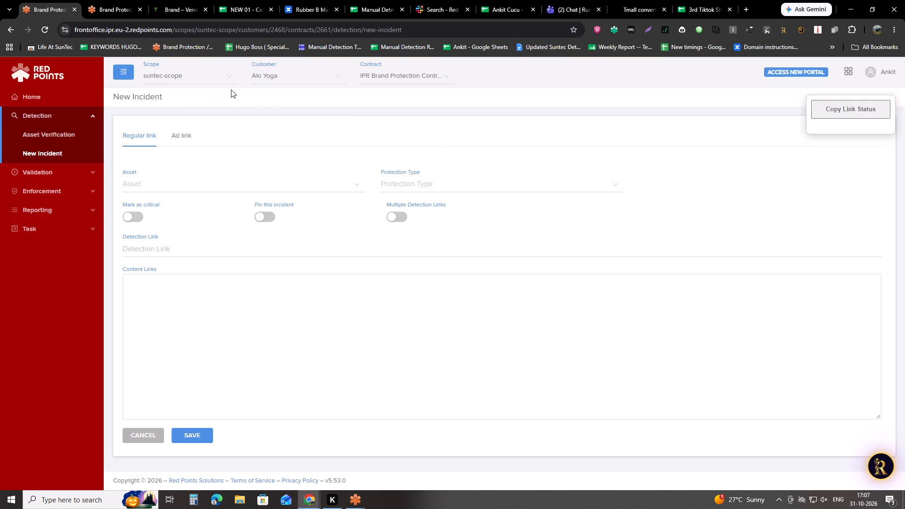
click(274, 79)
text(fea)
key(r)
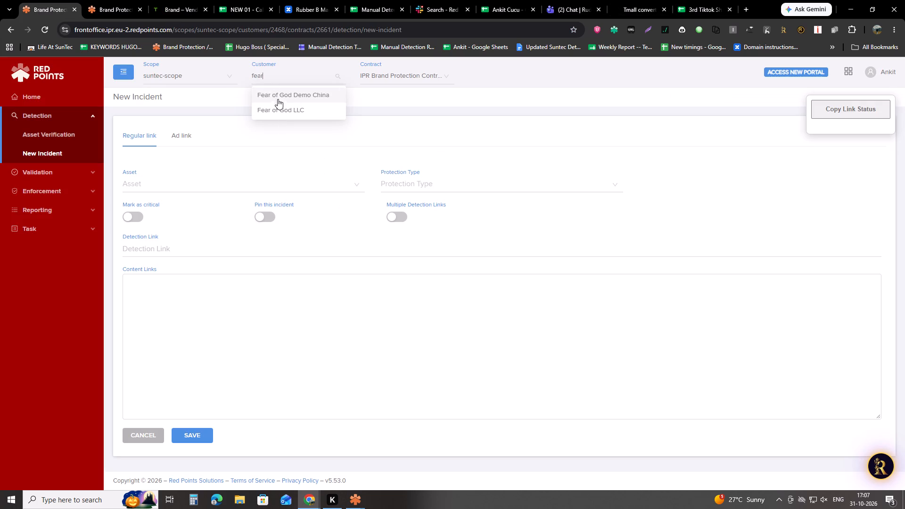
click(282, 109)
Copy the list of converted Tmall links from the latest reply in the Tmall converter chat.
click(648, 0)
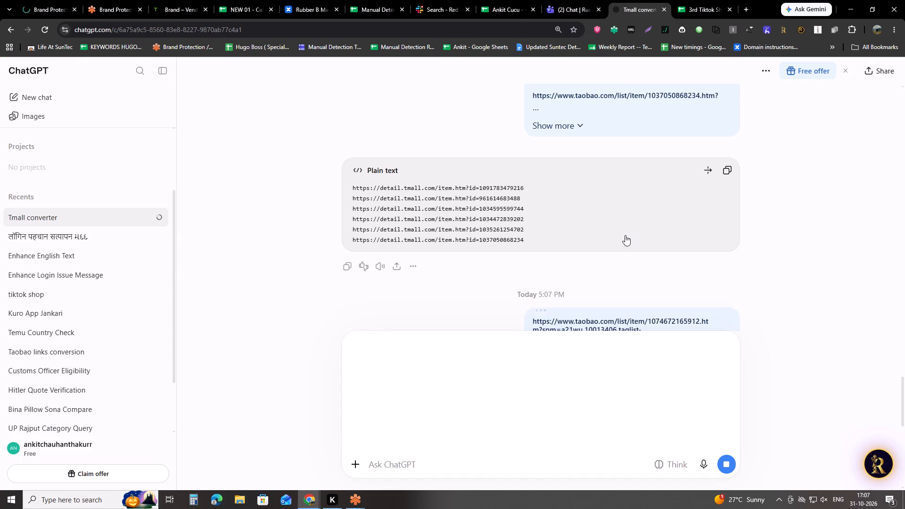
scroll(625, 235, down, 10)
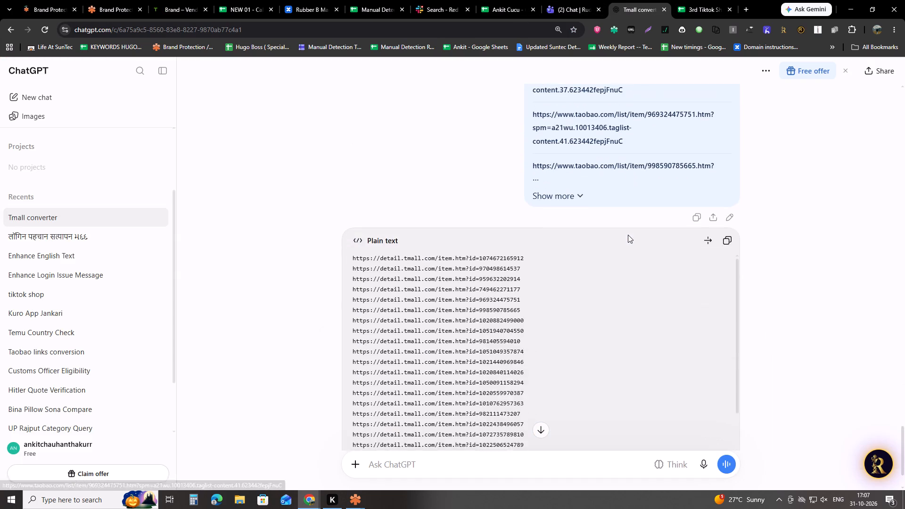
scroll(628, 235, down, 1)
click(724, 143)
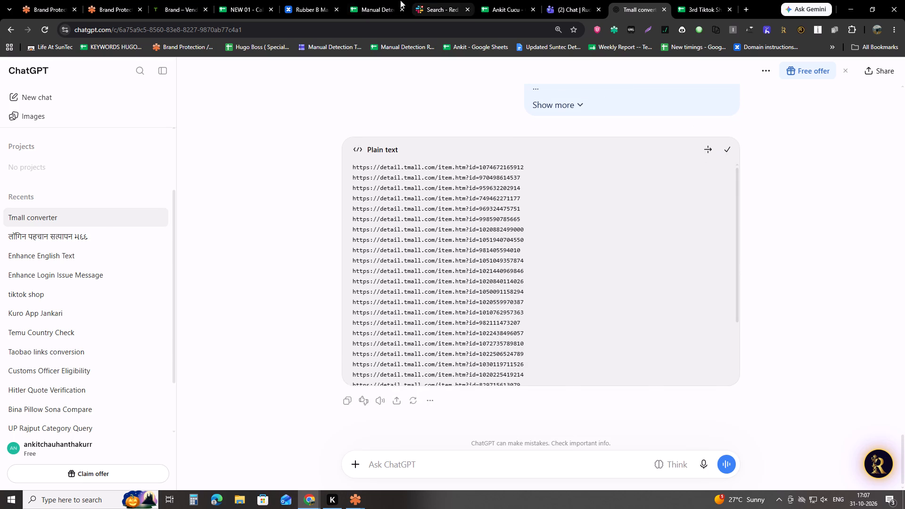
Paste the Tmall links into the Ankit sheet of Manual Detection Records, starting in column C at row 83881.
click(381, 0)
scroll(297, 390, down, 3)
click(334, 307)
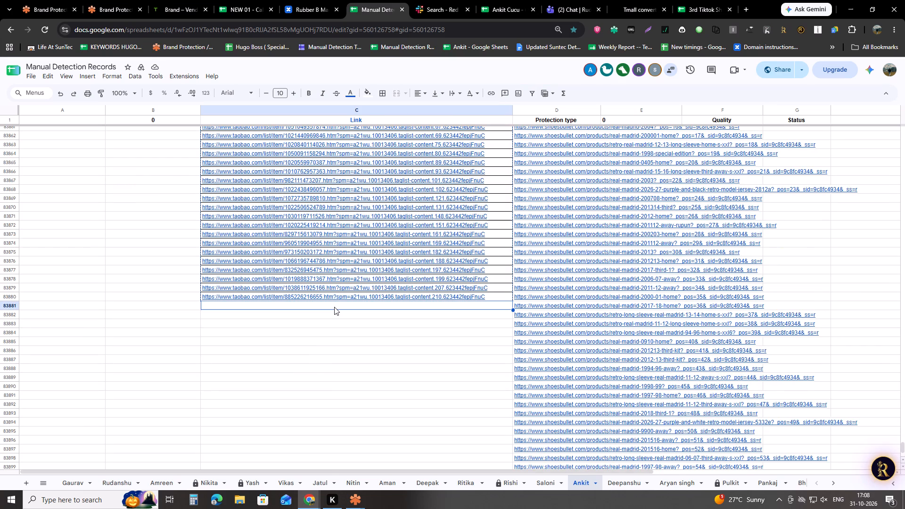
key(ctrl+v)
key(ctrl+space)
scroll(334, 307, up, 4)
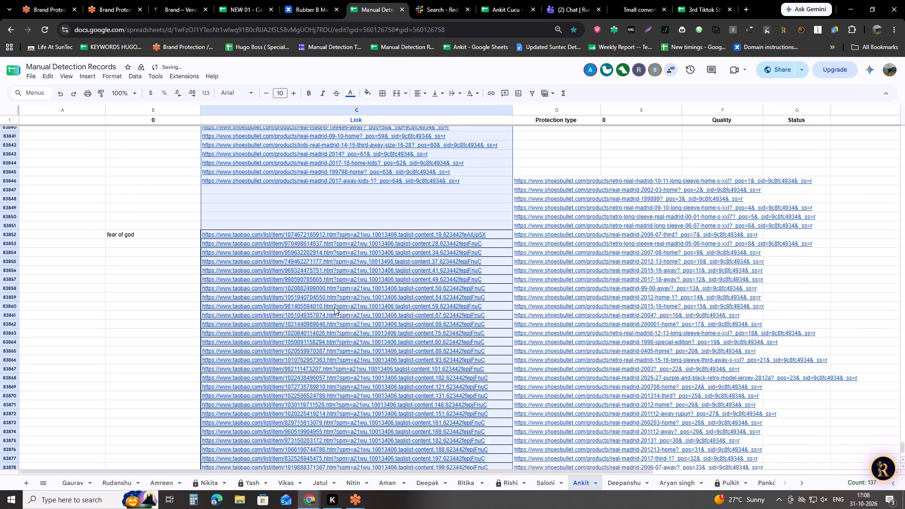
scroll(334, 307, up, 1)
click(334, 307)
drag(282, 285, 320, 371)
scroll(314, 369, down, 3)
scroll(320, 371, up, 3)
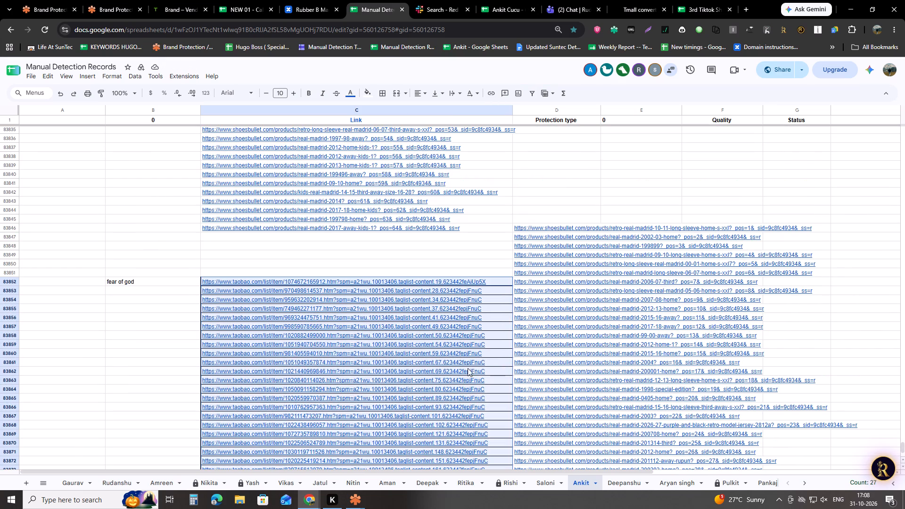
Move the Real Madrid links in column D, starting at row 83846, to column G from row 83845 down.
click(513, 301)
click(536, 304)
key(ctrl+space)
click(536, 304)
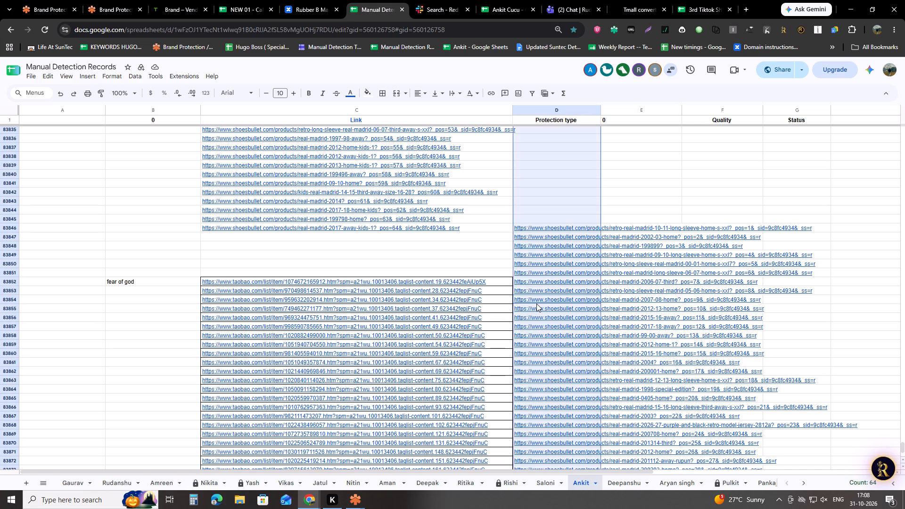
drag(540, 226, 562, 416)
scroll(563, 374, down, 8)
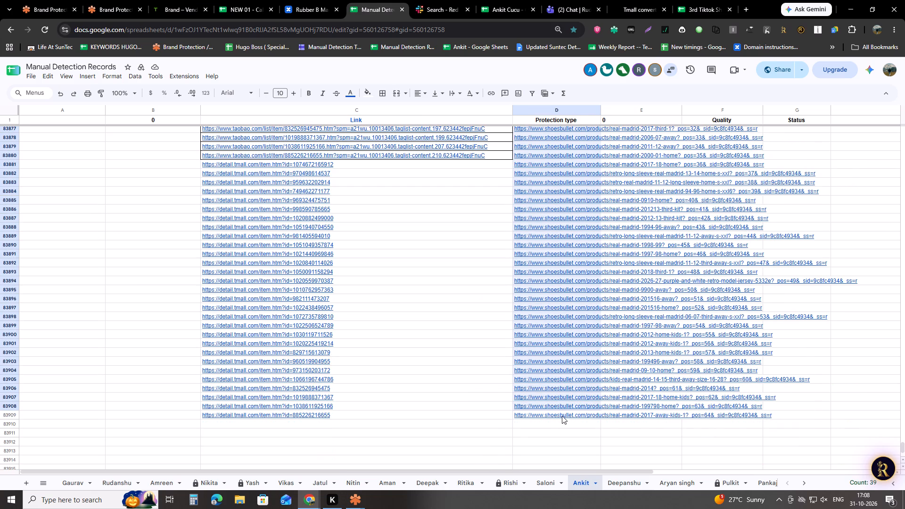
drag(562, 416, 562, 417)
key(ctrl+x)
key(ctrl+x)
scroll(664, 348, up, 6)
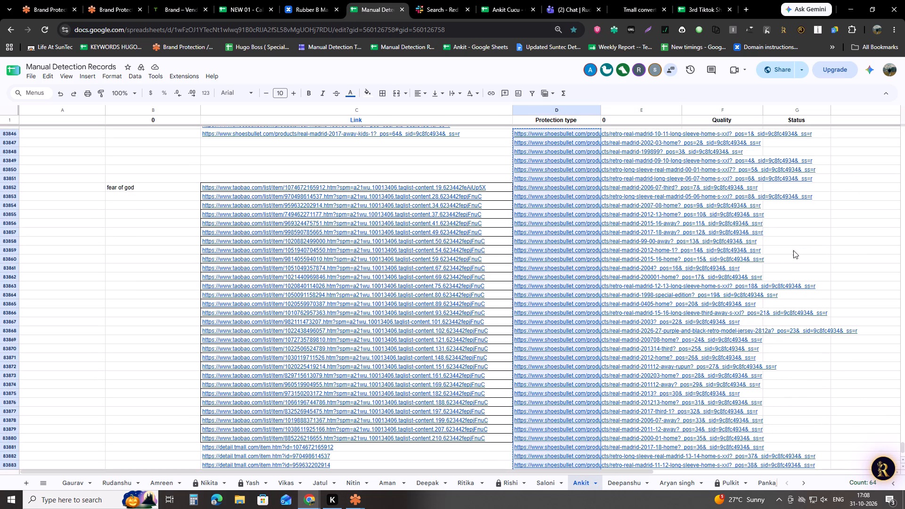
scroll(789, 231, up, 3)
click(790, 271)
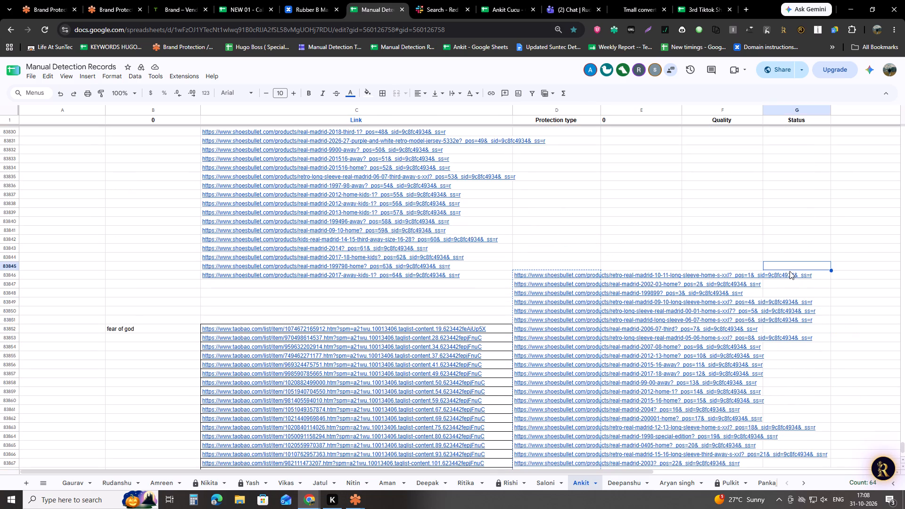
key(ctrl+v)
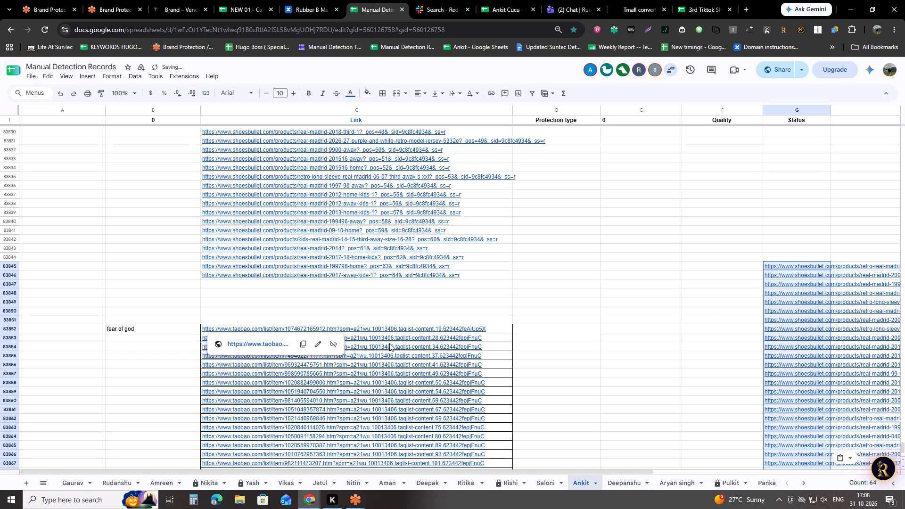
Move the block of Real Madrid links above the fear of god rows in column C to below the Tmall links.
scroll(389, 345, up, 5)
scroll(389, 345, down, 2)
click(348, 330)
key(ctrl+space)
scroll(348, 330, up, 3)
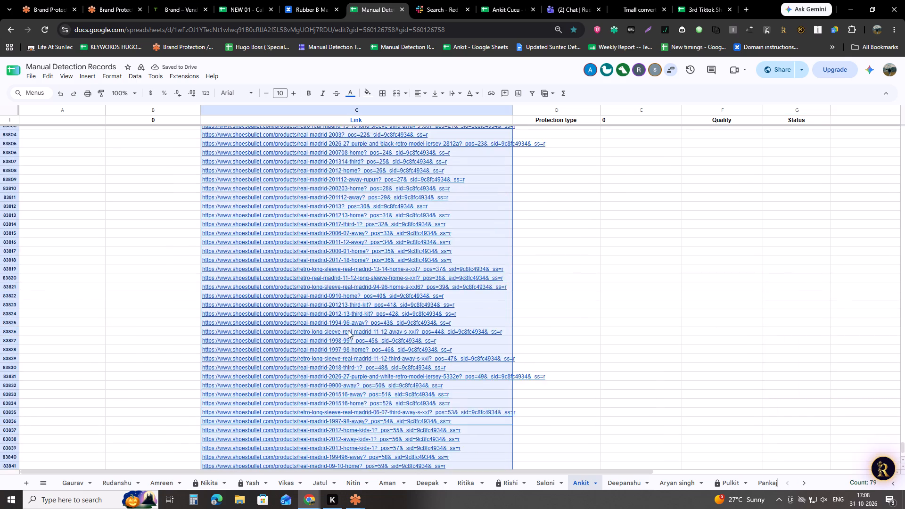
scroll(348, 330, up, 11)
key(ctrl+x)
scroll(359, 324, down, 9)
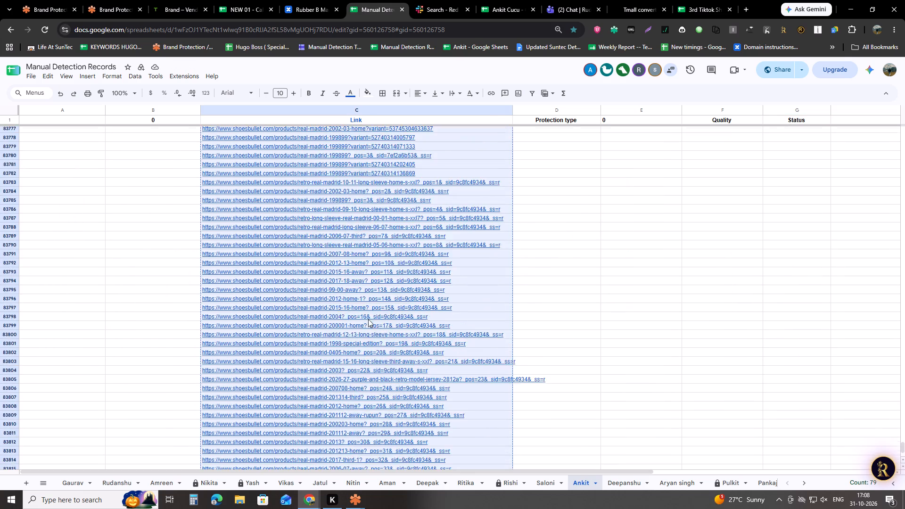
scroll(368, 319, down, 18)
scroll(380, 324, up, 4)
scroll(380, 324, down, 8)
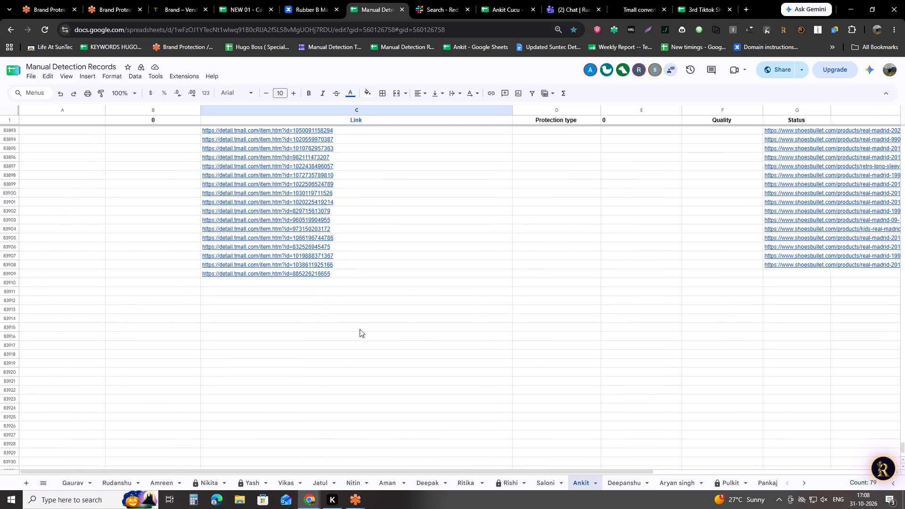
click(345, 319)
key(ctrl+v)
Copy all fear of god taobao and Tmall links in column C, rows 83852 to 83909.
scroll(344, 319, up, 12)
click(344, 319)
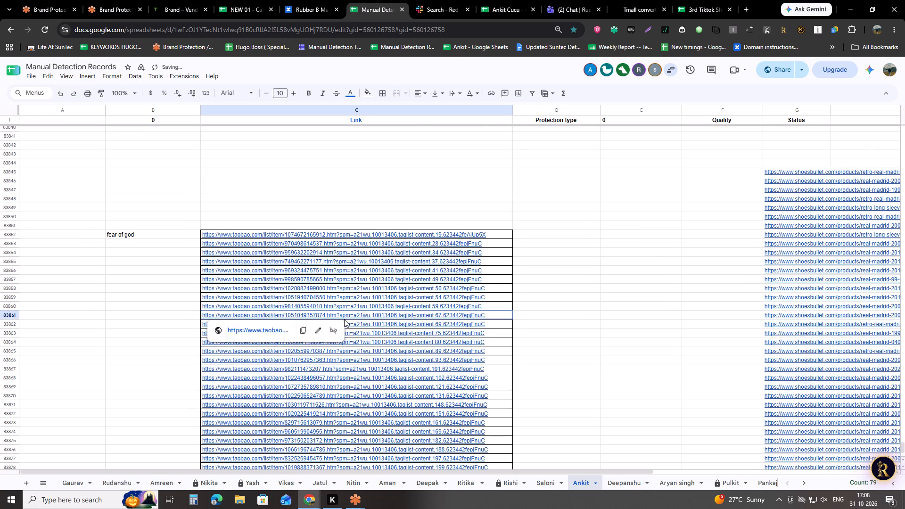
key(ctrl+space)
scroll(344, 319, down, 8)
scroll(344, 319, up, 4)
click(344, 319)
key(ctrl+space)
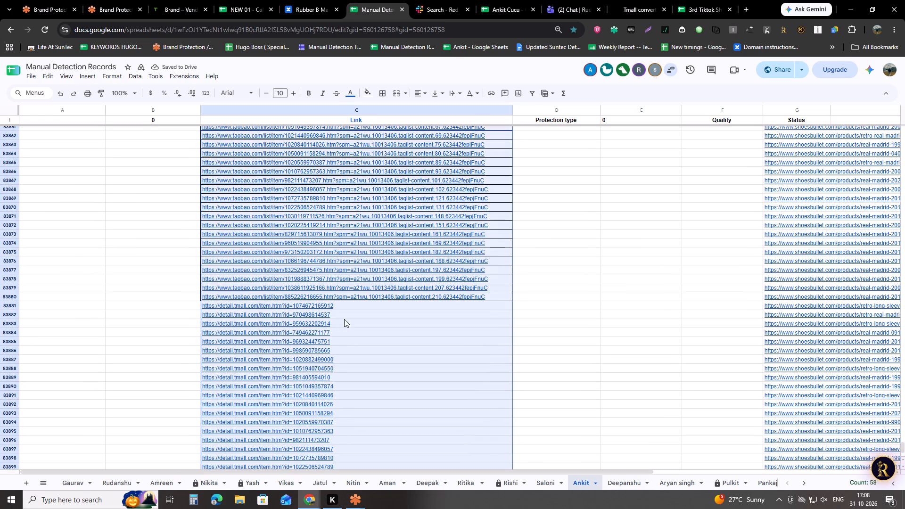
scroll(344, 320, down, 5)
click(337, 283)
key(ctrl+space)
click(337, 283)
key(ctrl+space)
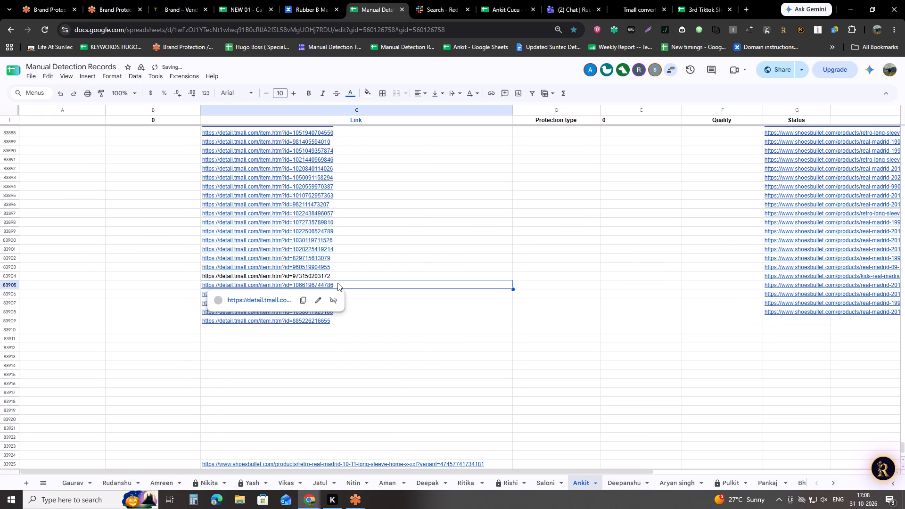
scroll(337, 283, up, 10)
key(ctrl+c)
key(ctrl+c)
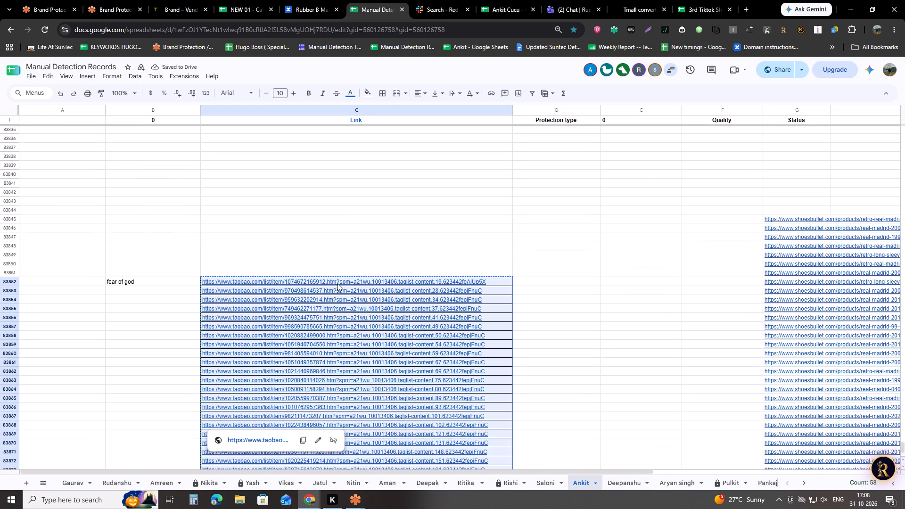
key(ctrl+c)
key(ctrl+c)
key(ctrl+c)
key(ctrl+c)
key(ctrl+c)
key(ctrl+c)
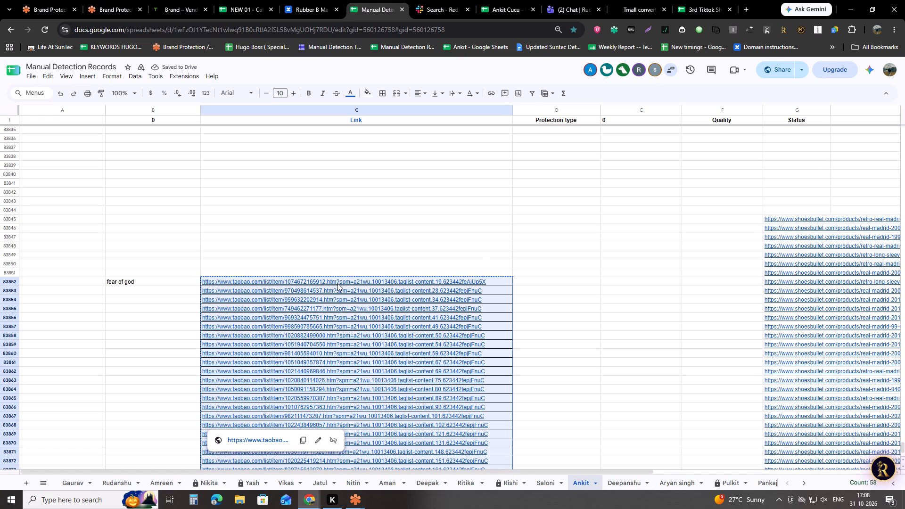
scroll(337, 283, down, 8)
key(ctrl+c)
key(ctrl+c)
Set the new incident to asset Essentials Fear of God - 25 - Clothing, protection type Product counterfeit, with multiple detection links enabled.
click(42, 0)
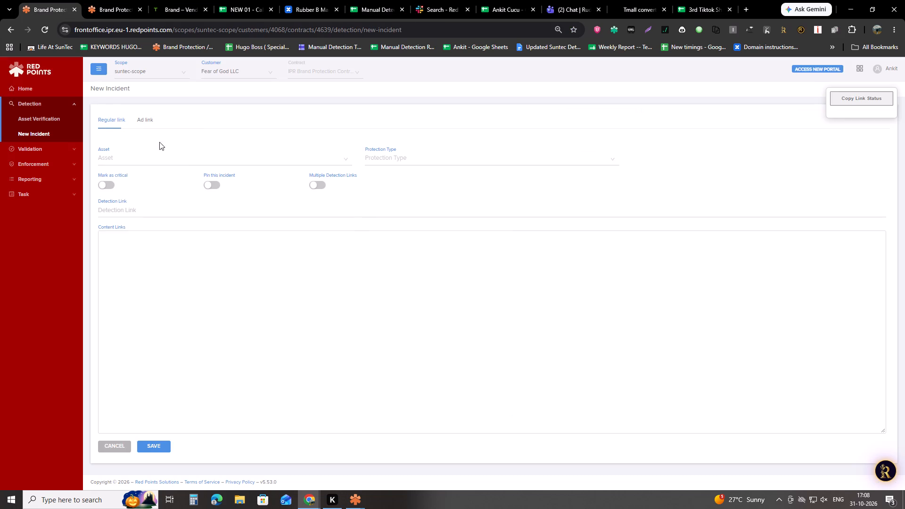
click(183, 157)
click(185, 184)
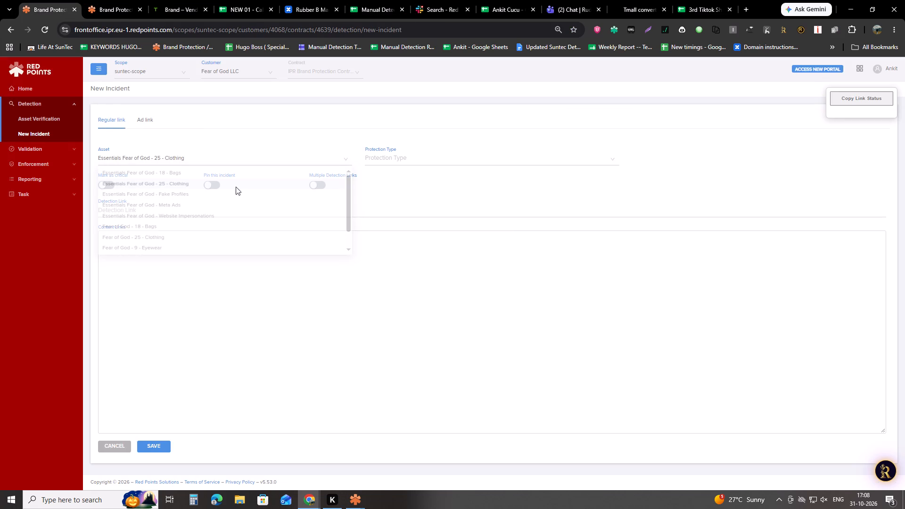
click(398, 158)
click(400, 203)
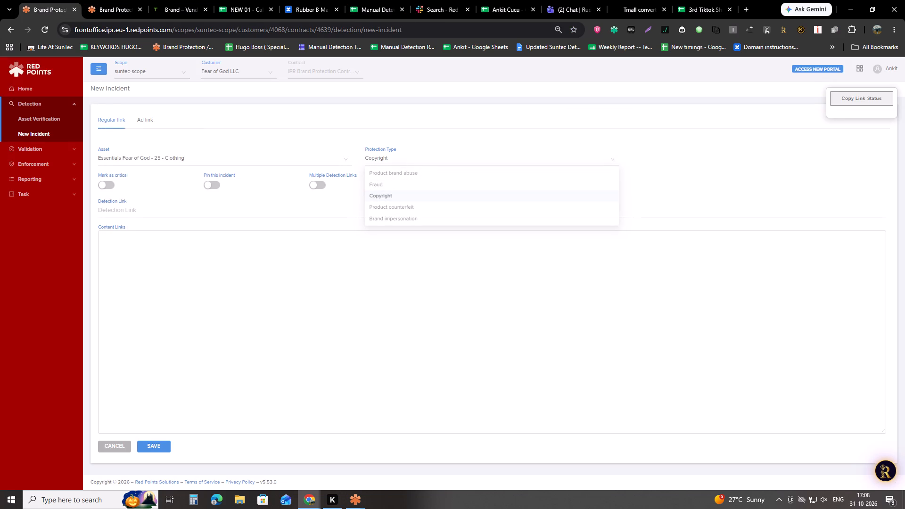
click(311, 188)
click(370, 157)
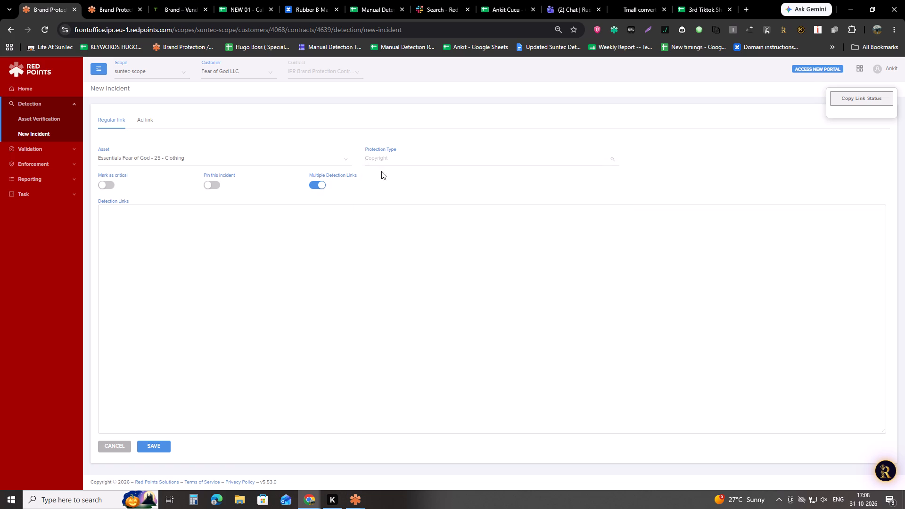
click(396, 209)
Paste the copied taobao and Tmall links as the incident's detection links and save it.
click(314, 271)
key(ctrl+v)
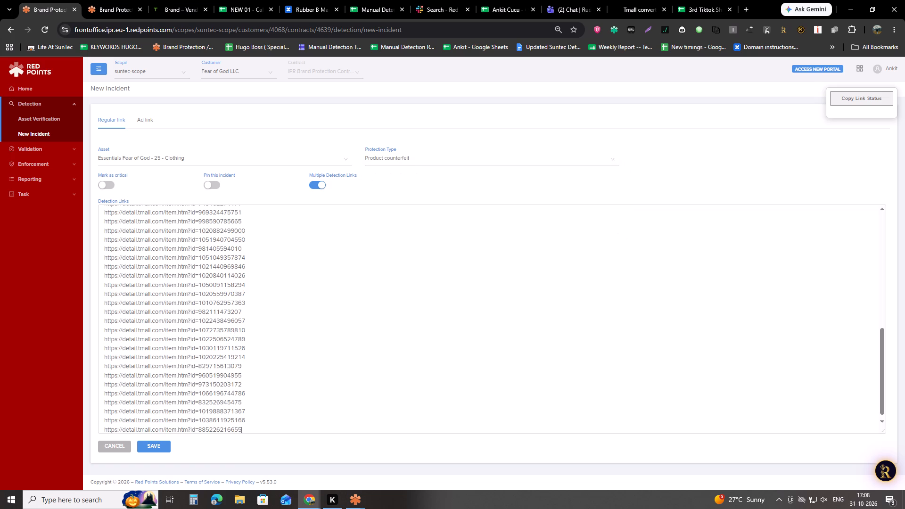
scroll(255, 281, up, 15)
scroll(219, 310, down, 11)
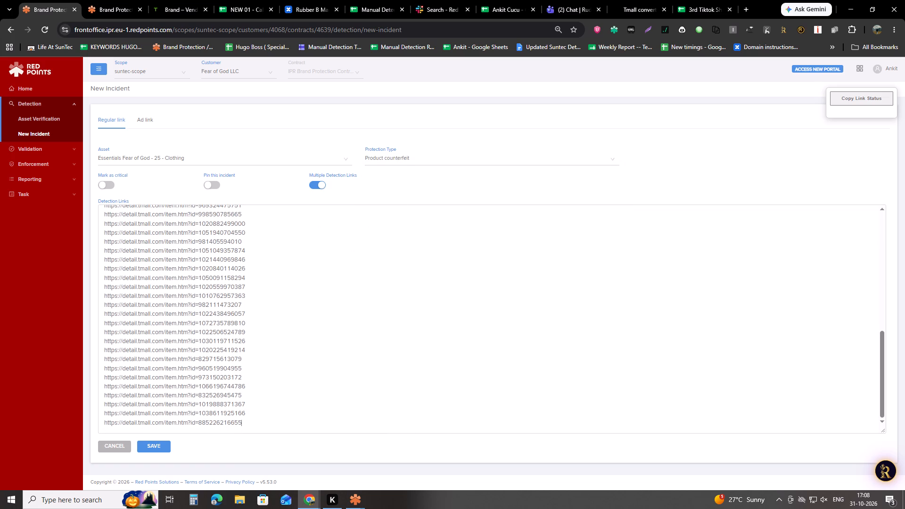
click(165, 444)
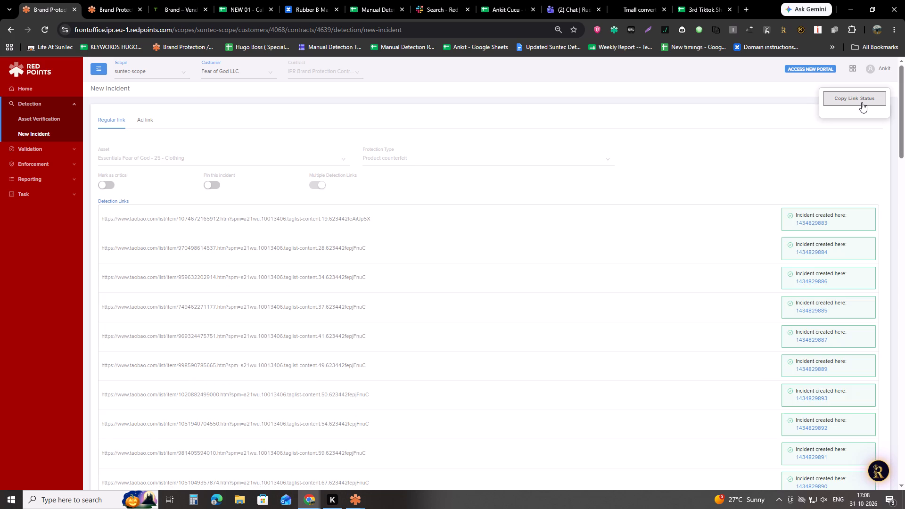
Copy the link status of the submitted Fear of God incidents and paste it into Manual Detection Records from cell A83762.
scroll(862, 102, up, 2)
click(862, 102)
click(370, 0)
scroll(127, 207, up, 4)
scroll(98, 234, up, 4)
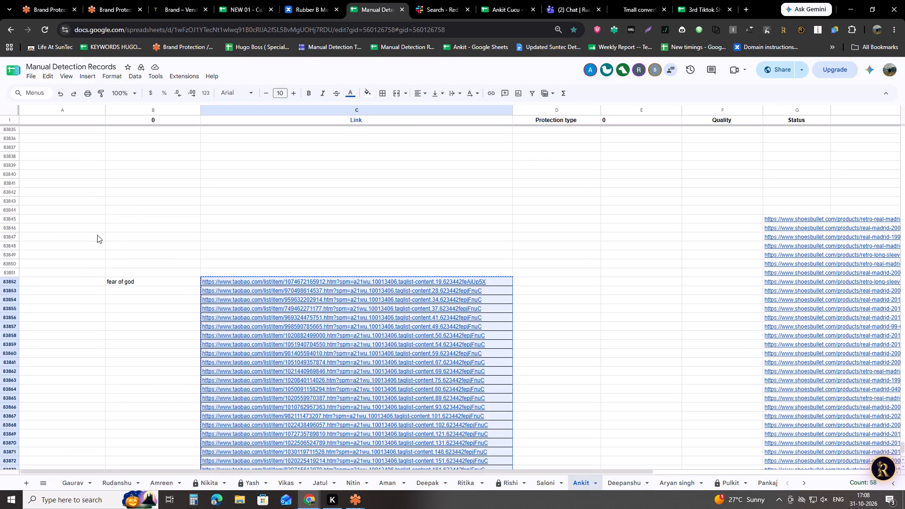
scroll(105, 280, up, 20)
scroll(99, 275, down, 3)
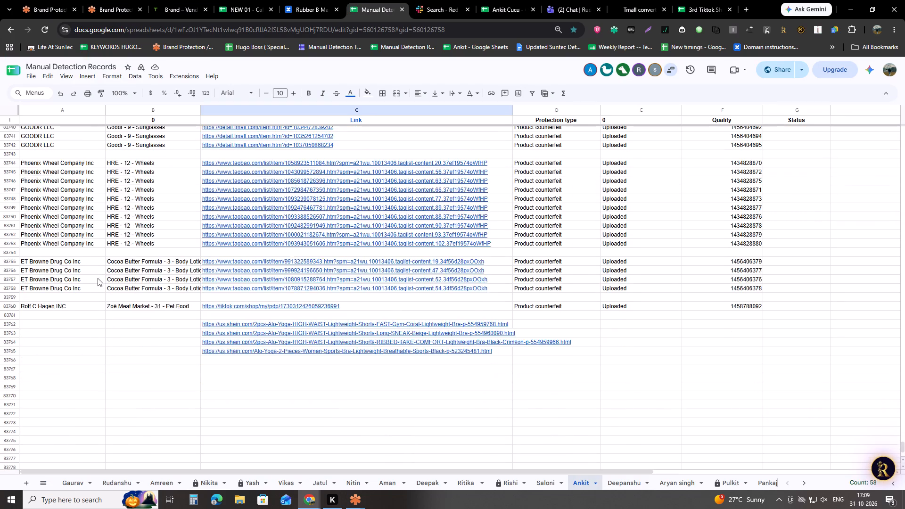
scroll(98, 278, down, 1)
click(79, 232)
key(ctrl+v)
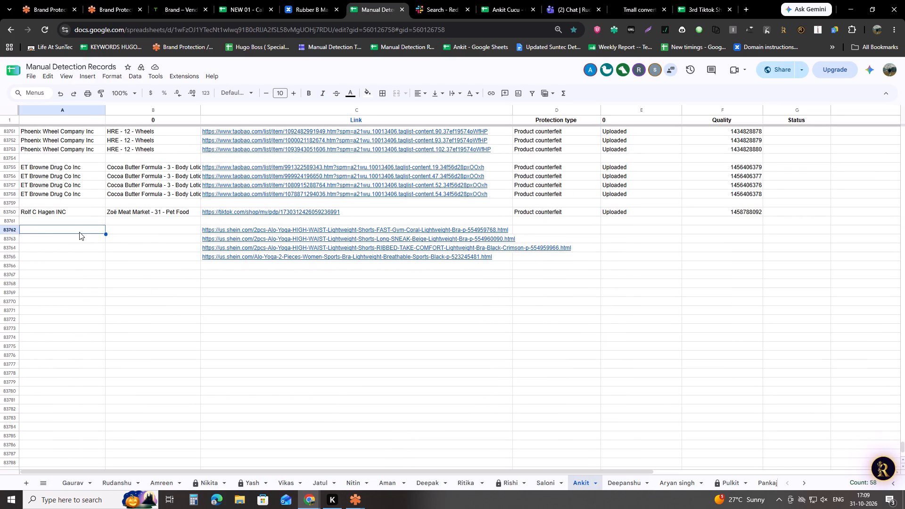
Delete the pasted header row 83762 above the Fear of God LLC records.
click(237, 229)
right_click(237, 229)
click(303, 291)
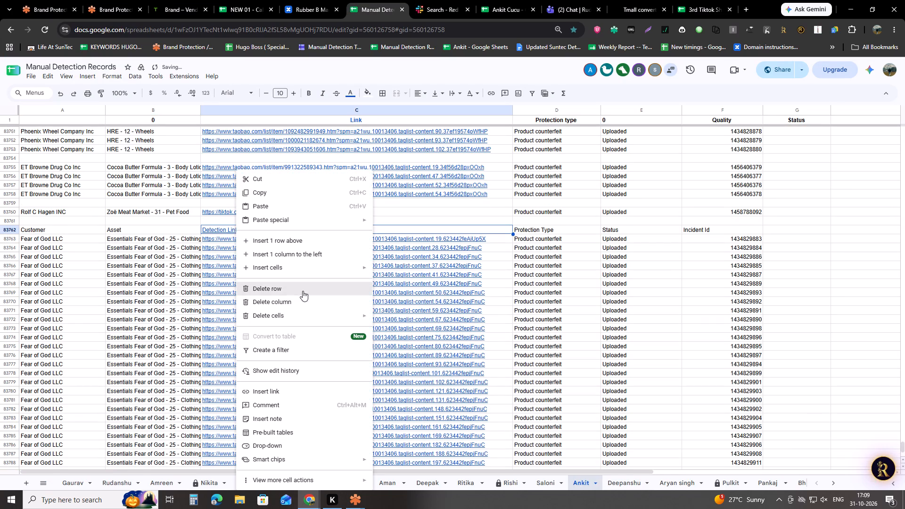
Move the block of Real Madrid shoesbullet links starting at C83924 up to C83822, below the Fear of God records.
scroll(338, 339, down, 20)
scroll(338, 339, down, 2)
scroll(333, 345, up, 1)
scroll(333, 345, down, 7)
click(335, 400)
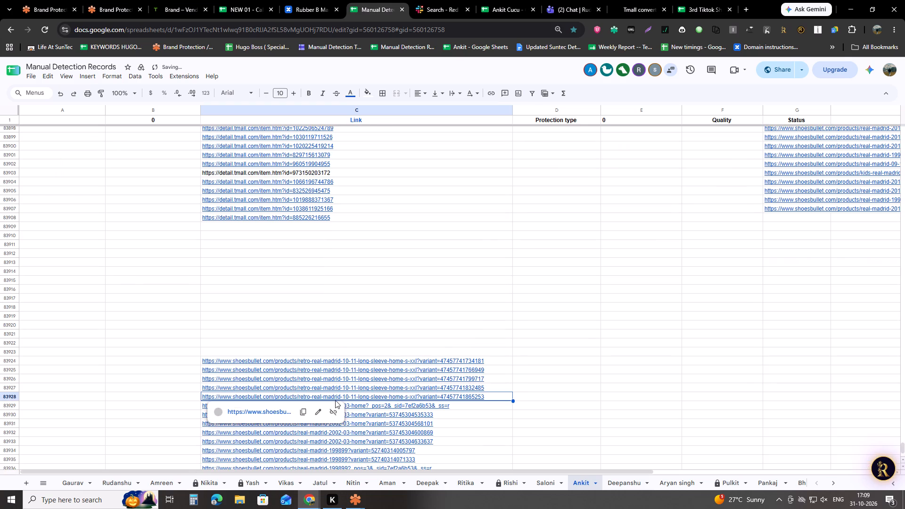
key(ctrl+space)
key(ctrl+x)
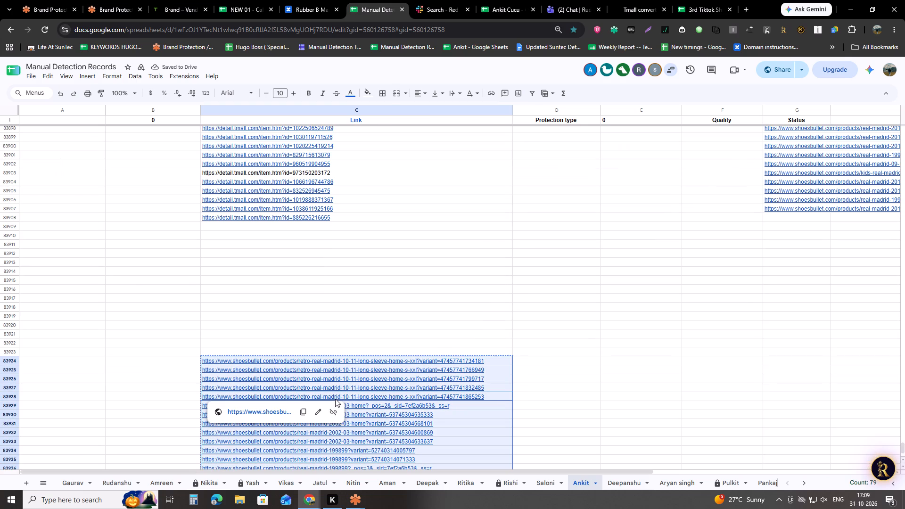
key(ctrl+x)
scroll(340, 388, up, 13)
scroll(331, 343, up, 5)
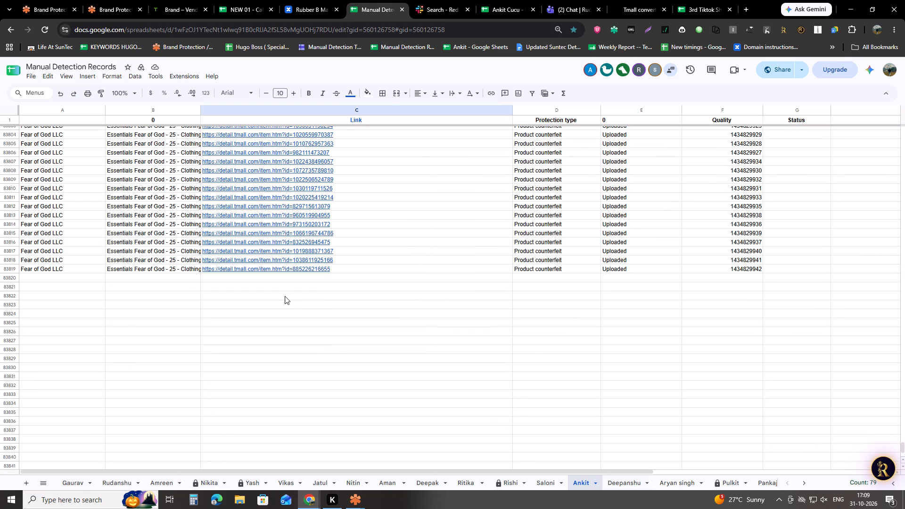
click(284, 294)
key(ctrl+v)
Move the Real Madrid shoesbullet links from column G to C83901, directly below the other Real Madrid links.
scroll(509, 358, down, 4)
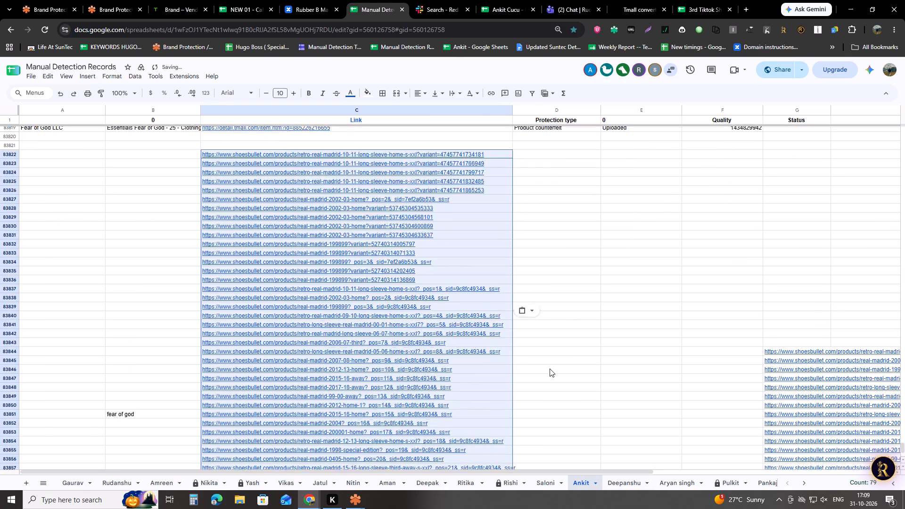
scroll(550, 369, down, 8)
click(786, 297)
key(ctrl+space)
key(ctrl+x)
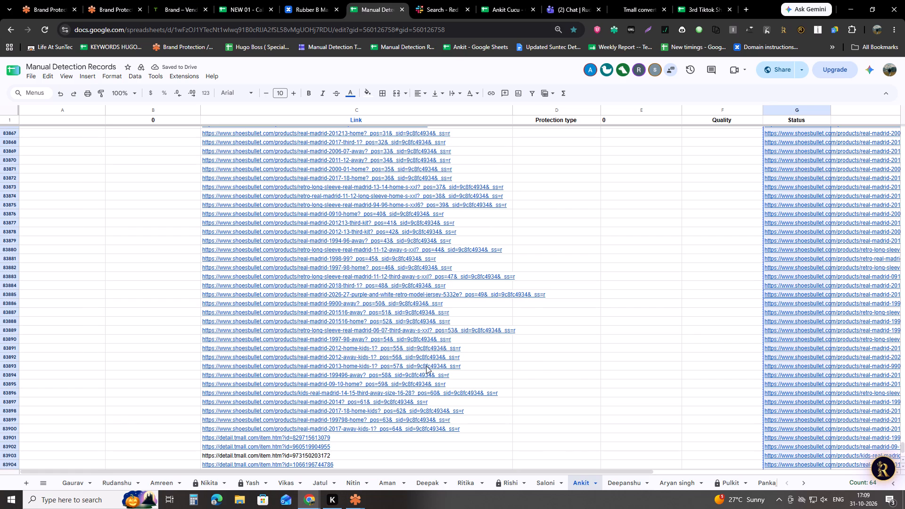
scroll(326, 447, down, 5)
scroll(327, 304, up, 4)
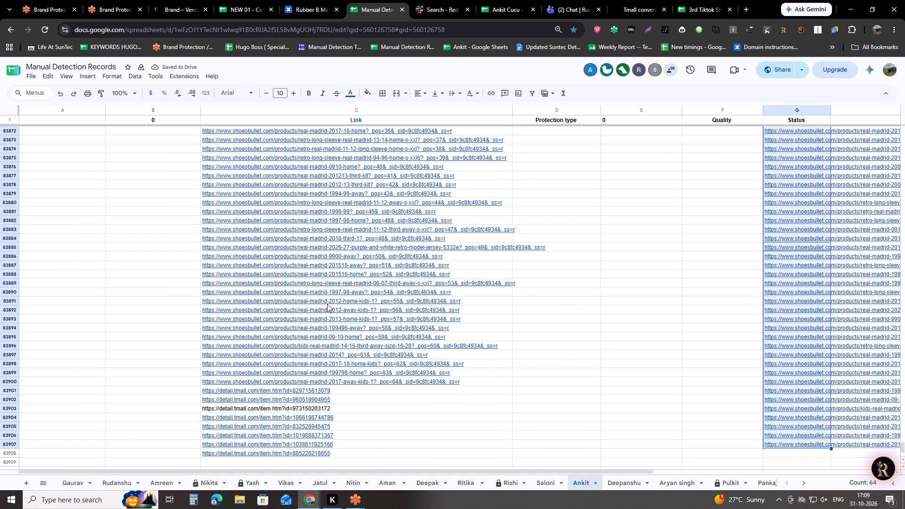
click(333, 393)
key(ctrl+v)
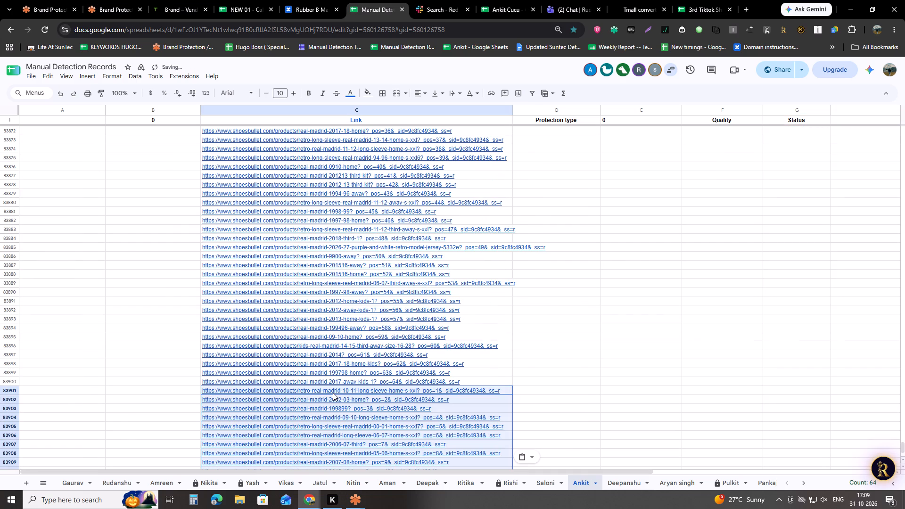
Open the Real Madrid links in C83900 and C83901 in the browser to check their product pages.
click(436, 379)
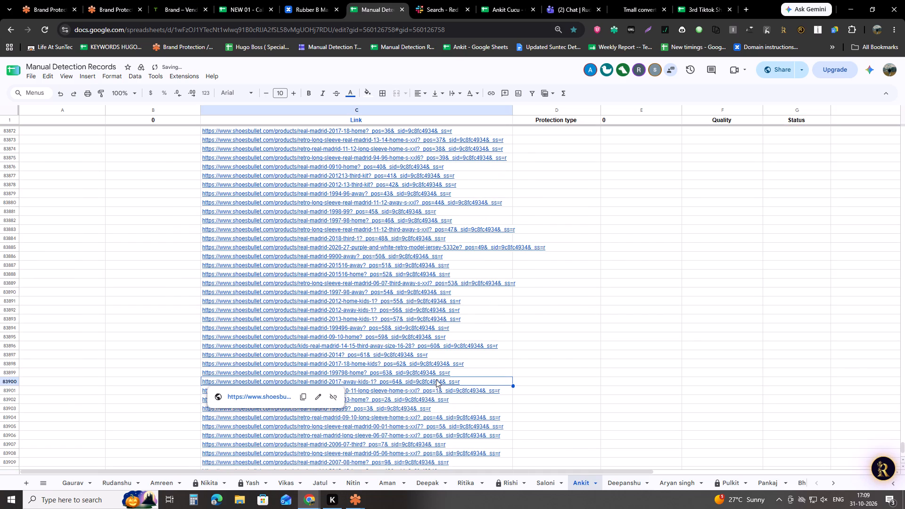
key(alt+Return)
key(ctrl+shift+Tab)
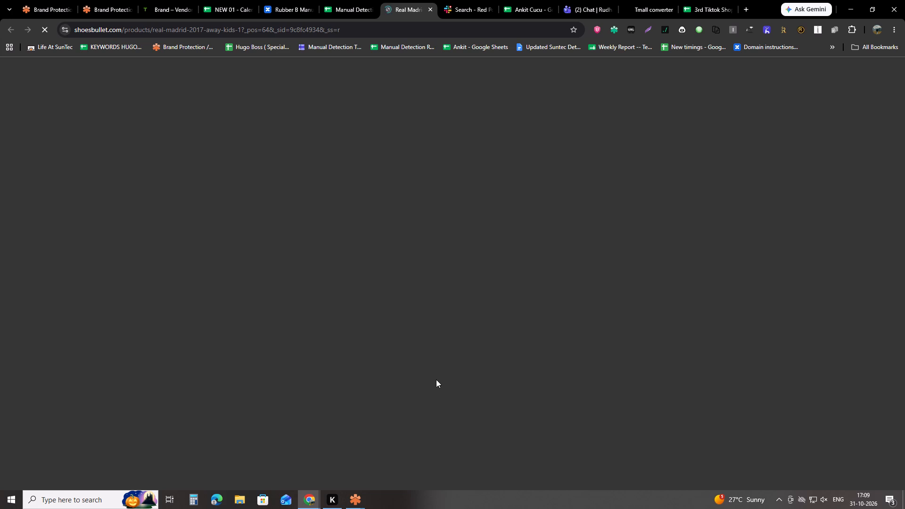
key(Down)
key(alt+Return)
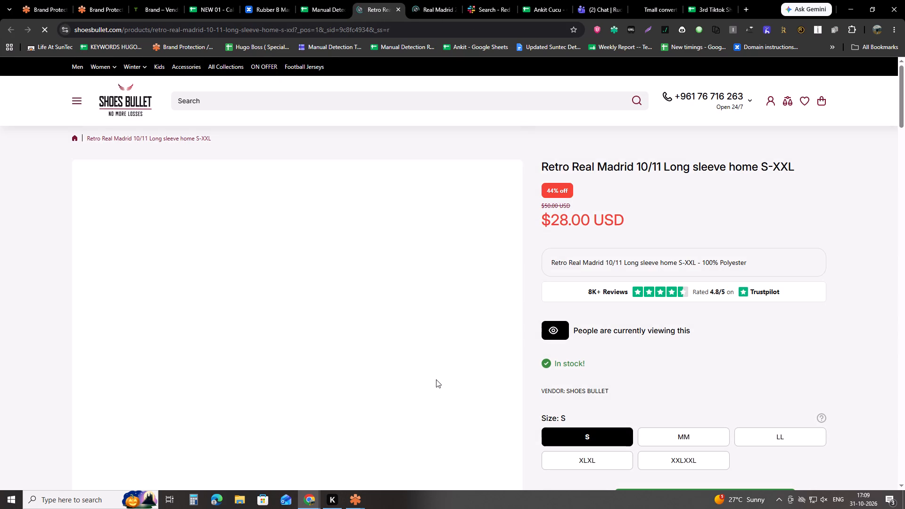
key(ctrl+w)
key(ctrl+Tab)
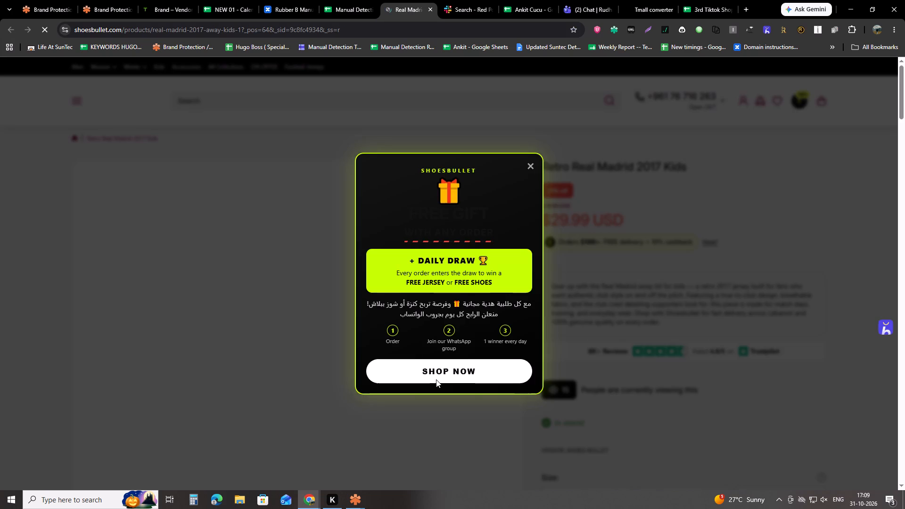
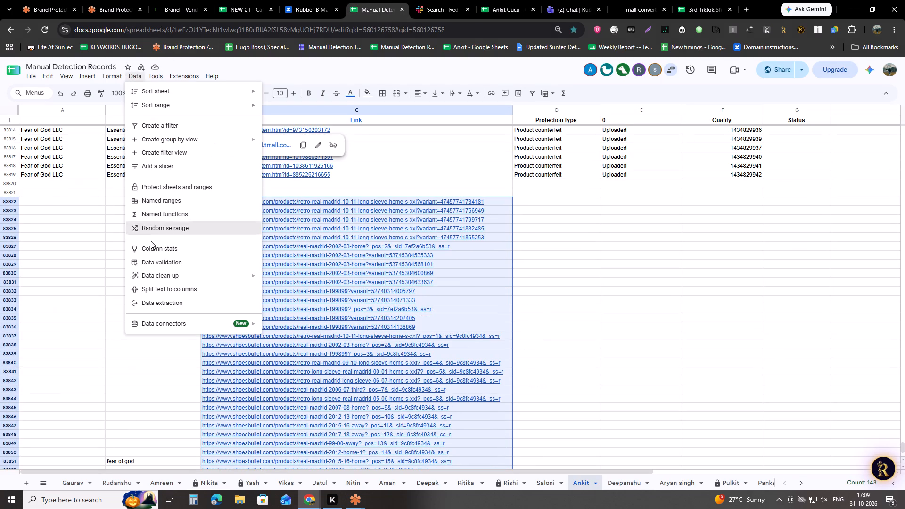
Remove duplicate rows from the selected Real Madrid shoesbullet links in column C, without treating the first row as a header.
click(322, 292)
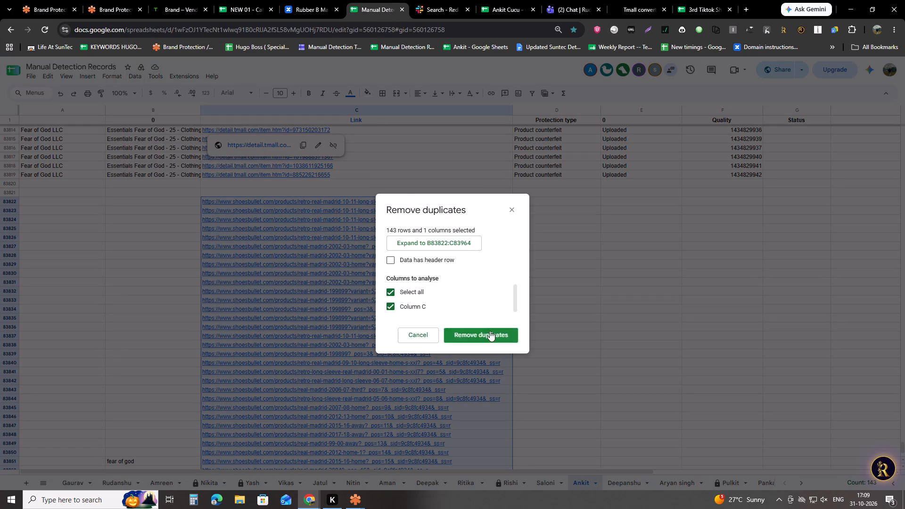
click(489, 331)
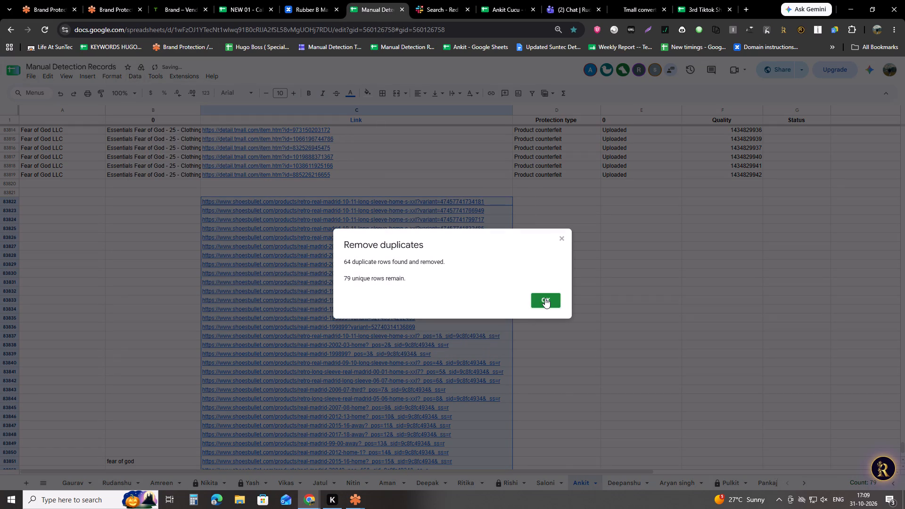
click(545, 298)
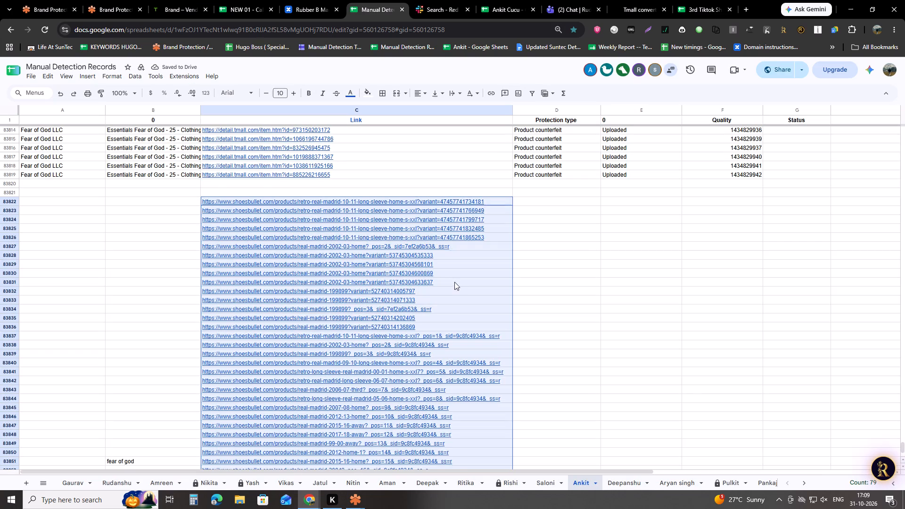
Check the end of the deduplicated Real Madrid link list against the Shoesbullet search results.
scroll(372, 293, down, 13)
click(363, 299)
key(alt+Tab)
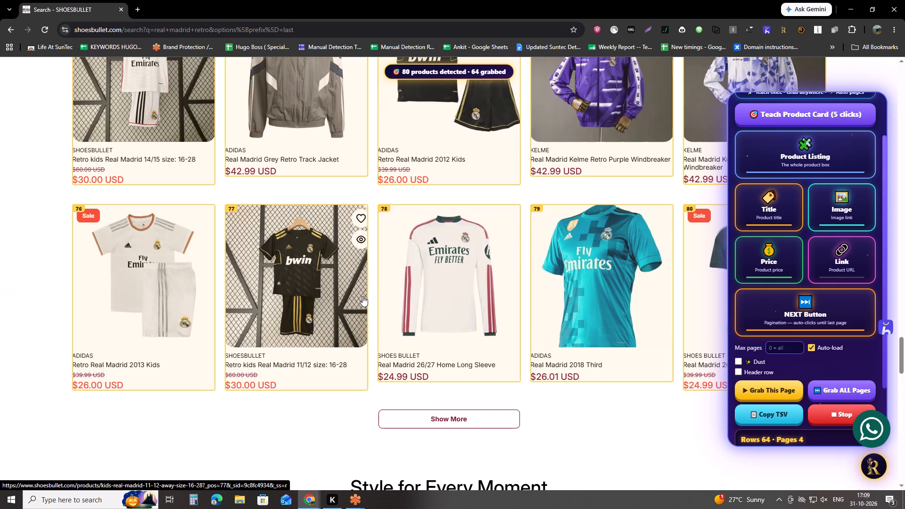
key(alt+Tab)
click(350, 247)
key(ctrl+space)
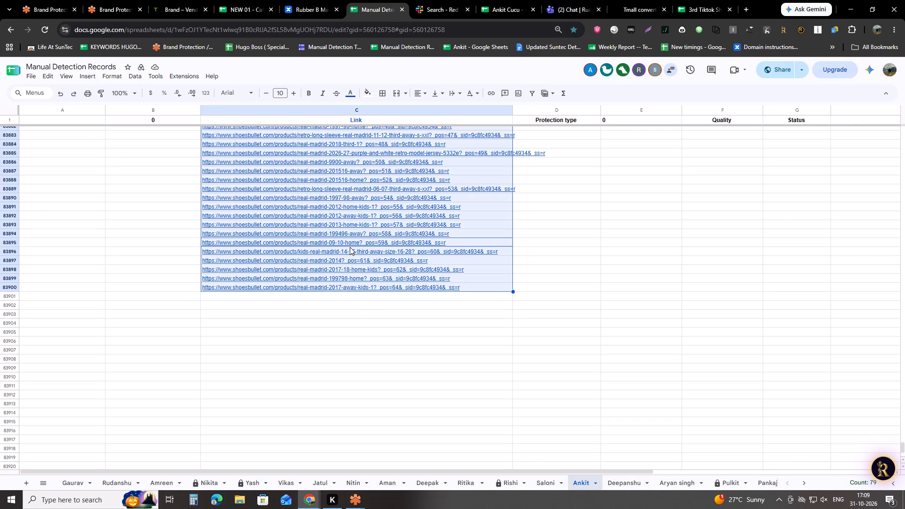
click(374, 298)
key(alt+Tab)
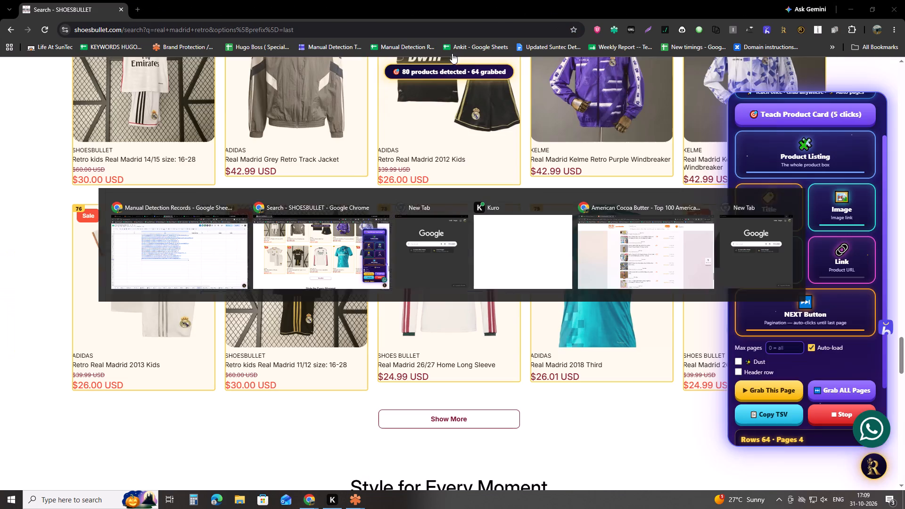
key(alt+Tab)
click(503, 0)
click(615, 342)
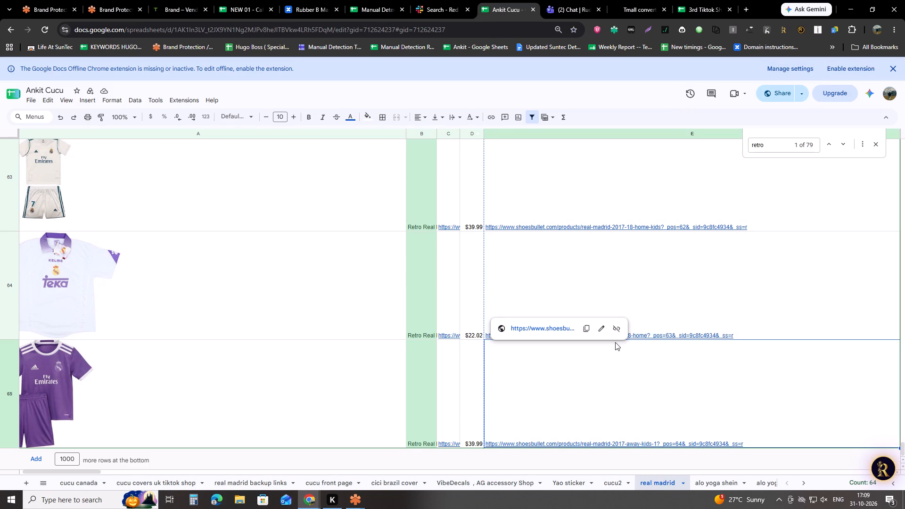
key(alt+Return)
key(alt+Tab)
key(alt+Tab)
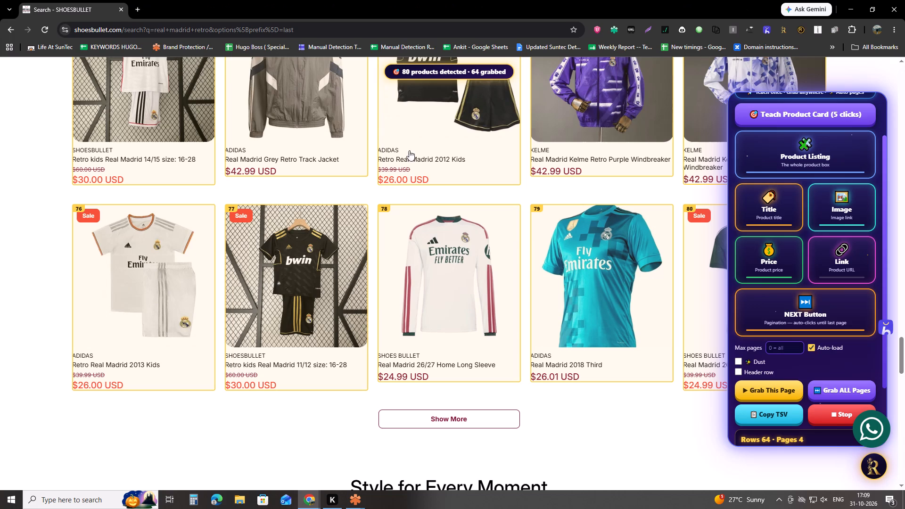
key(alt+Tab)
key(alt+Tab)
Move the Real Madrid 2017 Away Kids product tab into the Shoesbullet window, replacing the old search tab.
right_click(526, 0)
click(560, 50)
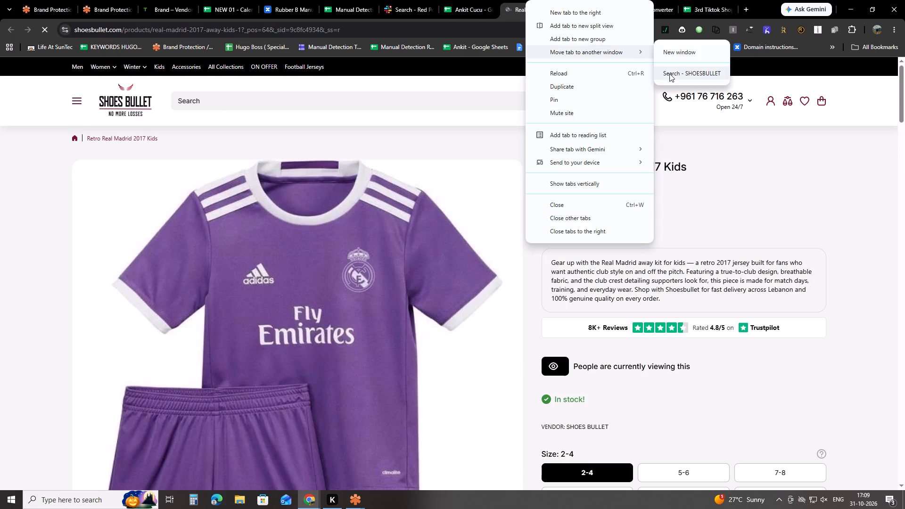
click(669, 74)
middle_click(39, 0)
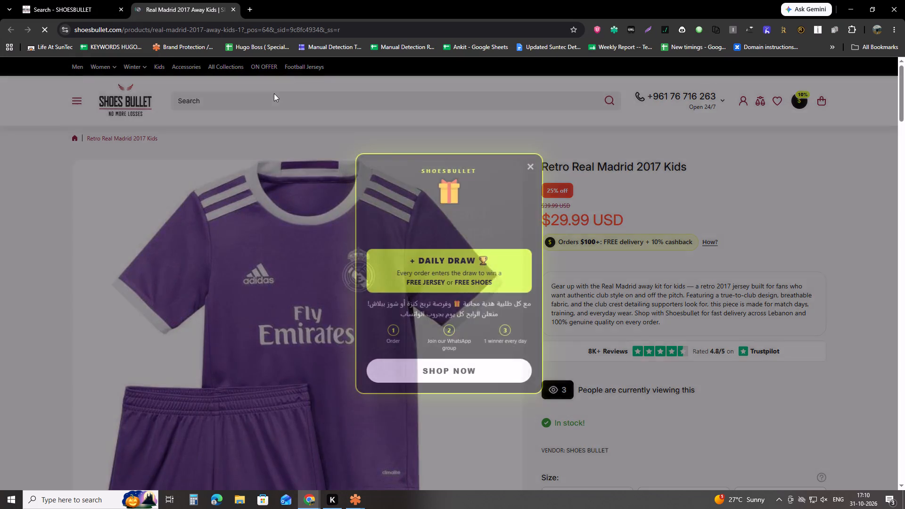
Dismiss the store's promotional popup and search Shoesbullet for "real madrid retro".
click(531, 163)
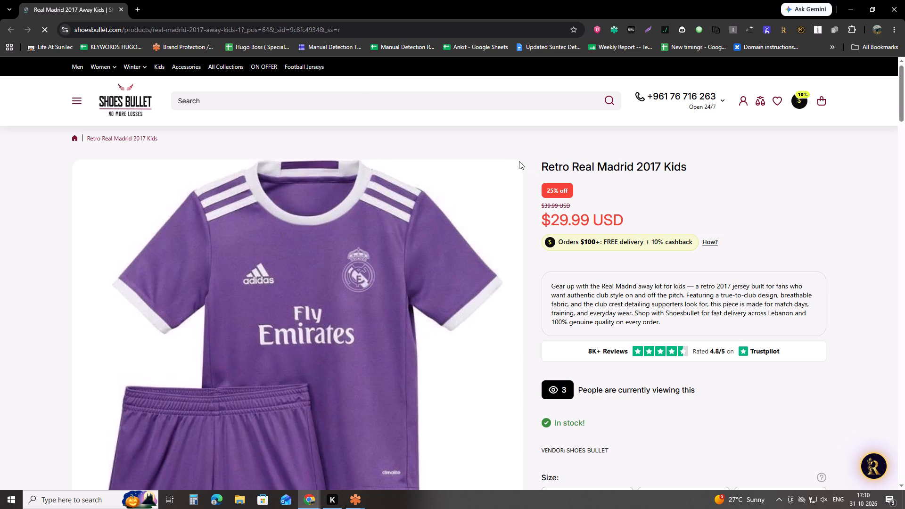
click(356, 92)
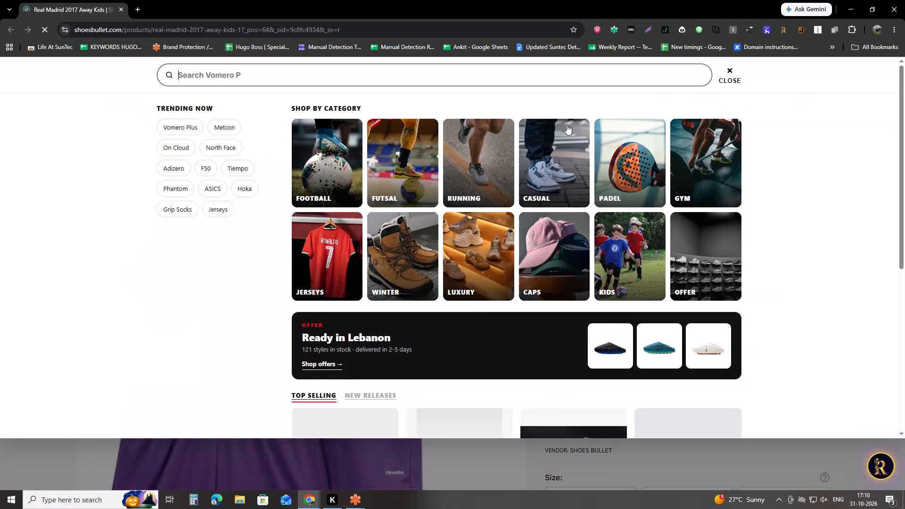
text(re)
text(al madrid retro)
key(Return)
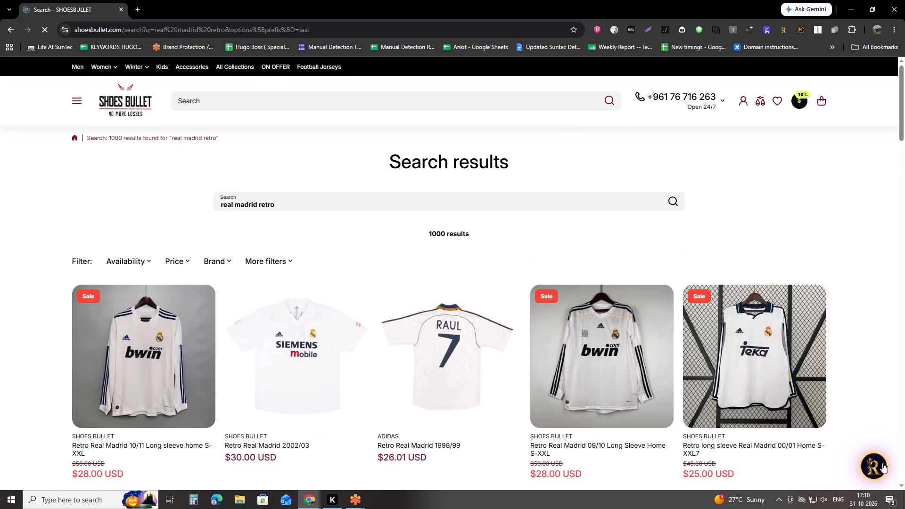
Open Galaxy Grabber on the search results and teach it Show More as the next-page control.
click(881, 464)
scroll(510, 316, down, 20)
scroll(510, 316, down, 5)
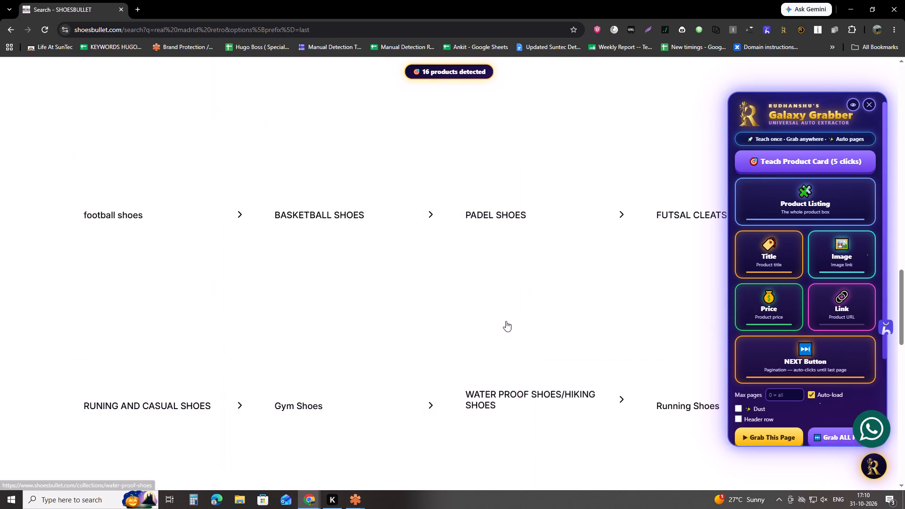
scroll(506, 321, down, 12)
scroll(506, 321, up, 16)
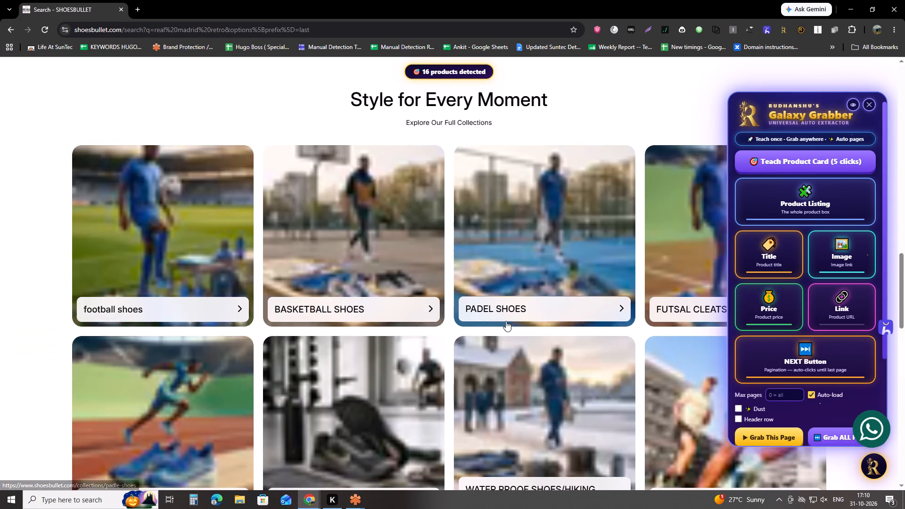
scroll(506, 321, up, 3)
click(766, 362)
click(451, 272)
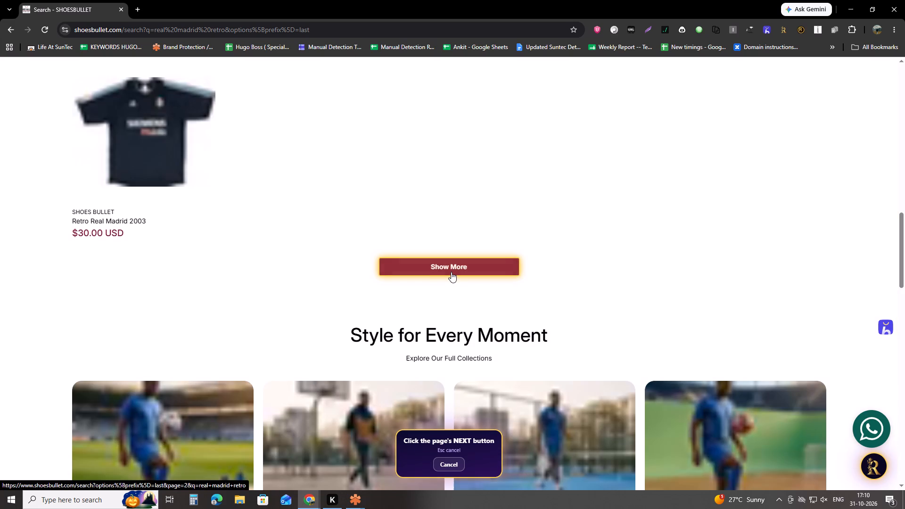
Start grabbing the products from all pages of the Real Madrid retro search results.
click(841, 435)
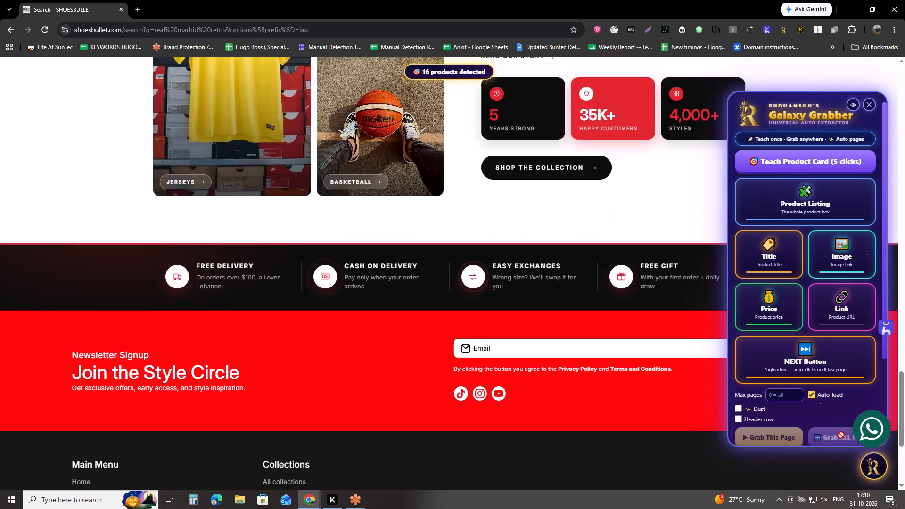
scroll(828, 383, down, 7)
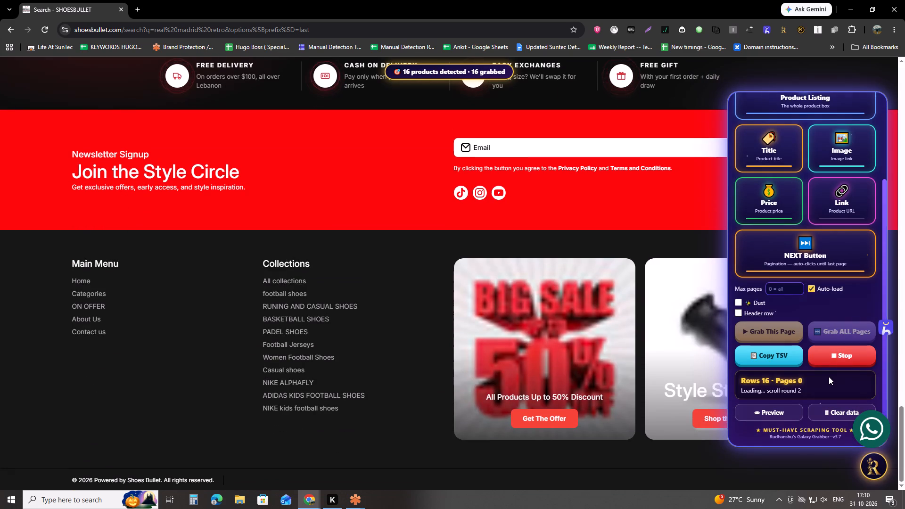
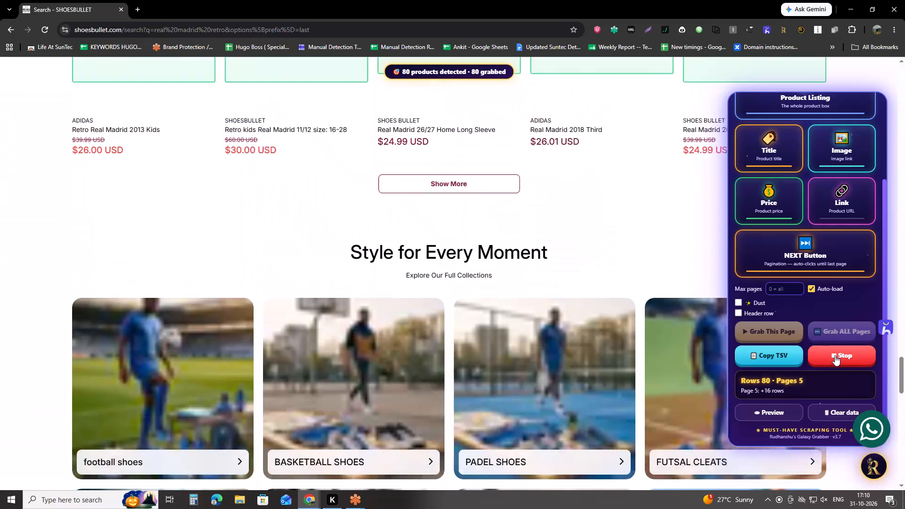
Stop the running Galaxy Grabber collection and copy the grabbed product rows as TSV.
click(835, 355)
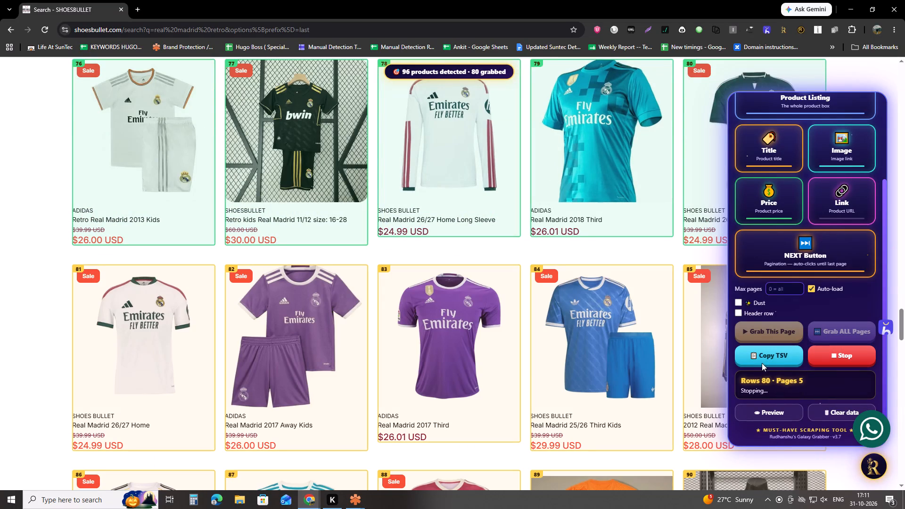
triple_click(764, 358)
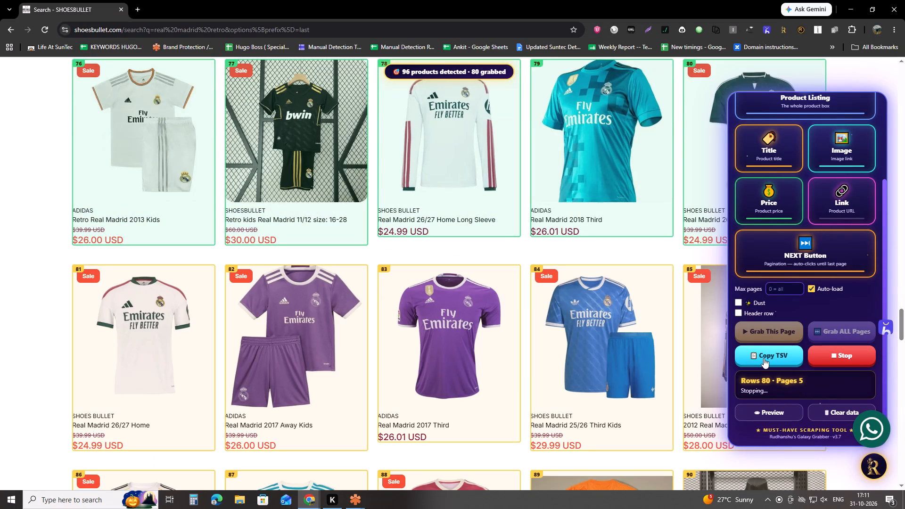
click(764, 358)
click(764, 357)
key(alt+Tab)
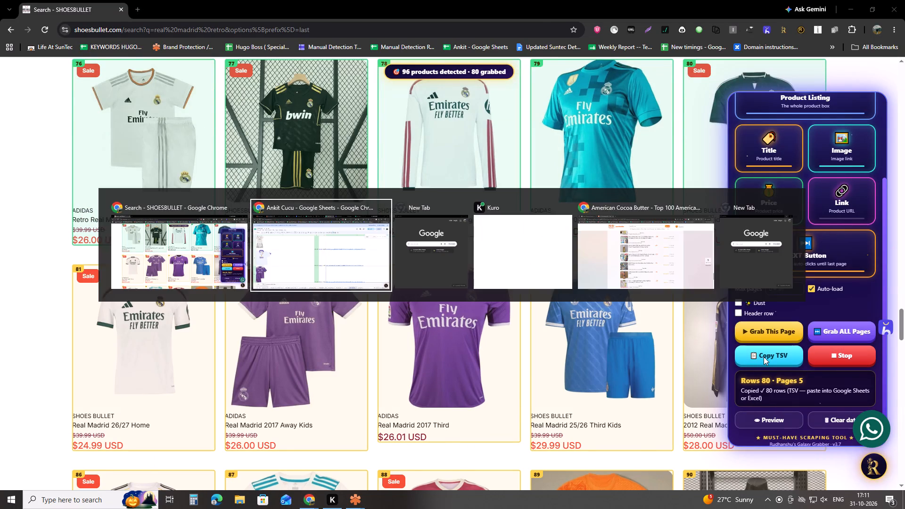
key(alt+Tab)
click(764, 357)
Switch to the real madrid sheet in Google Sheets and remove the filter from its table.
key(alt+Tab)
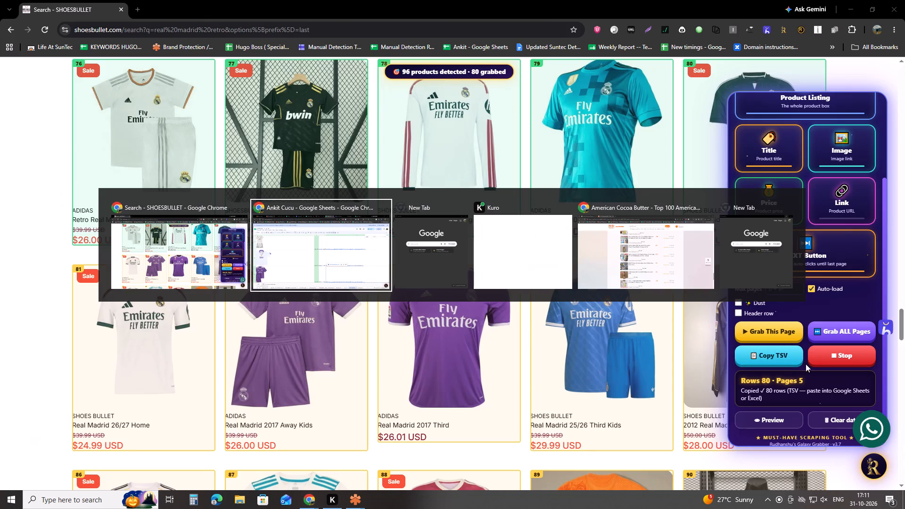
scroll(480, 219, up, 6)
scroll(446, 263, up, 6)
click(446, 259)
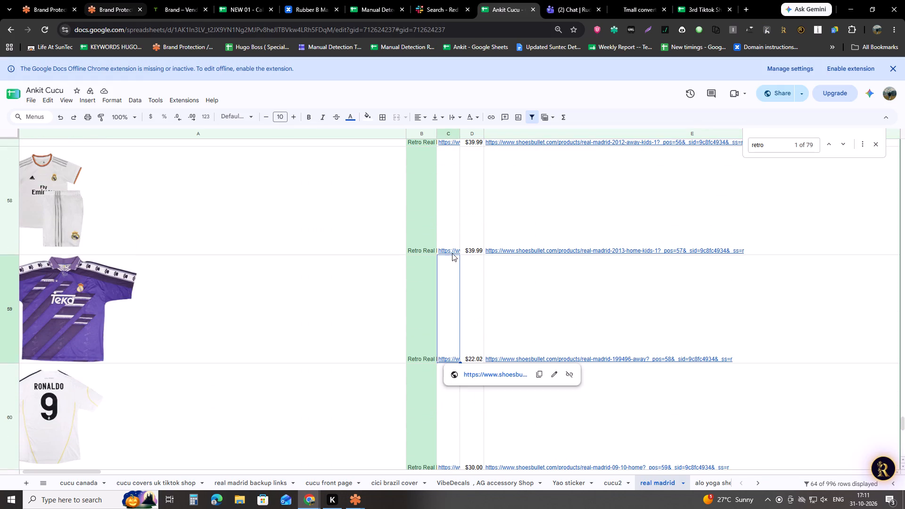
key(ctrl+Up)
key(ctrl+Up)
key(ctrl+Up)
key(ctrl+Up)
key(ctrl+Up)
key(ctrl+Up)
key(ctrl+Up)
key(ctrl+Up)
key(ctrl+Up)
key(ctrl+Up)
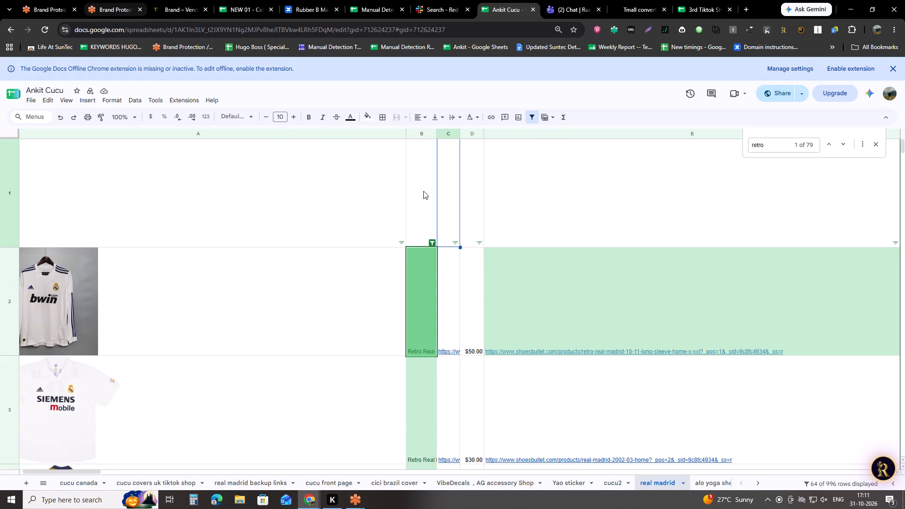
click(532, 117)
Clear the old product data from cell B2 through the sheet's last row and column, leaving column A.
click(415, 308)
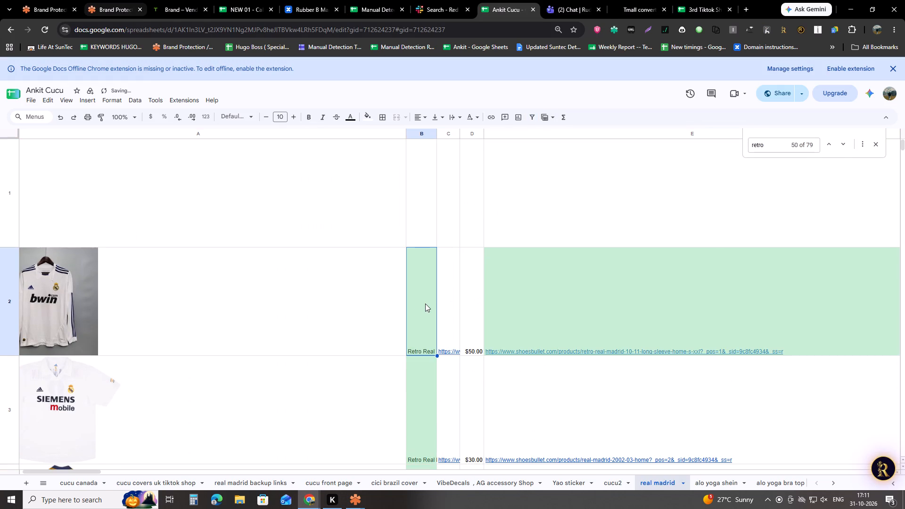
key(shift+Right)
key(shift+Right)
key(ctrl+shift+Down)
key(ctrl+shift+Down)
key(ctrl+shift+Down)
key(ctrl+shift+Down)
key(ctrl+shift+Down)
key(ctrl+shift+Down)
key(ctrl+shift+Down)
key(ctrl+shift+Down)
key(ctrl+shift+Down)
key(ctrl+shift+Down)
key(ctrl+shift+Down)
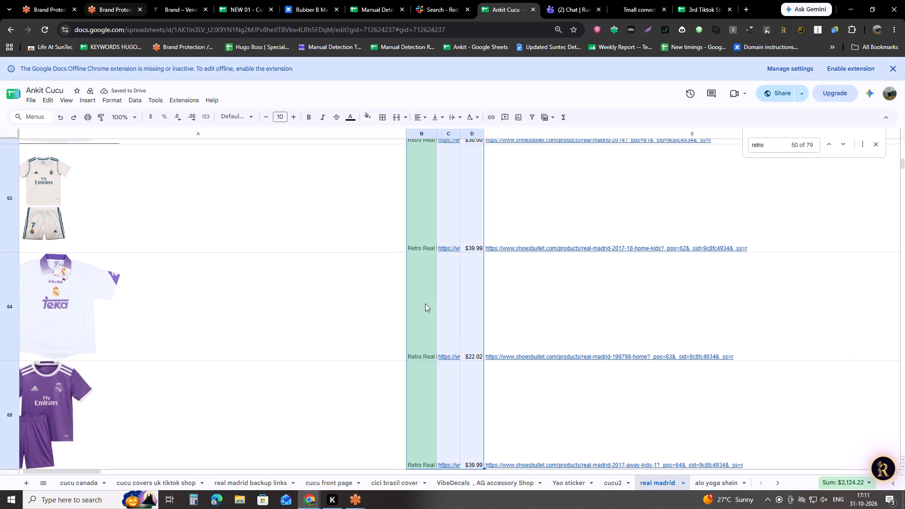
key(ctrl+shift+Right)
key(ctrl+shift+Right)
key(ctrl+shift+Right)
key(ctrl+shift+Right)
key(ctrl+shift+Right)
key(ctrl+shift+Right)
key(ctrl+shift+Right)
key(ctrl+shift+Right)
key(ctrl+shift+Right)
key(ctrl+shift+Right)
key(Delete)
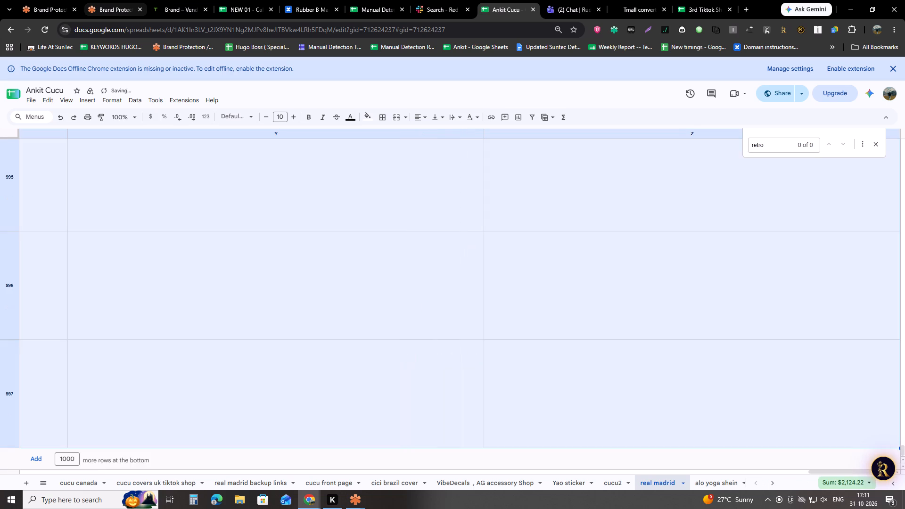
Paste the newly grabbed product rows into the real madrid sheet starting at cell B3.
key(ctrl+Left)
key(ctrl+Left)
key(ctrl+Left)
key(ctrl+Left)
key(ctrl+Left)
key(ctrl+Left)
key(ctrl+Left)
key(ctrl+Left)
key(ctrl+Left)
key(Right)
key(Down)
key(Down)
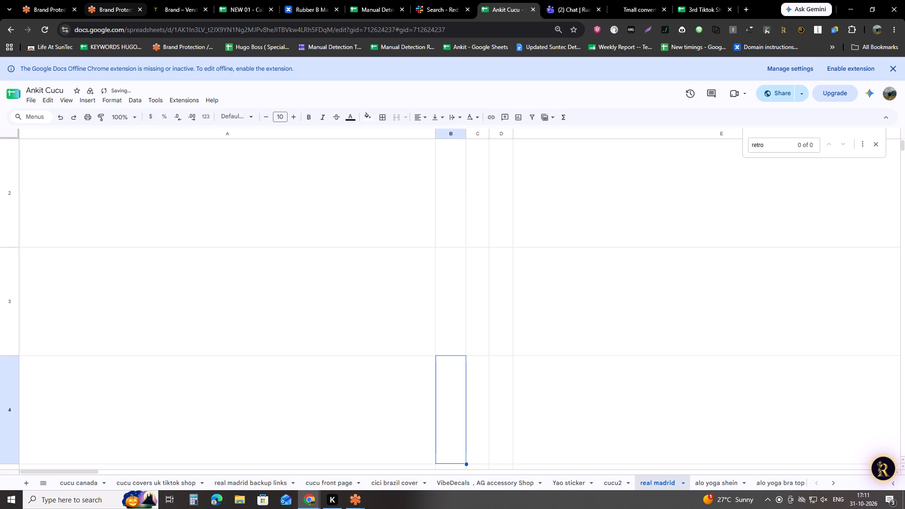
key(Up)
key(ctrl+v)
Create a filter from row 2 and limit column B to all values matching "retro".
key(Up)
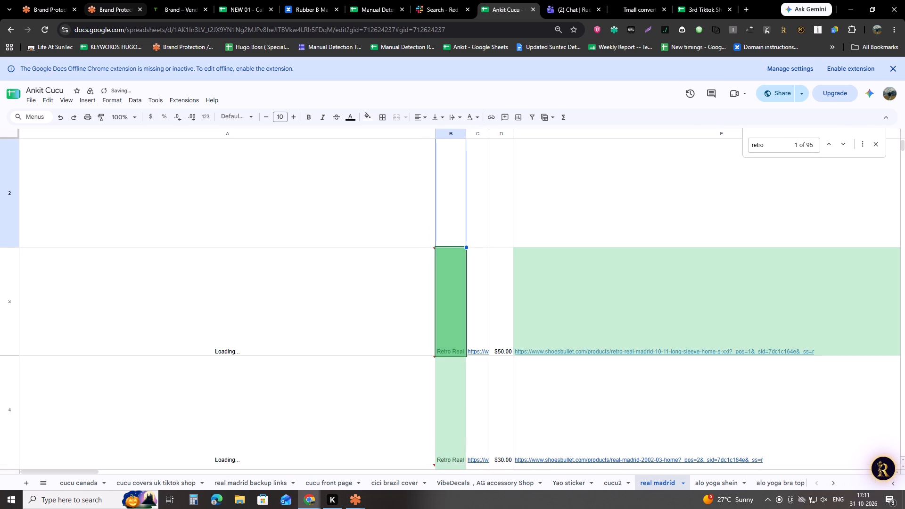
click(534, 119)
click(461, 245)
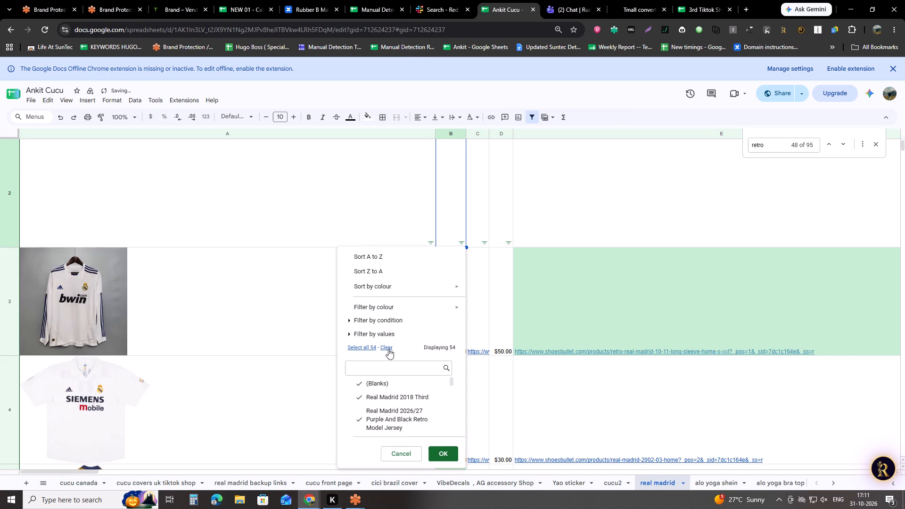
click(388, 349)
click(388, 366)
text(ret)
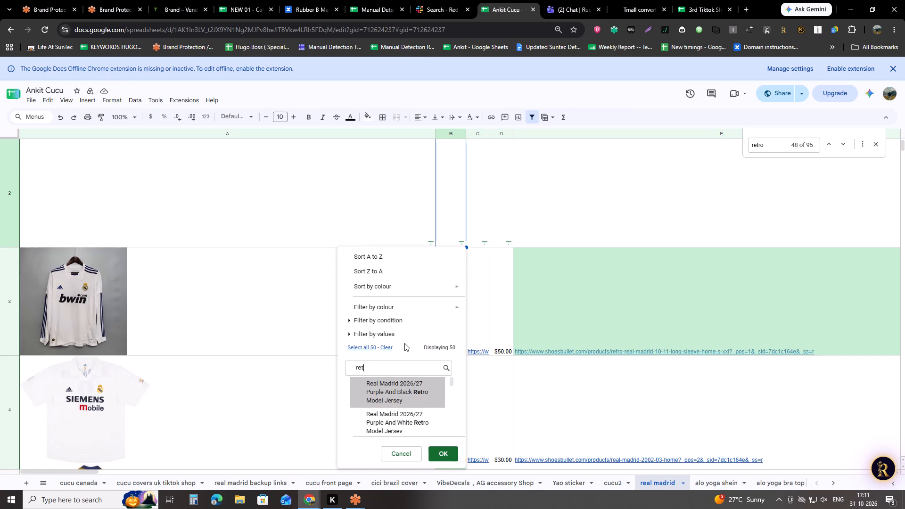
text(ro)
click(370, 350)
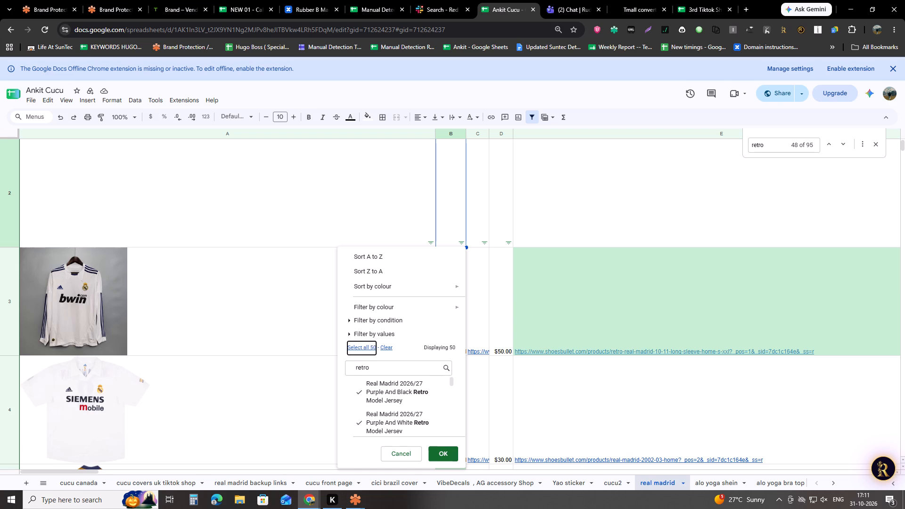
click(436, 456)
Examine the filtered retro products' images and links for items that are not jerseys or kits.
scroll(466, 262, down, 3)
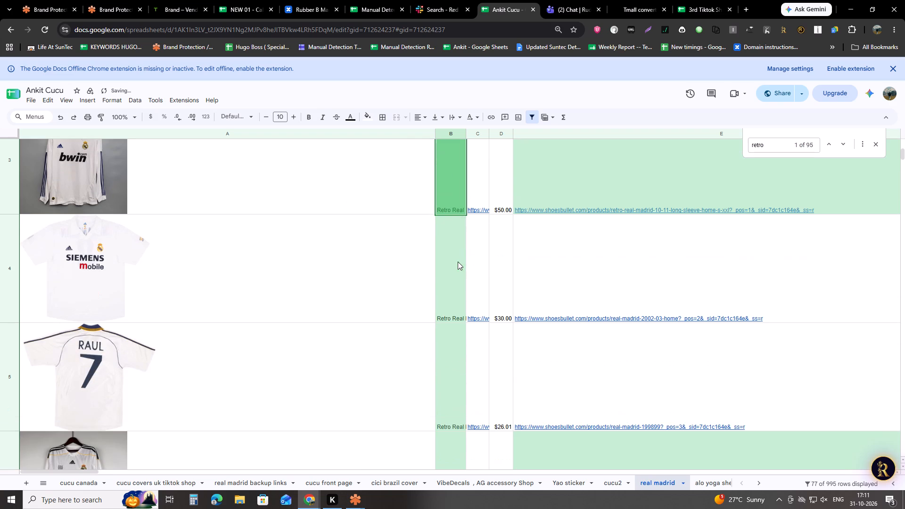
scroll(456, 255, down, 15)
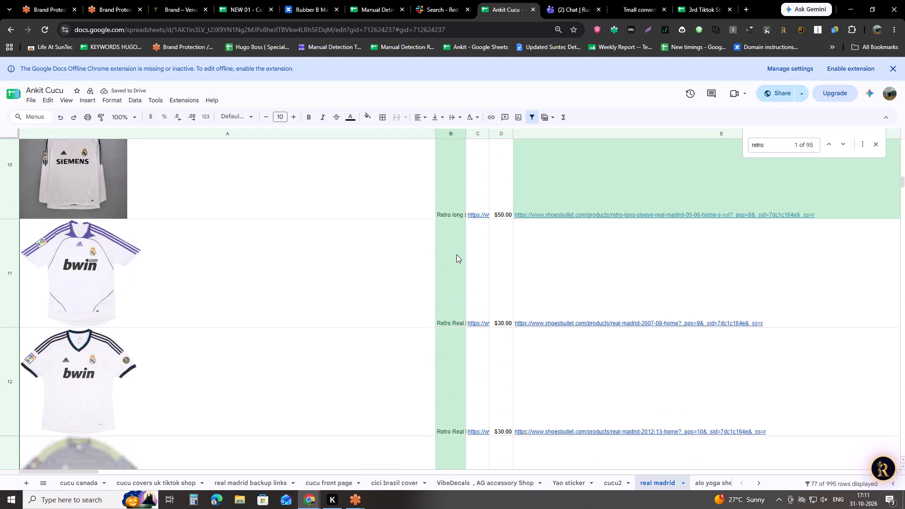
scroll(456, 254, down, 17)
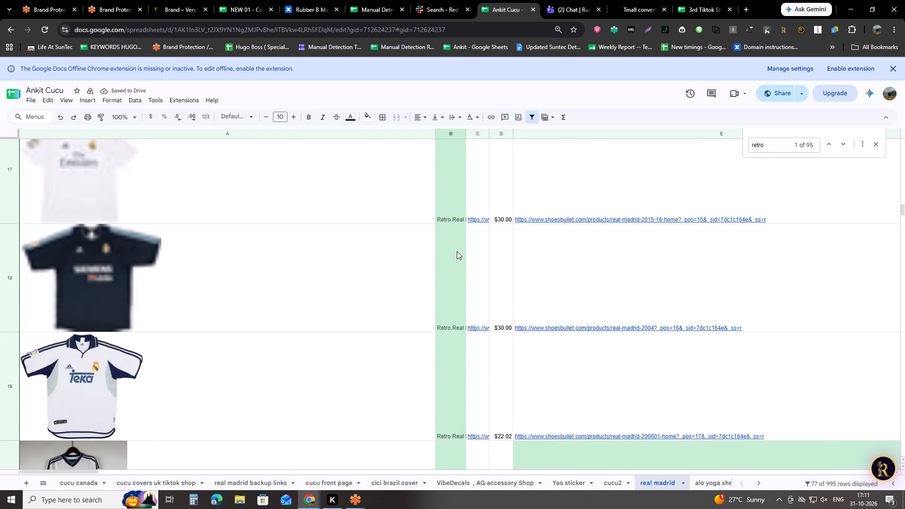
scroll(457, 251, down, 14)
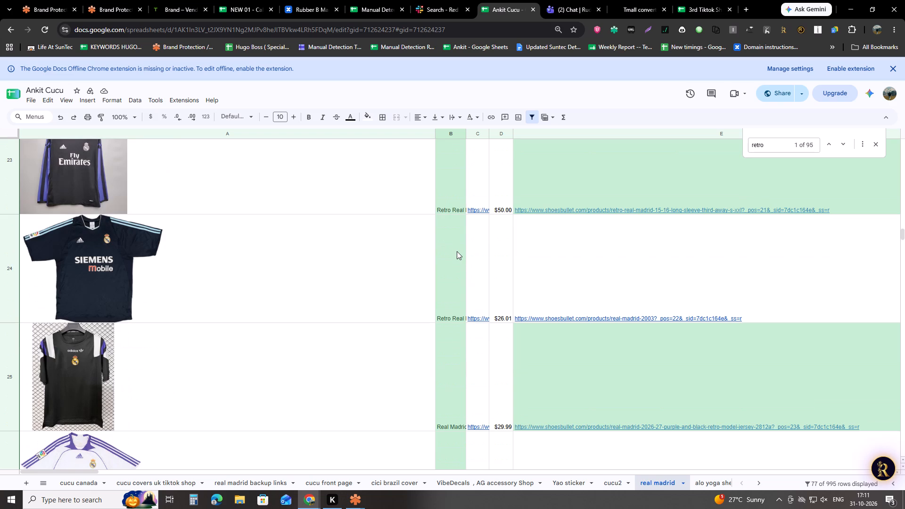
scroll(457, 251, down, 12)
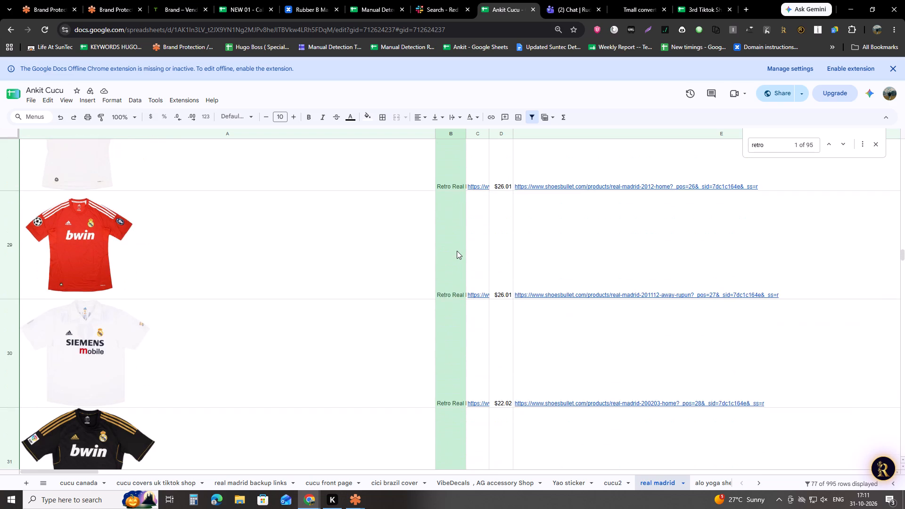
scroll(457, 251, down, 11)
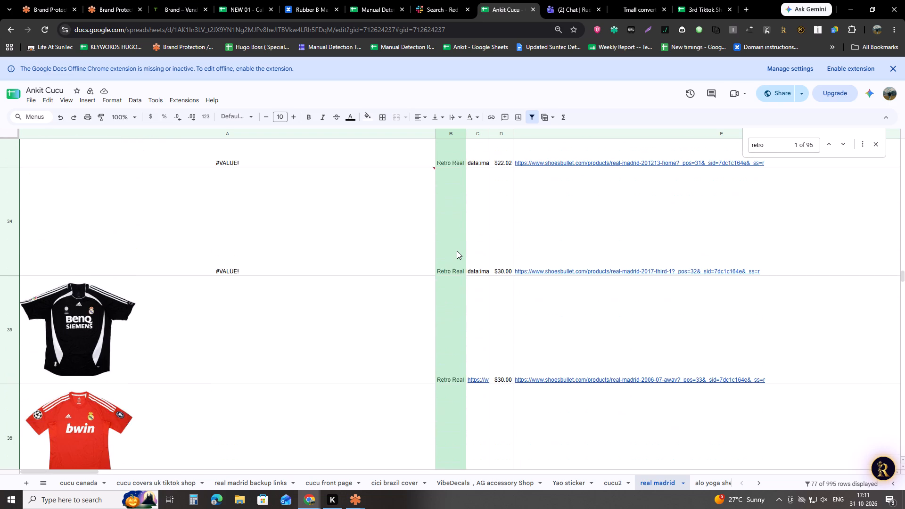
scroll(457, 251, down, 12)
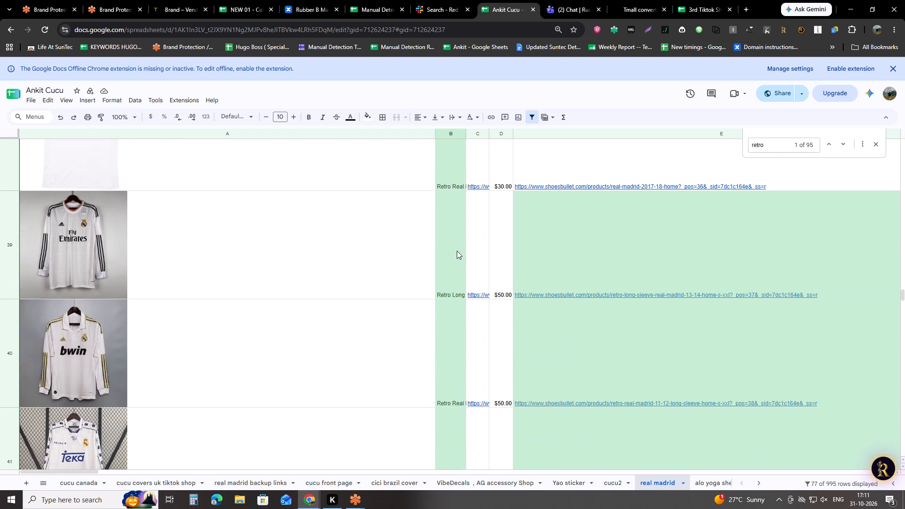
scroll(457, 251, down, 10)
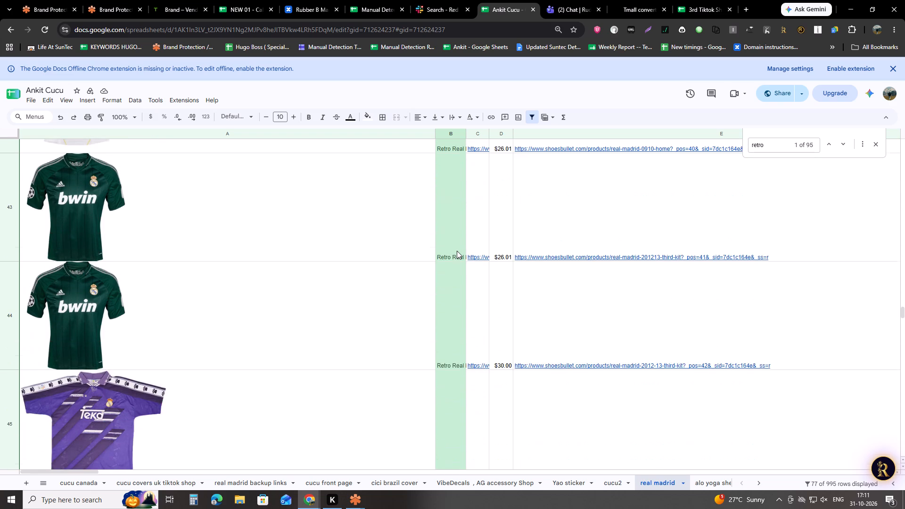
scroll(457, 251, down, 17)
scroll(457, 251, down, 5)
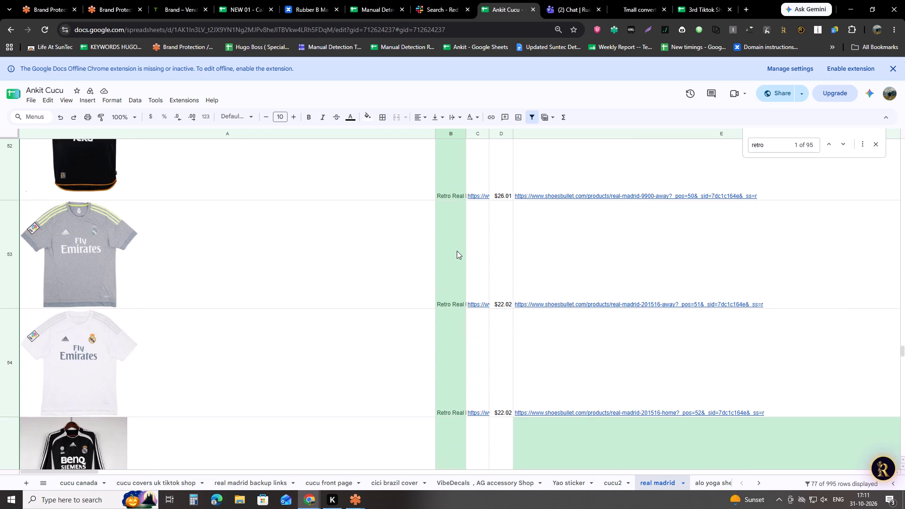
scroll(457, 251, down, 13)
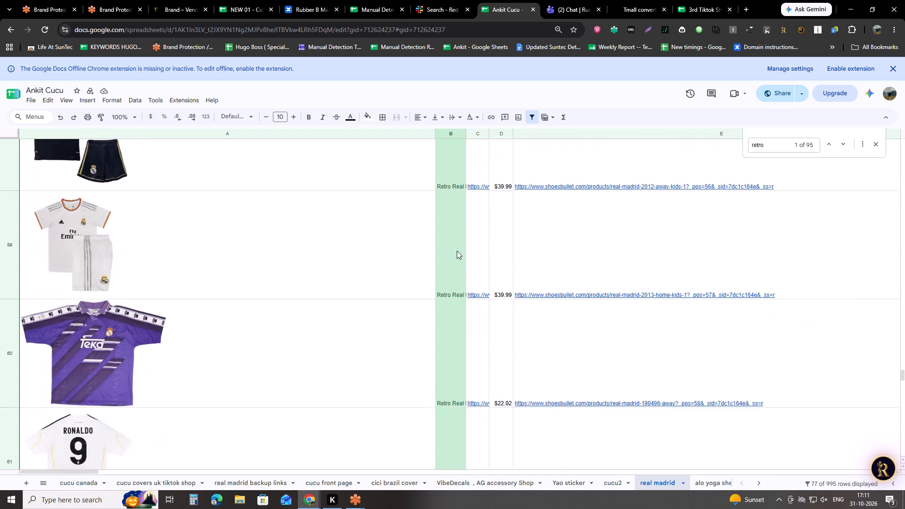
scroll(457, 251, down, 10)
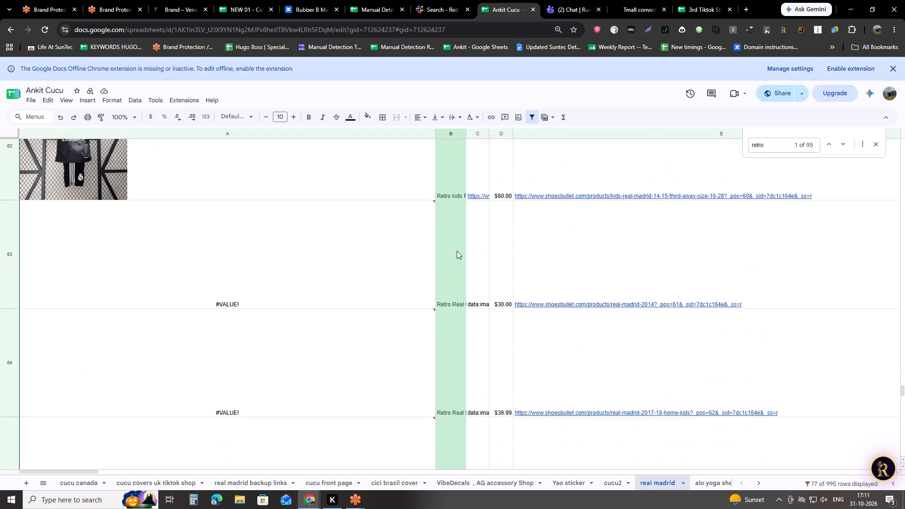
scroll(457, 251, down, 12)
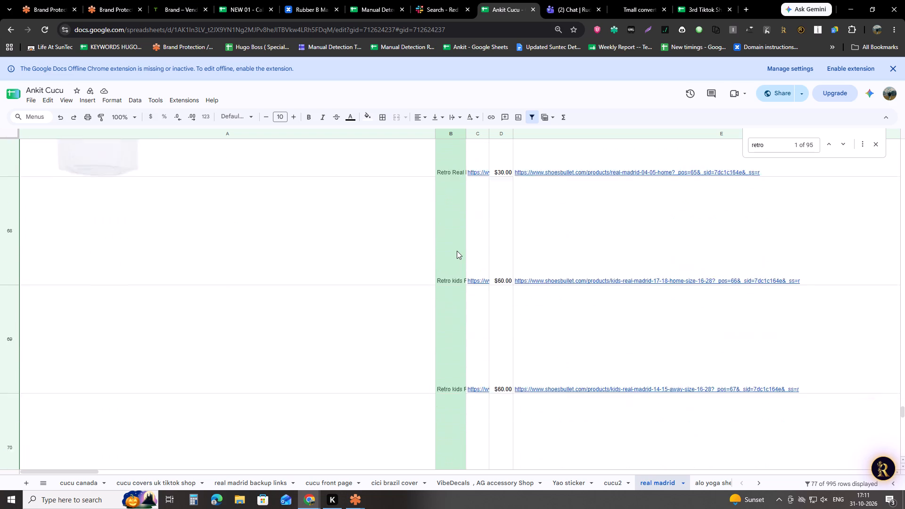
scroll(457, 251, down, 1)
scroll(457, 251, up, 12)
scroll(457, 251, down, 6)
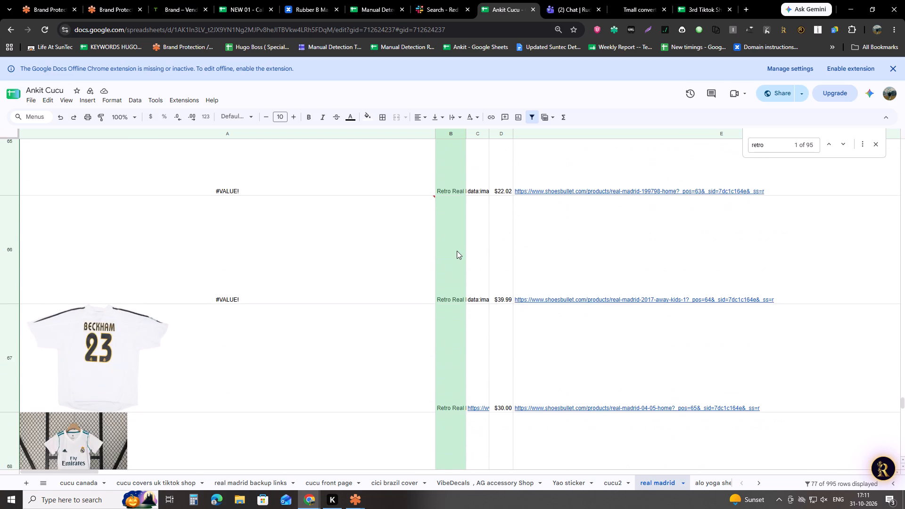
scroll(457, 251, down, 12)
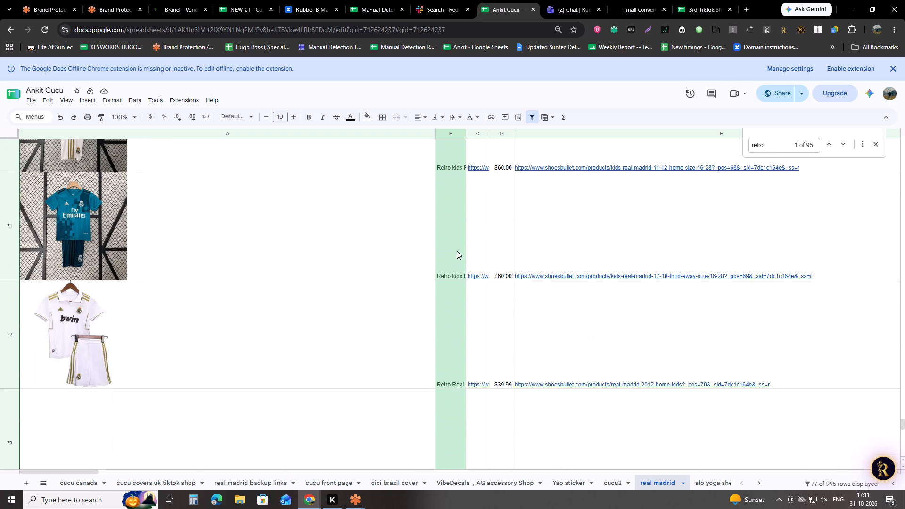
scroll(457, 251, down, 5)
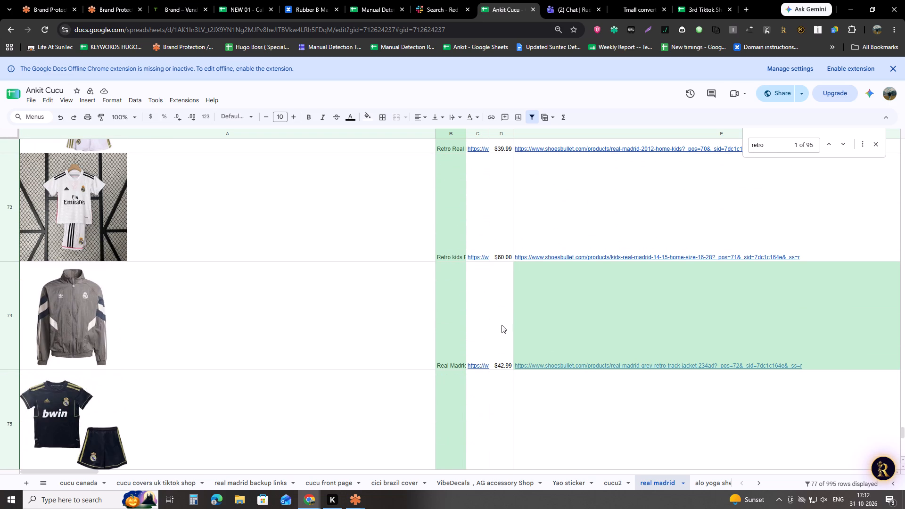
Delete the row for the Real Madrid grey retro track jacket.
click(601, 317)
right_click(602, 316)
click(631, 277)
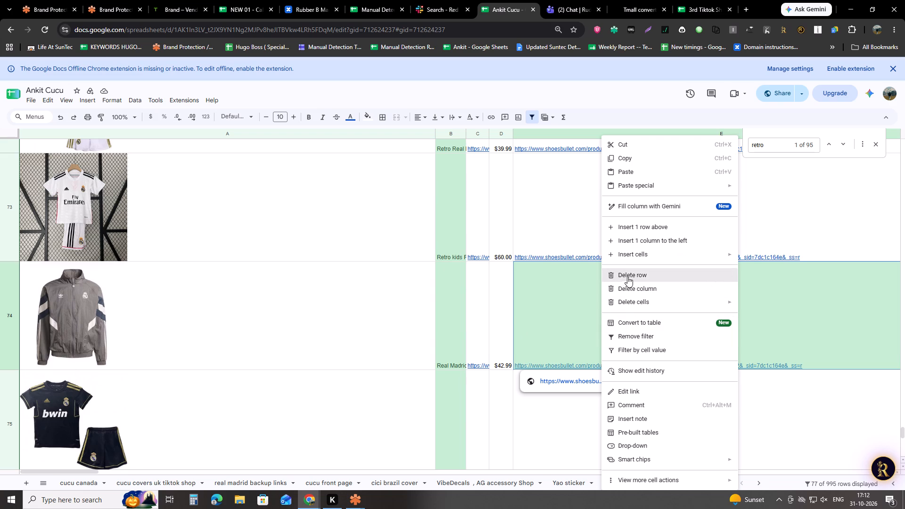
Delete the two rows for the Kelme retro windbreakers, purple and white-blue.
scroll(408, 340, down, 2)
scroll(429, 304, down, 3)
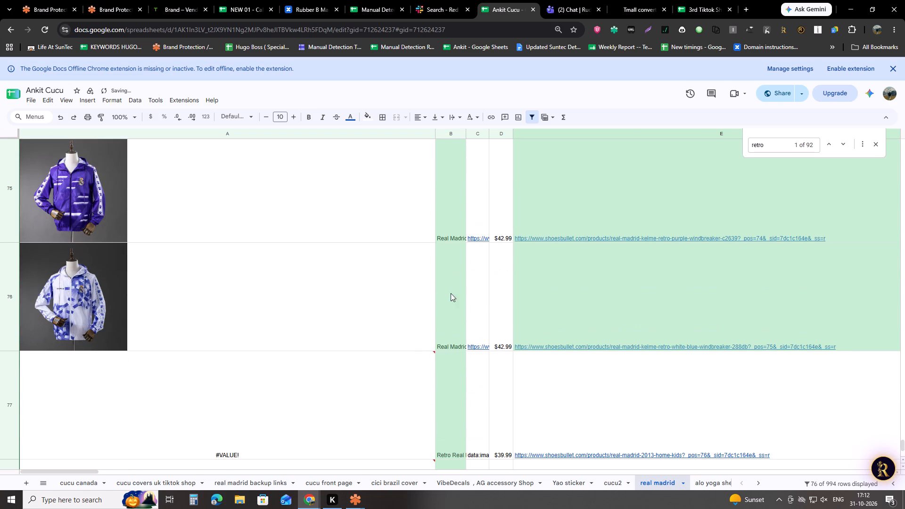
drag(543, 211, 551, 295)
right_click(551, 295)
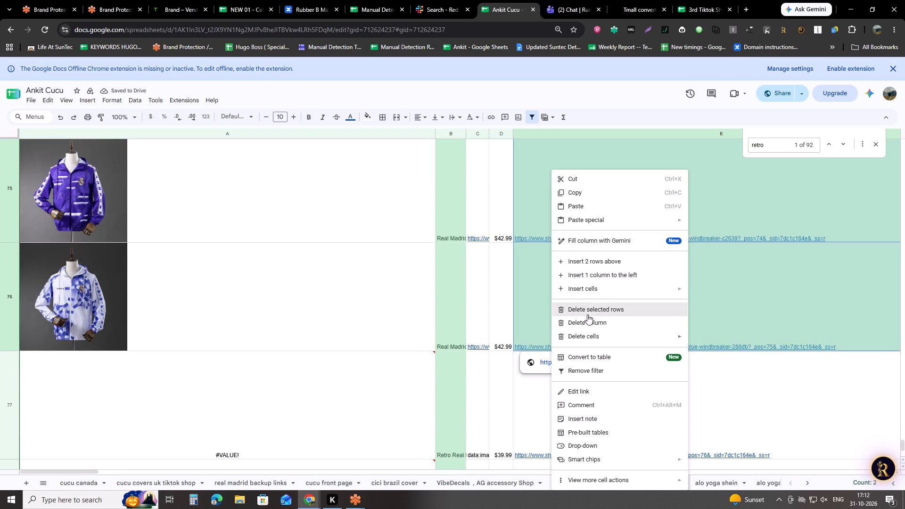
click(587, 314)
Check the product pages of the last two rows, 2013 home kids and kids 11-12 away, and close the latter.
scroll(453, 314, down, 3)
click(590, 312)
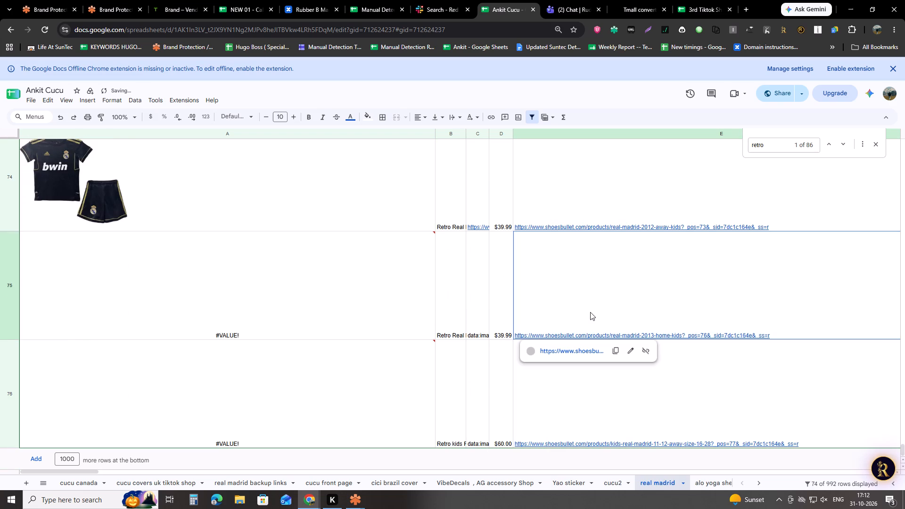
key(alt+Return)
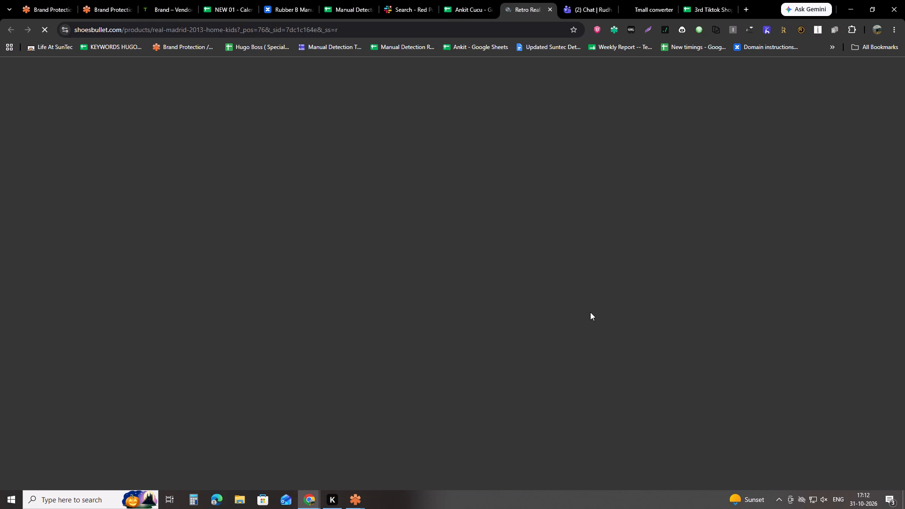
key(ctrl+shift+Tab)
key(Down)
key(alt+Return)
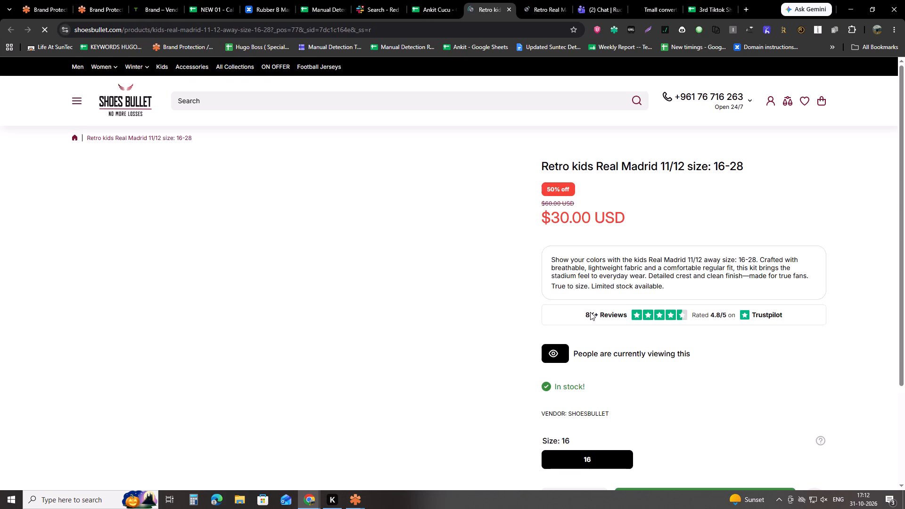
key(ctrl+w)
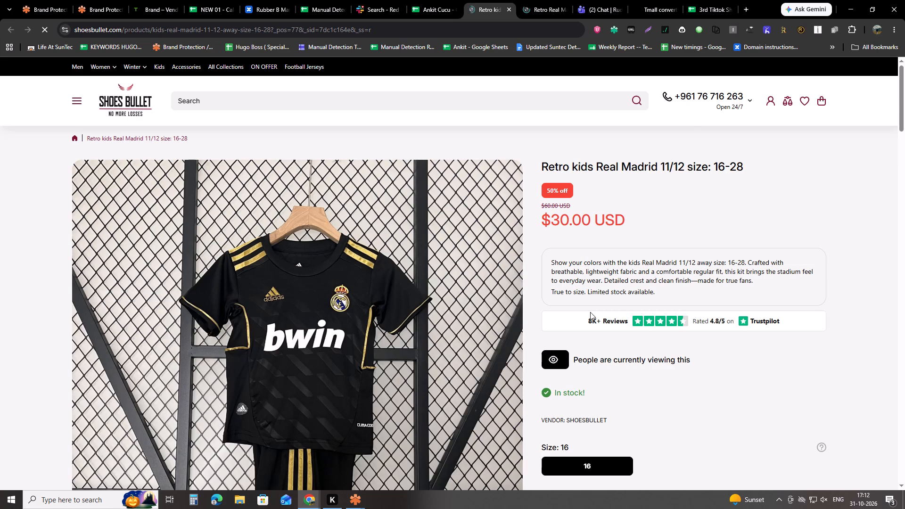
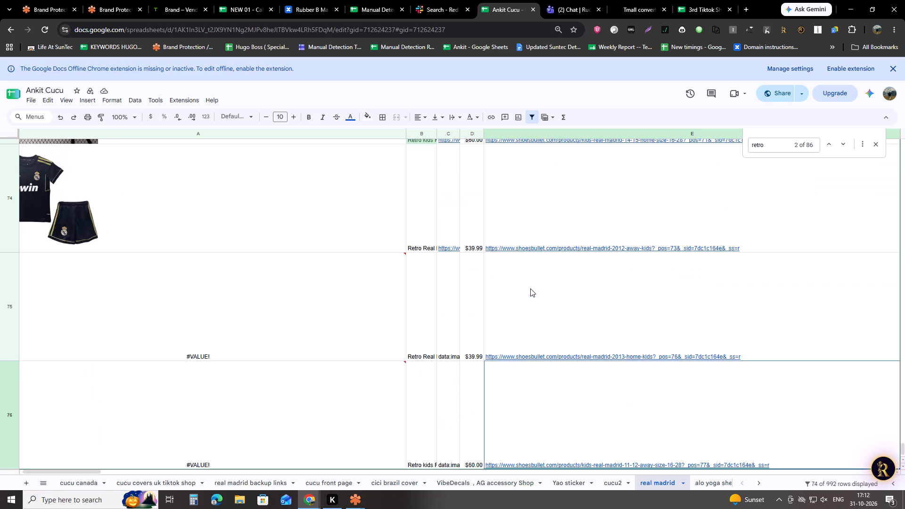
Open the product pages of the last three rows, 2012 away kids, 2013 home kids and kids 11-12 away, each in its own tab.
key(Left)
key(Left)
key(Left)
key(Right)
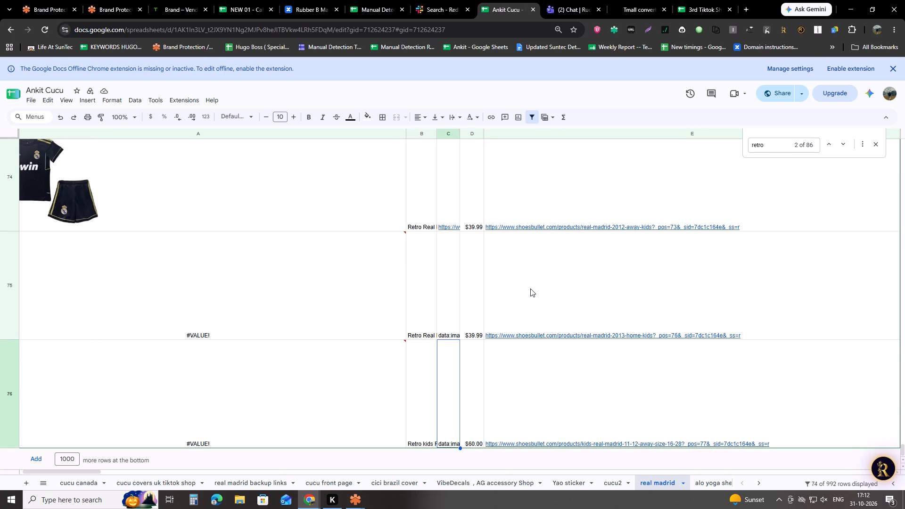
key(Right)
key(Right)
key(Up)
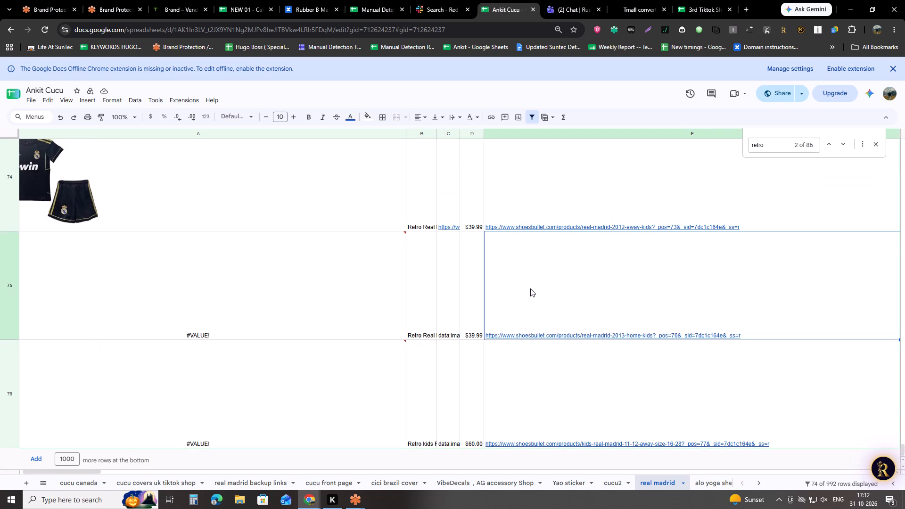
key(Up)
key(Up)
key(Down)
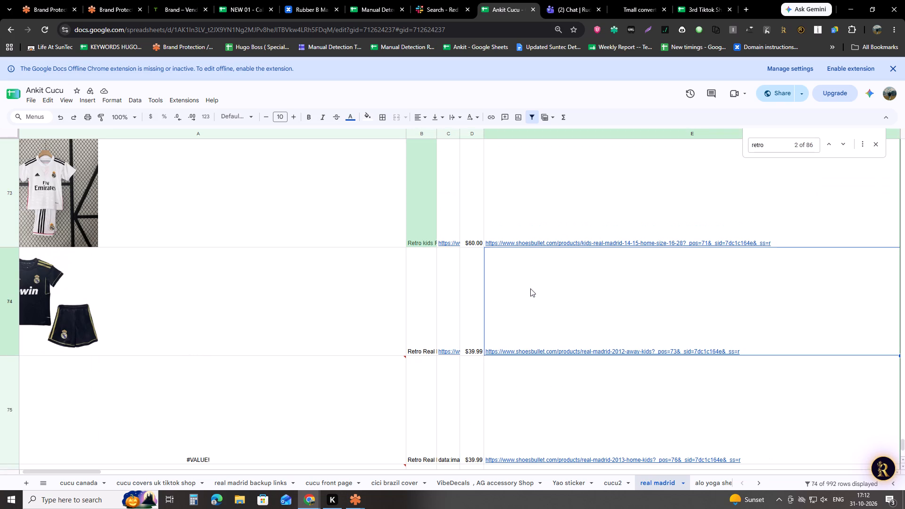
key(alt+Return)
key(ctrl+shift+Tab)
key(Down)
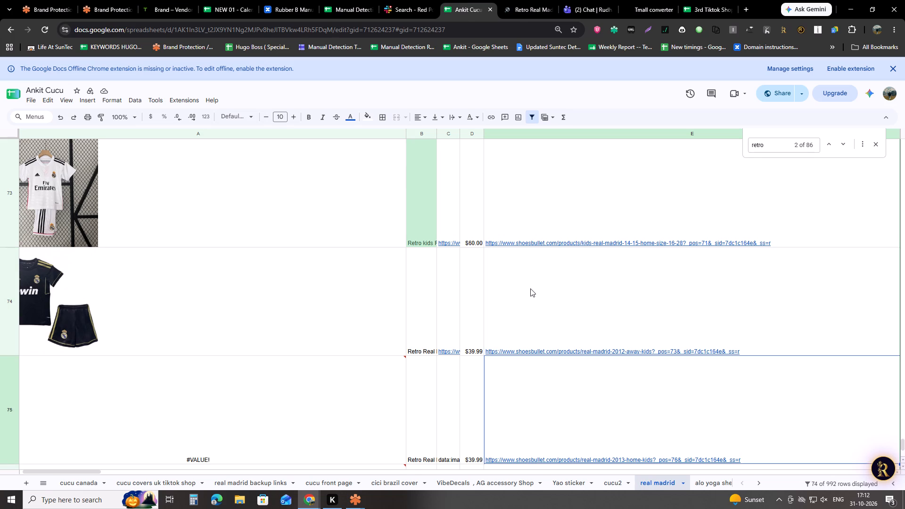
key(alt+Return)
key(ctrl+shift+Tab)
key(Down)
key(Down)
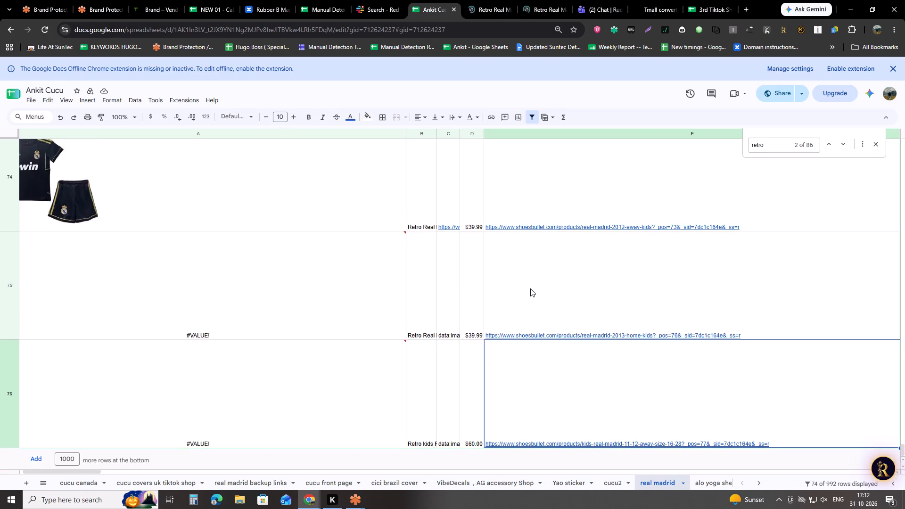
key(alt+Return)
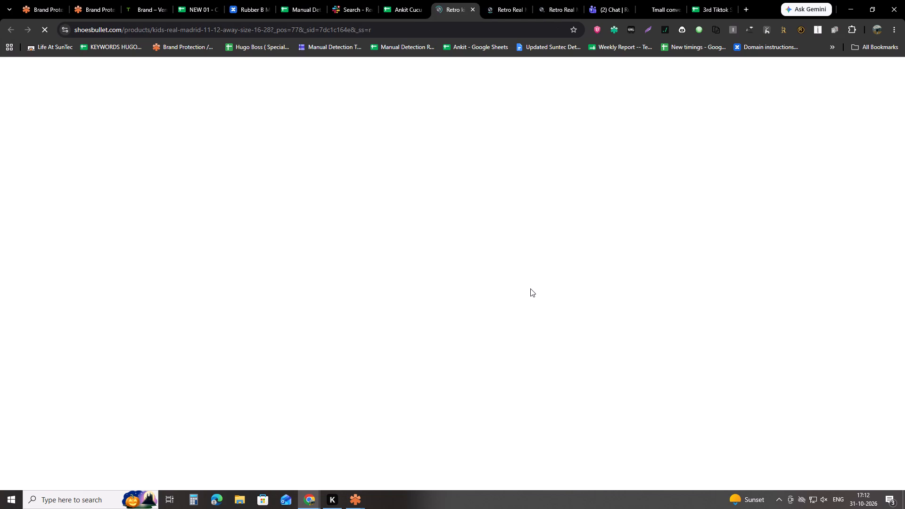
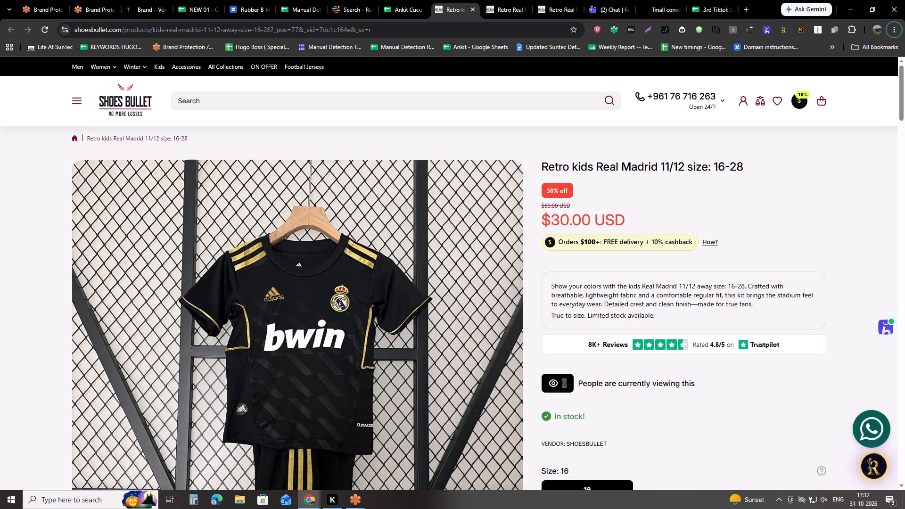
Switch from the kids 11/12 product page to the Kuro window.
key(alt+Tab)
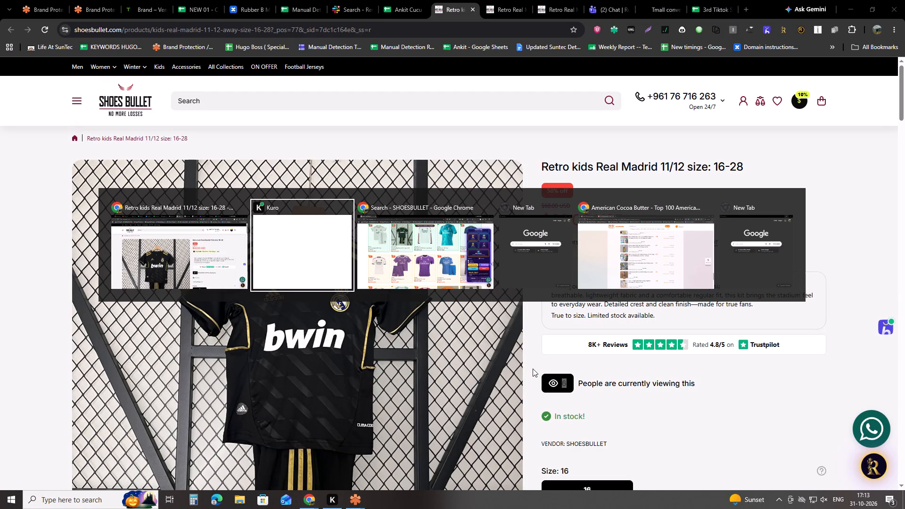
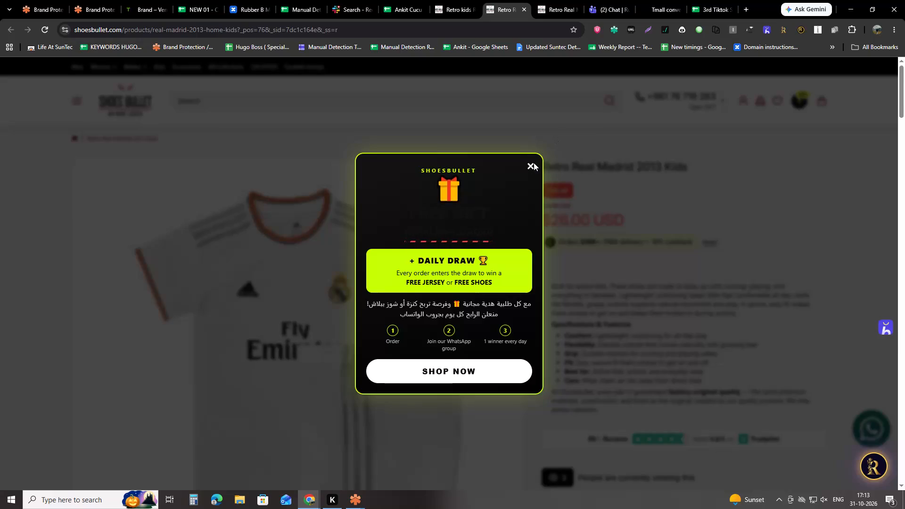
Go to the open Retro Real Madrid 2012 Kids product page and dismiss its free-gift promotion popup.
key(ctrl+Tab)
click(534, 163)
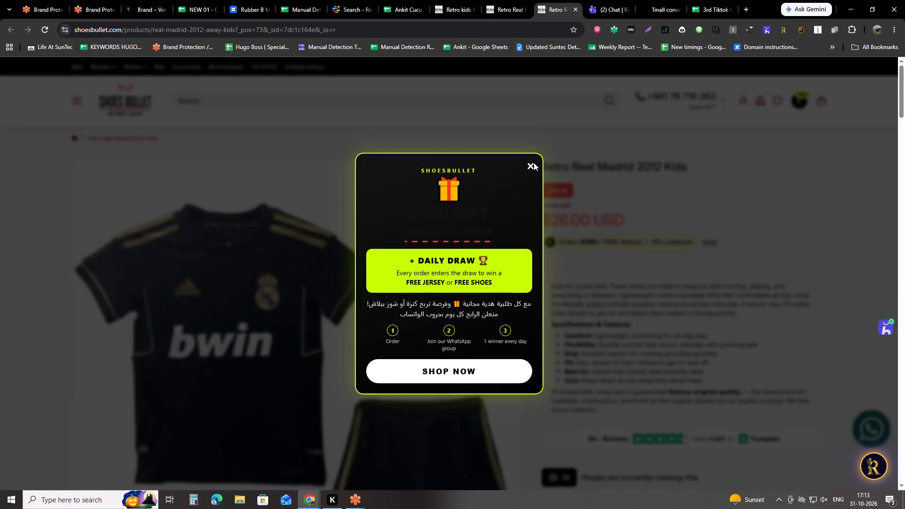
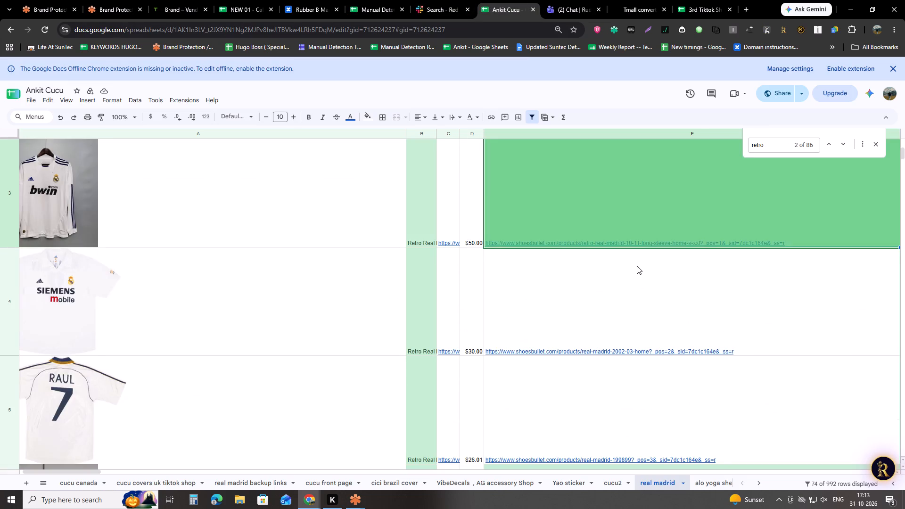
Copy the filtered retro links from column E of the real madrid sheet into the Link column on Manual Detection Records' Ankit sheet.
key(Down)
key(Down)
key(ctrl+shift+Down)
key(ctrl+shift+Down)
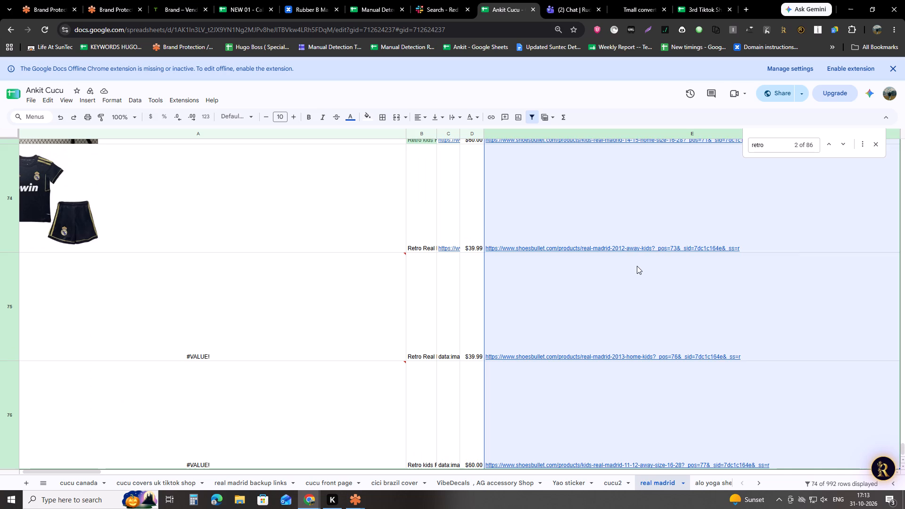
key(ctrl+c)
key(ctrl+c)
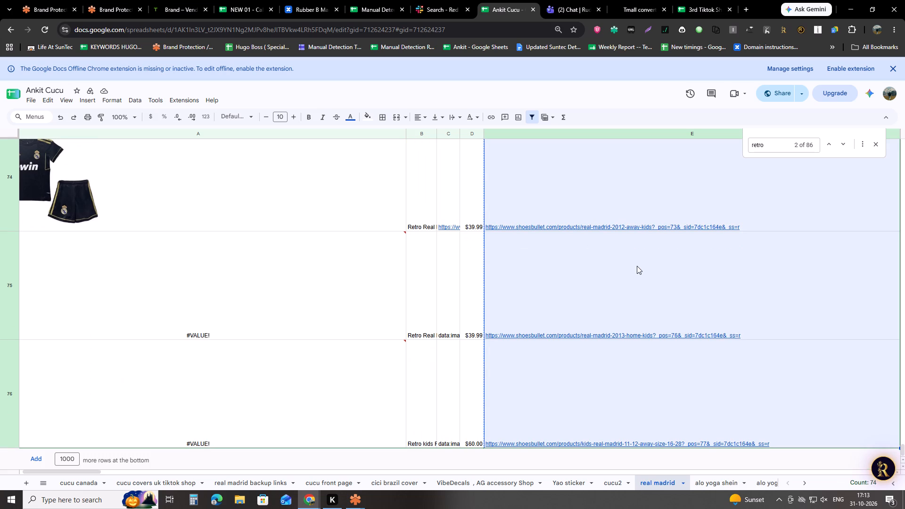
key(ctrl+c)
key(ctrl+c)
click(355, 0)
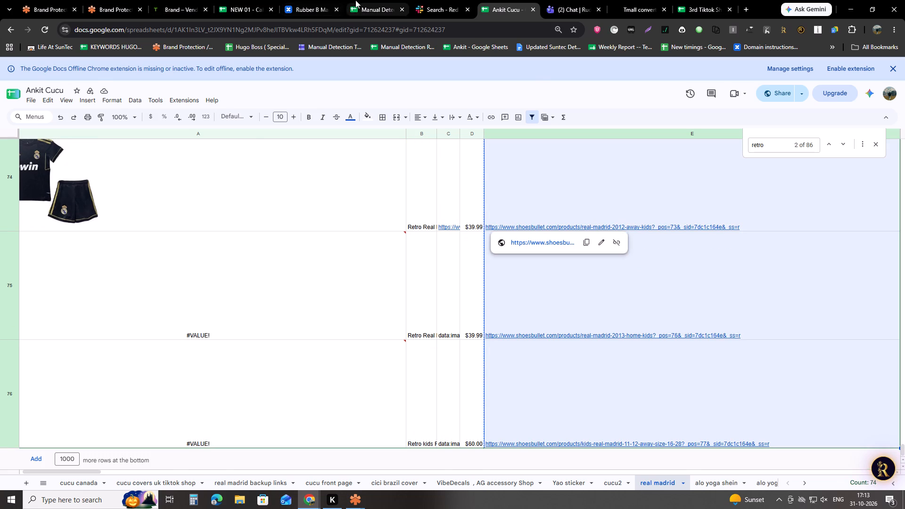
scroll(356, 251, down, 1)
key(ctrl+v)
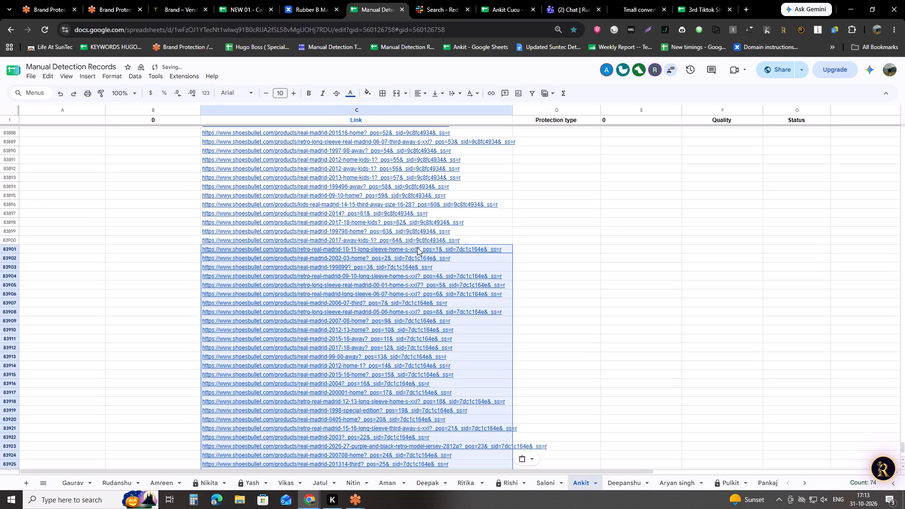
Check the product page of the first pasted link, the Retro Real Madrid 10/11 long sleeve home shirt, and close it.
click(452, 250)
key(alt+Return)
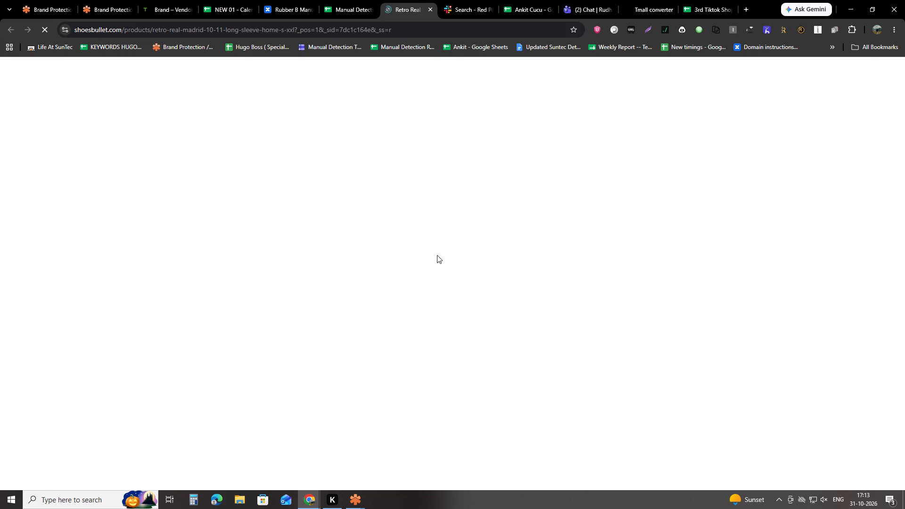
key(ctrl+w)
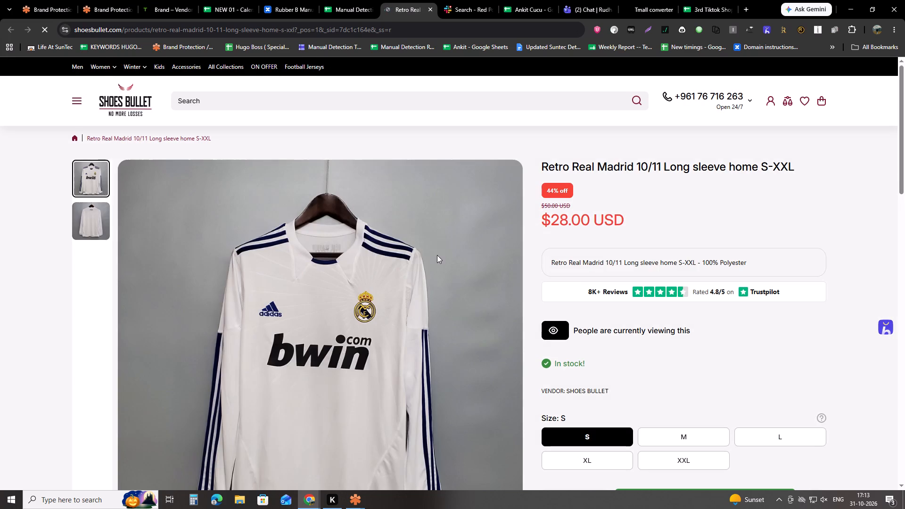
Run Remove duplicates on column C of the recorded Shoesbullet links, without expanding the range.
key(ctrl+space)
scroll(445, 262, down, 10)
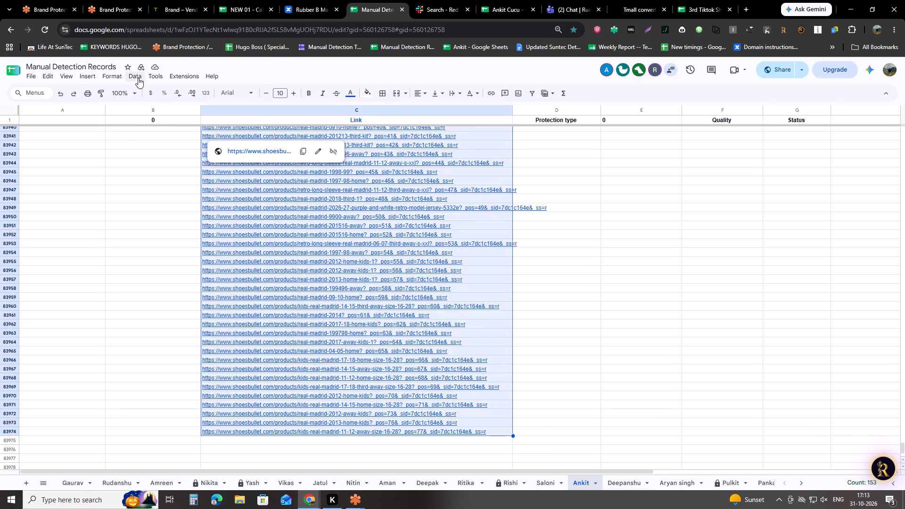
click(138, 78)
click(288, 292)
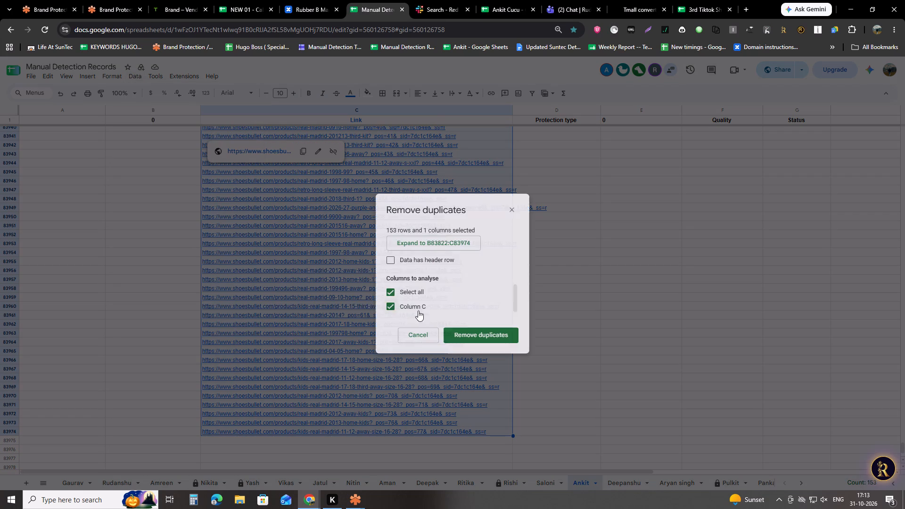
click(479, 327)
drag(481, 333, 482, 340)
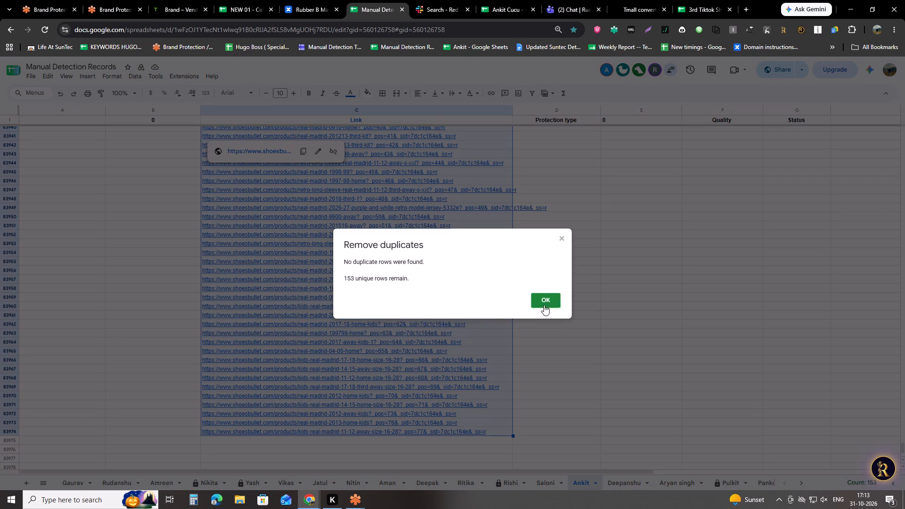
click(579, 295)
click(567, 297)
click(561, 298)
scroll(411, 309, down, 5)
click(396, 242)
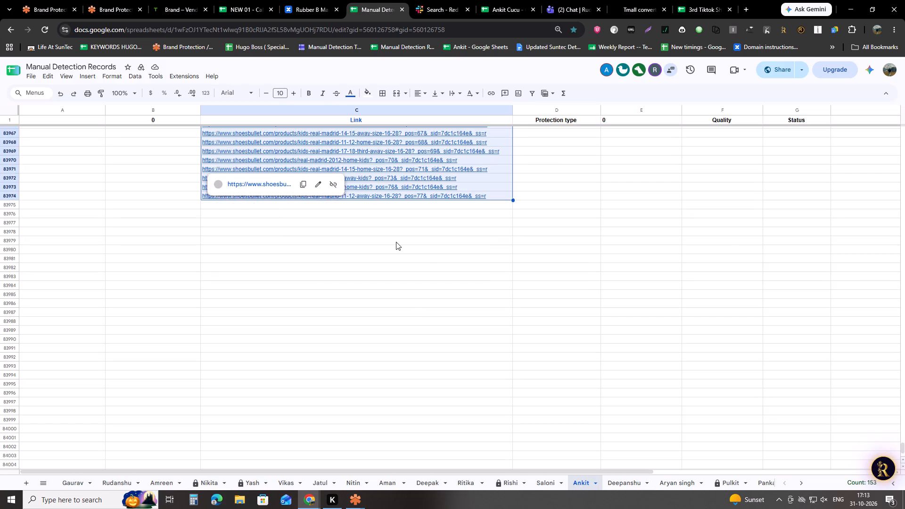
key(alt+Tab)
key(alt+Tab)
key(alt+Tab)
key(alt+Tab)
key(alt+Tab)
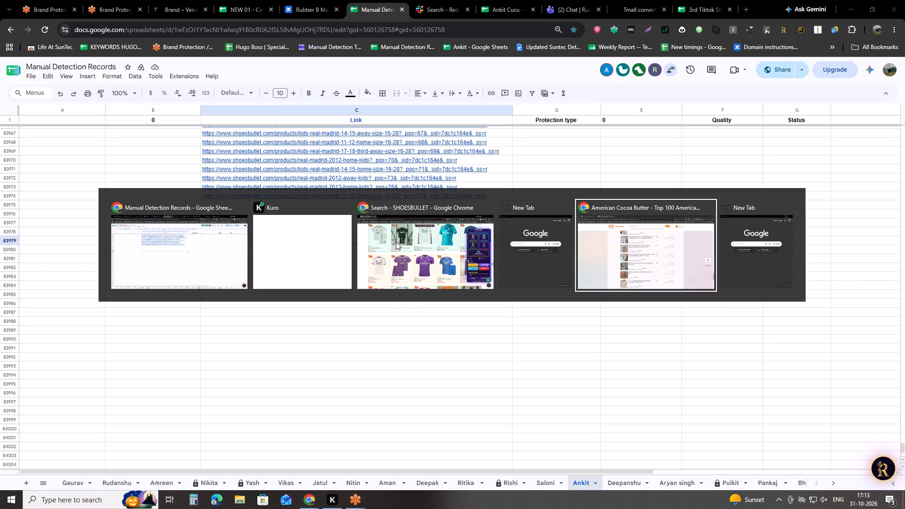
key(alt+Tab)
click(510, 0)
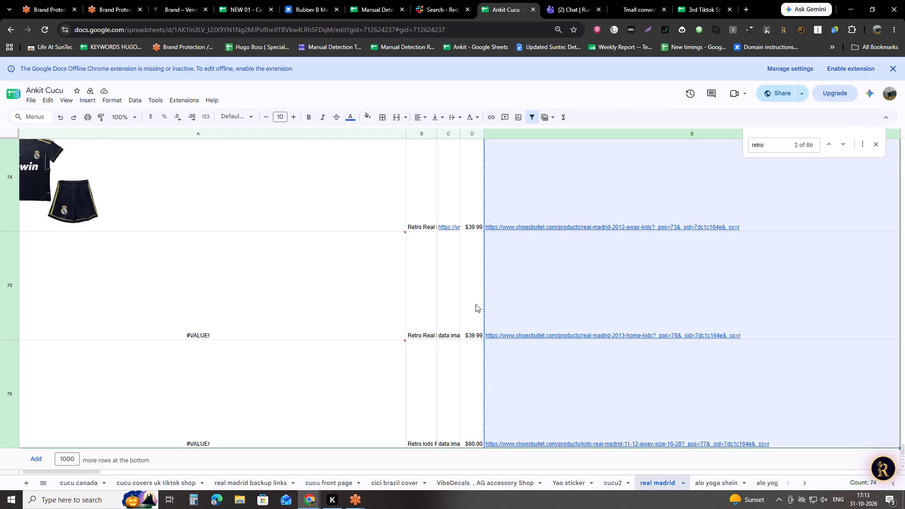
click(461, 298)
key(ctrl+Up)
key(ctrl+Up)
key(ctrl+Up)
key(ctrl+Up)
key(ctrl+Up)
key(ctrl+Up)
key(ctrl+Up)
key(ctrl+Up)
key(ctrl+Up)
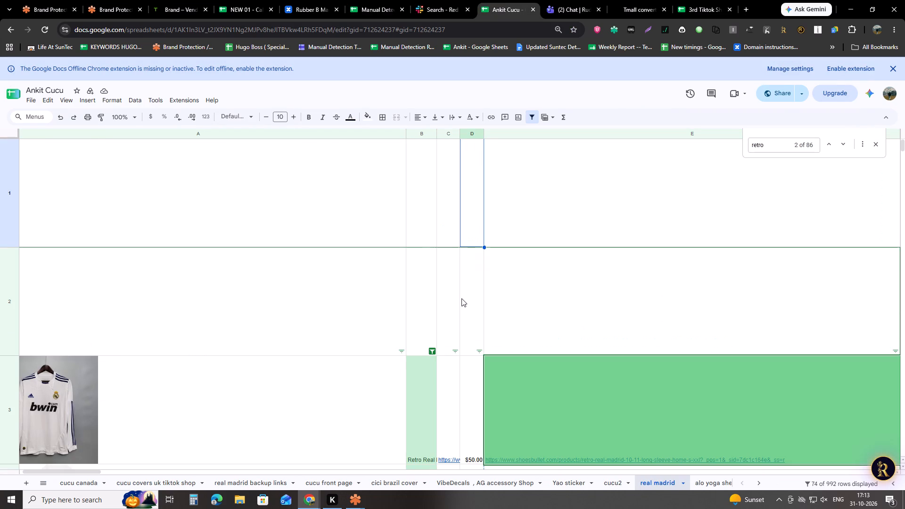
click(527, 119)
Clear all the old scraped product data on the real madrid sheet, from cell B3 to its last row and column.
click(415, 328)
key(Down)
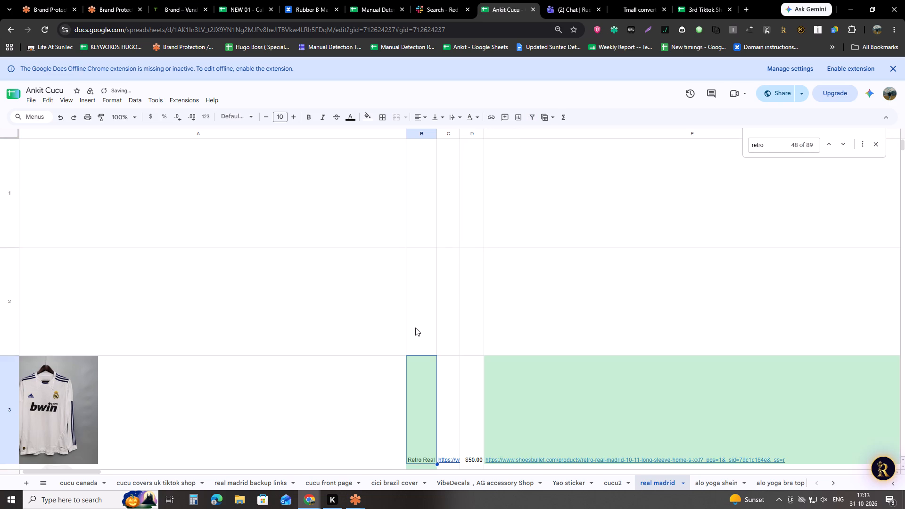
key(ctrl+shift+Down)
key(ctrl+shift+Down)
key(ctrl+shift+Down)
key(ctrl+shift+Down)
key(ctrl+shift+Down)
key(ctrl+shift+Down)
key(ctrl+shift+Down)
key(ctrl+shift+Down)
key(ctrl+shift+Down)
key(ctrl+shift+Down)
key(ctrl+shift+Down)
key(ctrl+shift+Down)
key(ctrl+shift+Right)
key(ctrl+shift+Right)
key(ctrl+shift+Right)
key(ctrl+shift+Right)
key(ctrl+shift+Right)
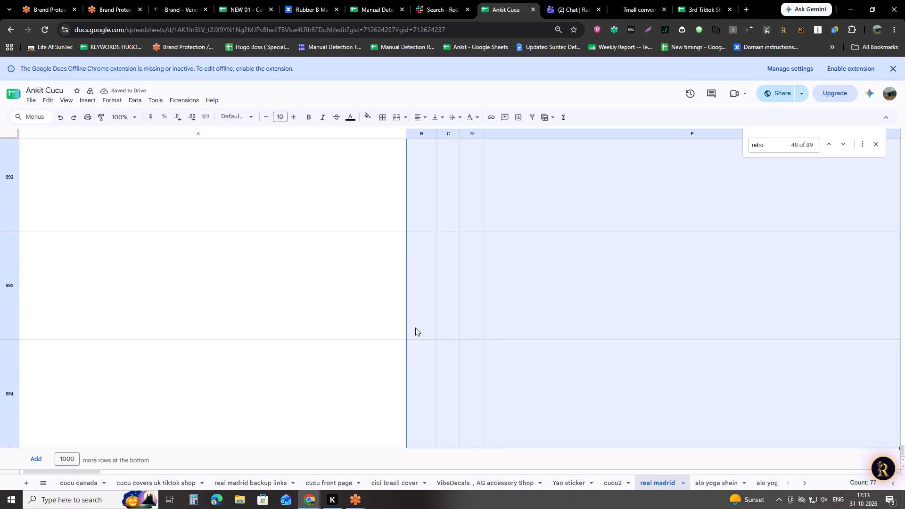
key(Delete)
key(ctrl+Left)
key(ctrl+Left)
key(ctrl+Left)
key(ctrl+Left)
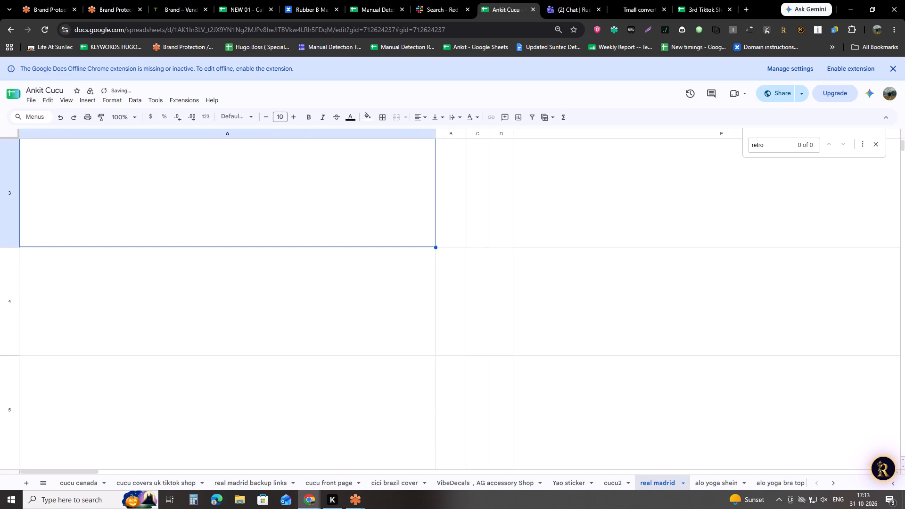
key(Right)
key(ctrl+Up)
key(Down)
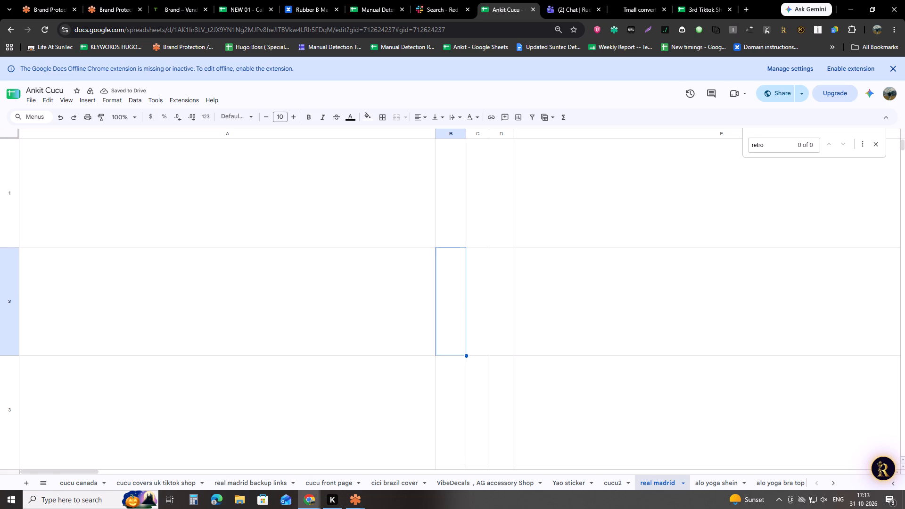
Switch to the old Shoesbullet search results window and close it.
key(alt+Tab)
key(alt+Tab)
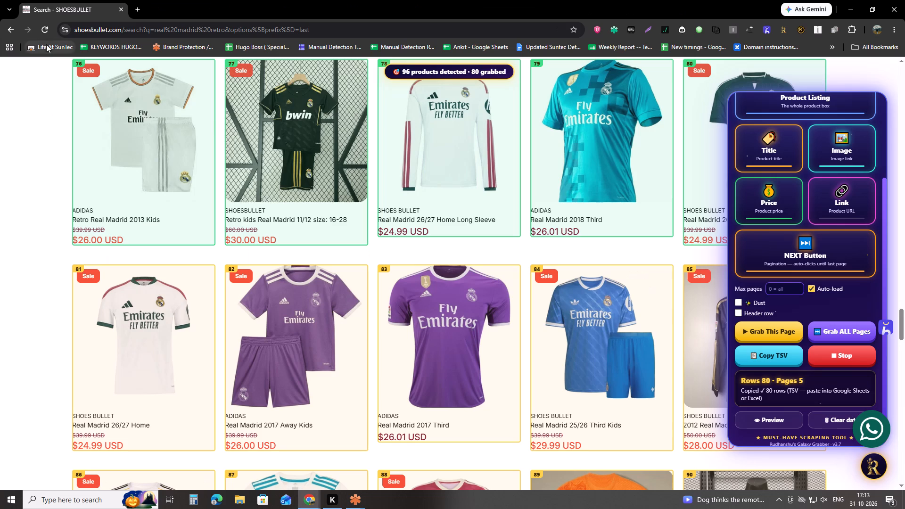
middle_click(64, 0)
scroll(64, 0, up, 1)
Open the last recorded Shoesbullet link, the kids Real Madrid 11-12 away kit, from the Ankit sheet of Manual Detection Records.
click(354, 0)
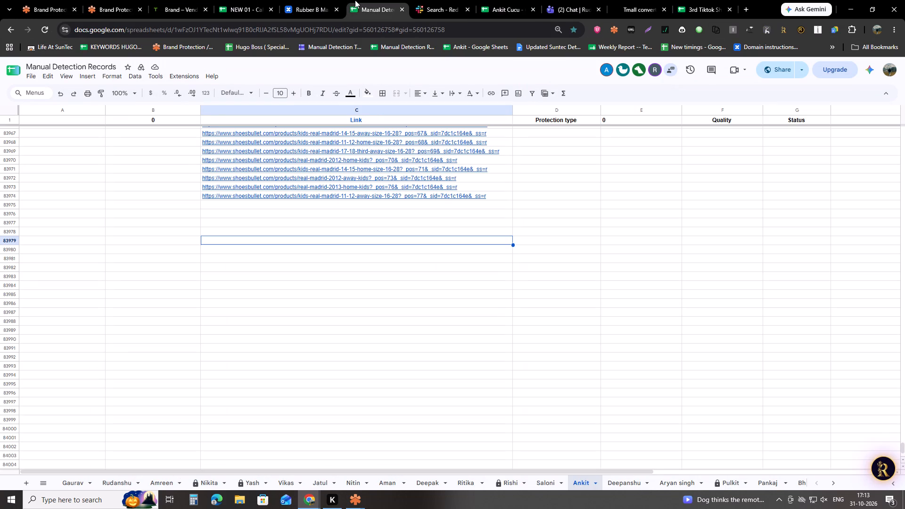
key(Up)
key(Up)
key(Up)
key(Up)
key(Up)
key(alt+Return)
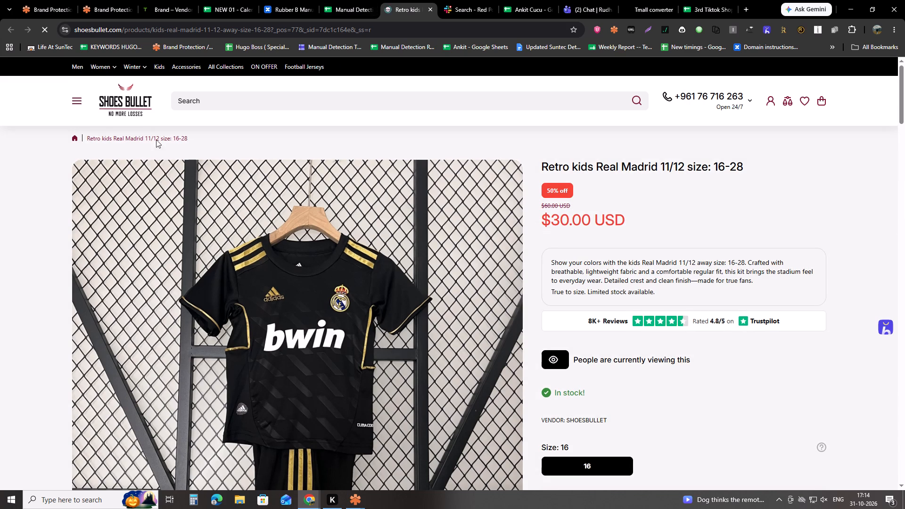
Rerun the recent "real madrid retro" search on Shoesbullet and move its page to a new window.
click(191, 102)
text(ret)
key(BackSpace)
key(BackSpace)
key(BackSpace)
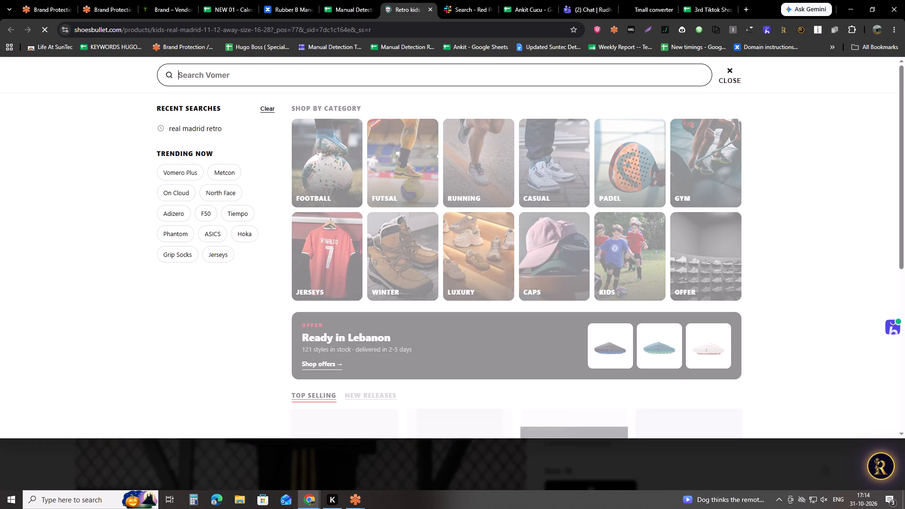
click(172, 128)
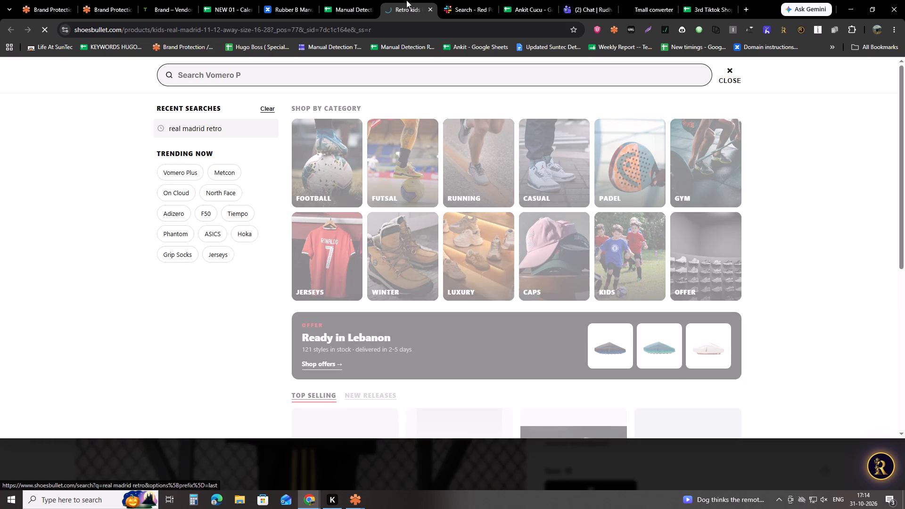
right_click(406, 0)
click(454, 48)
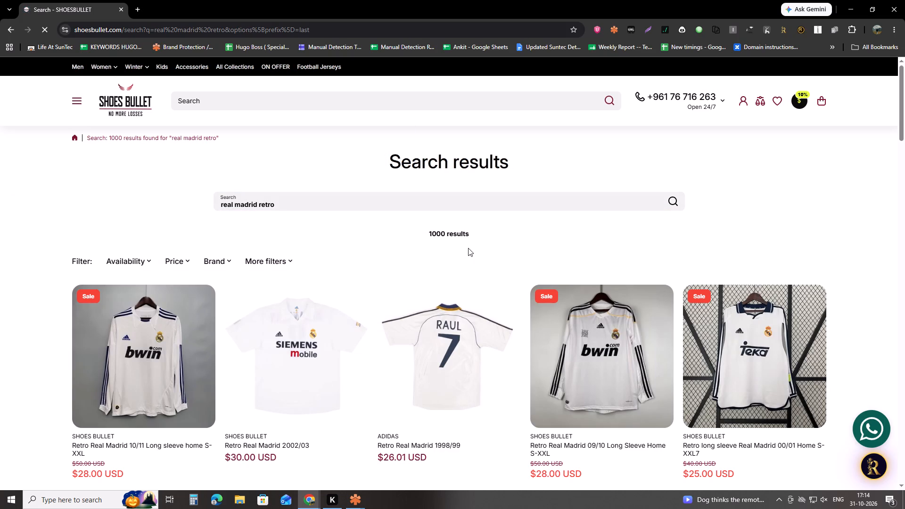
Open Galaxy Grabber on the search results and set the page's Show More button as its NEXT button.
click(868, 470)
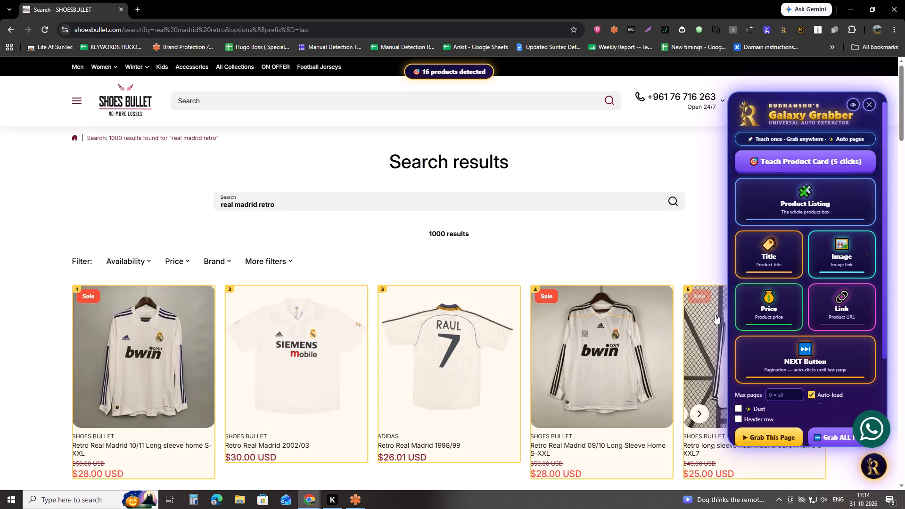
scroll(776, 303, down, 4)
scroll(338, 360, down, 20)
scroll(338, 360, down, 7)
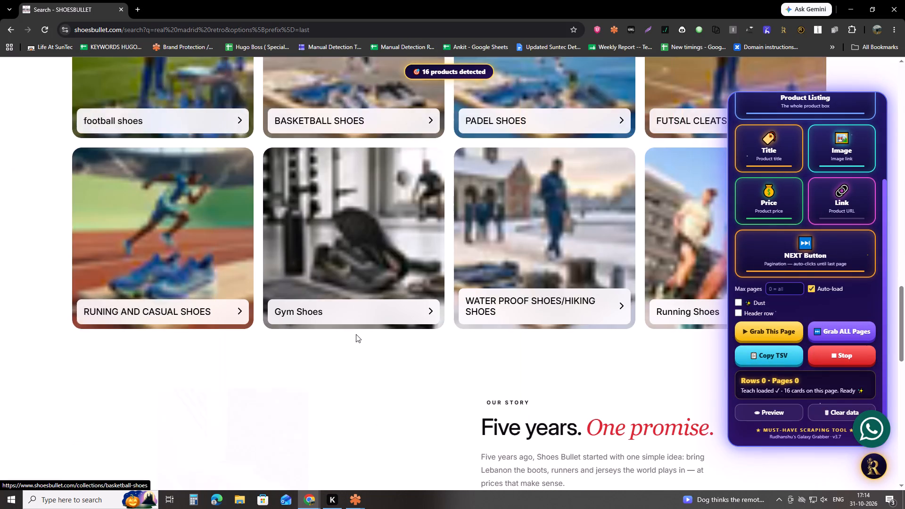
scroll(360, 335, up, 10)
click(802, 253)
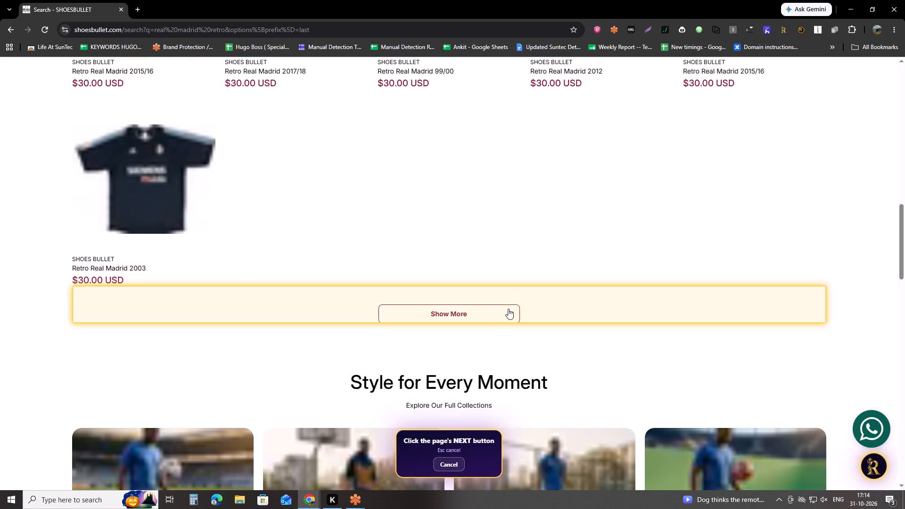
click(500, 312)
Grab all result pages with Galaxy Grabber, stop it after 80 rows, and copy the data as TSV.
click(836, 329)
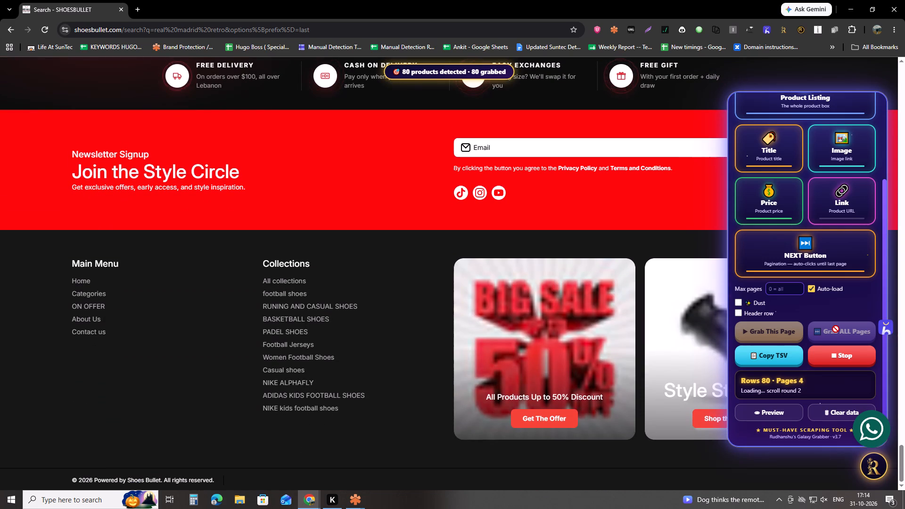
click(831, 360)
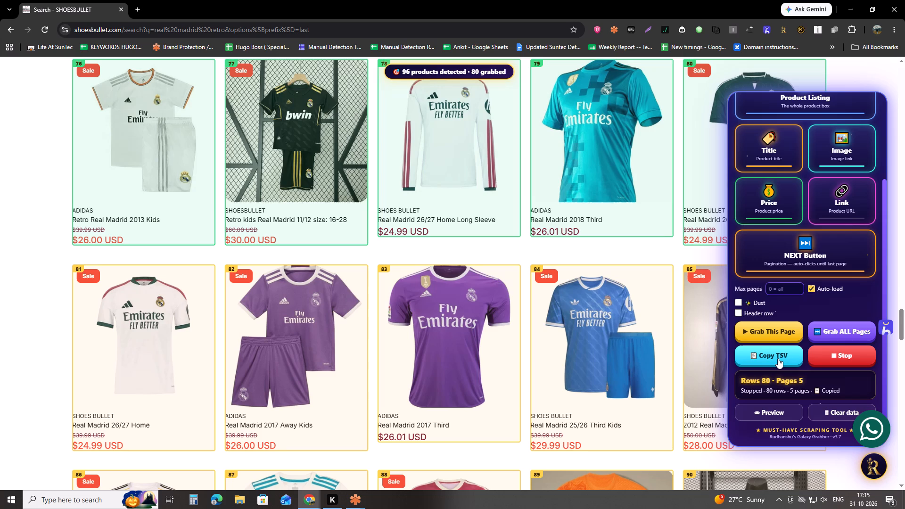
double_click(778, 358)
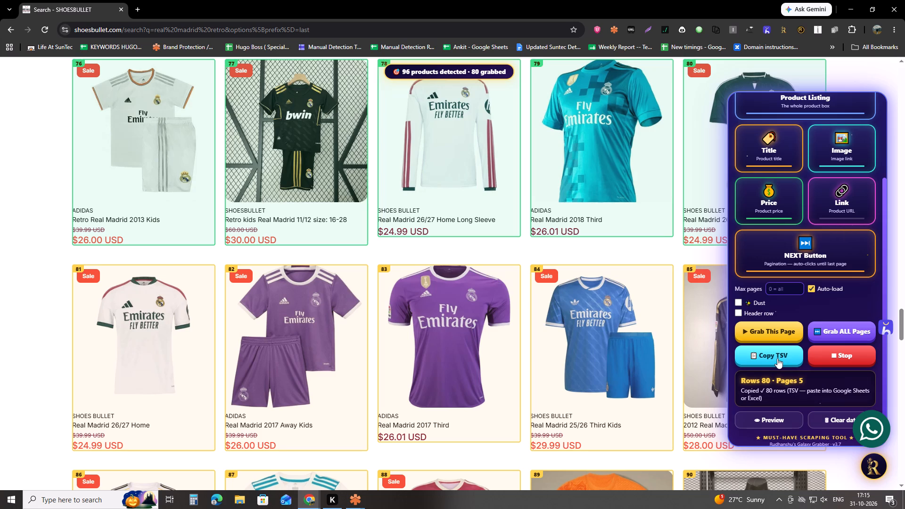
key(alt+Tab)
click(508, 0)
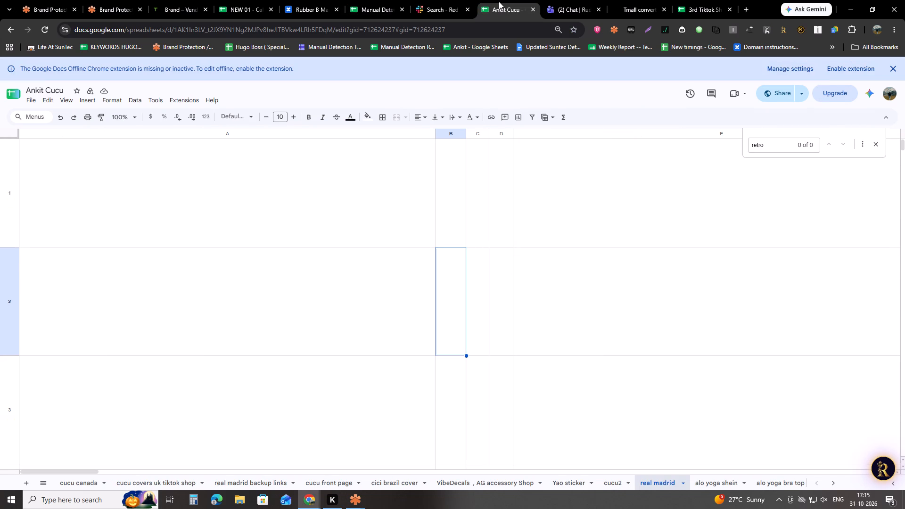
key(Up)
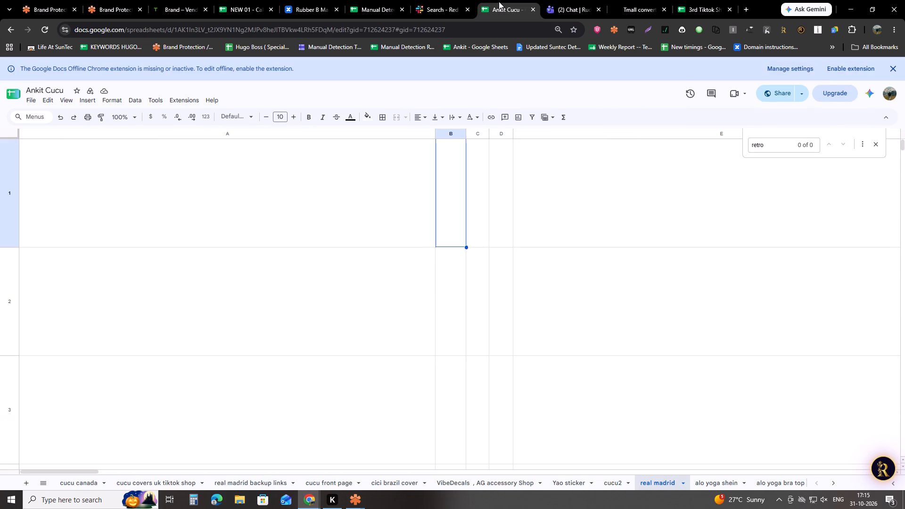
key(Down)
key(ctrl+v)
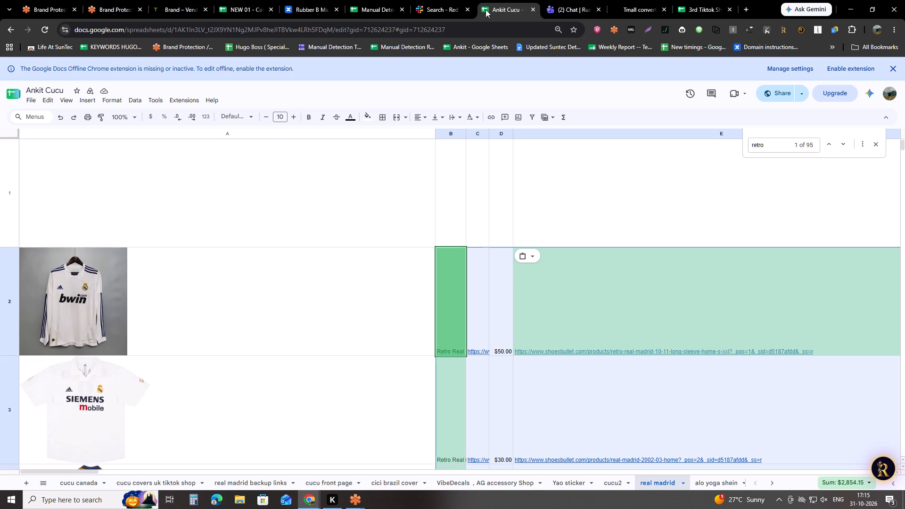
Add a filter from the header row and limit column B to product names containing "retro".
click(455, 150)
click(529, 118)
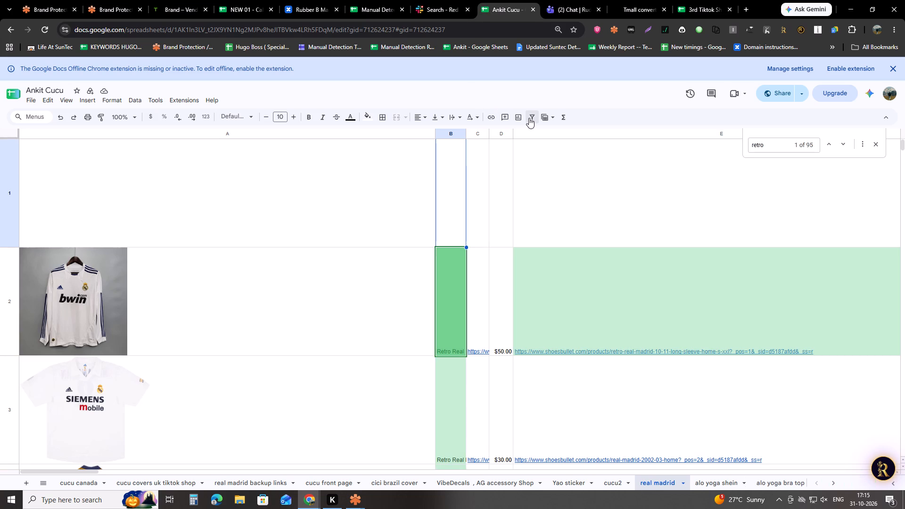
click(459, 243)
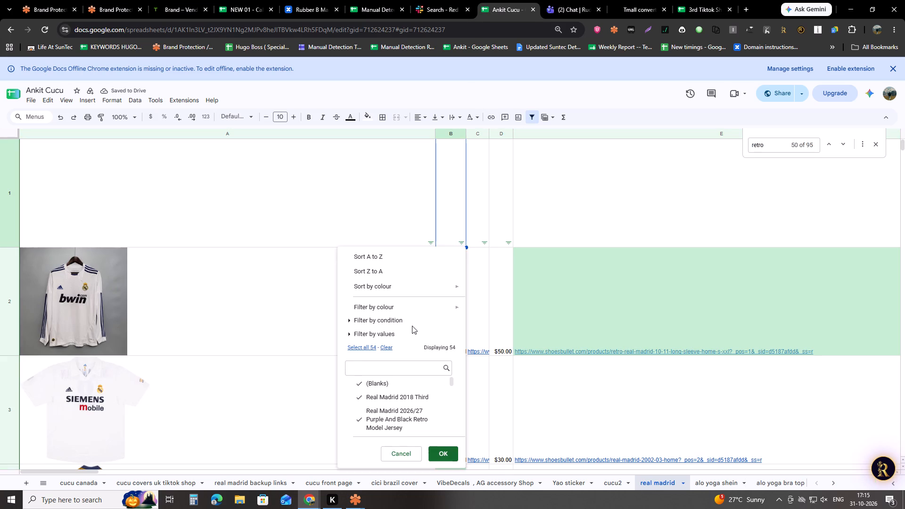
click(384, 339)
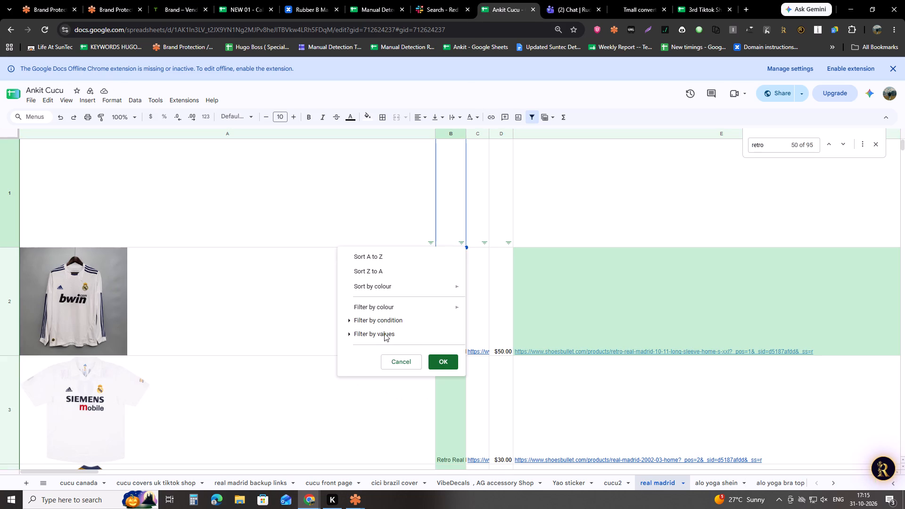
click(384, 328)
click(381, 343)
click(382, 347)
click(381, 367)
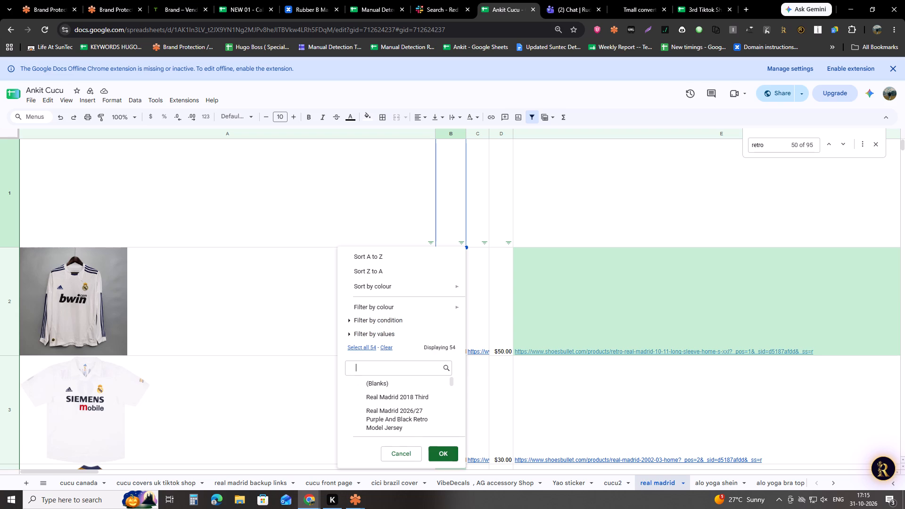
text(re)
text(tr)
key(o)
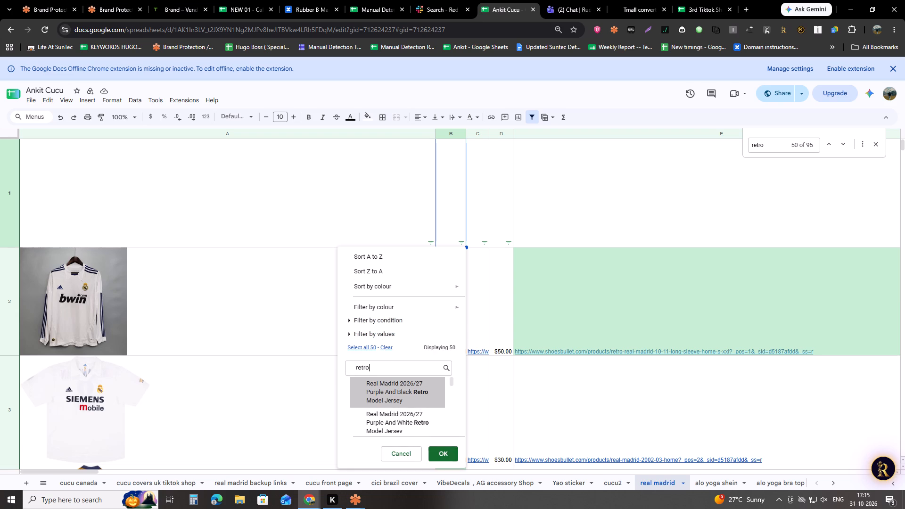
click(363, 354)
click(440, 441)
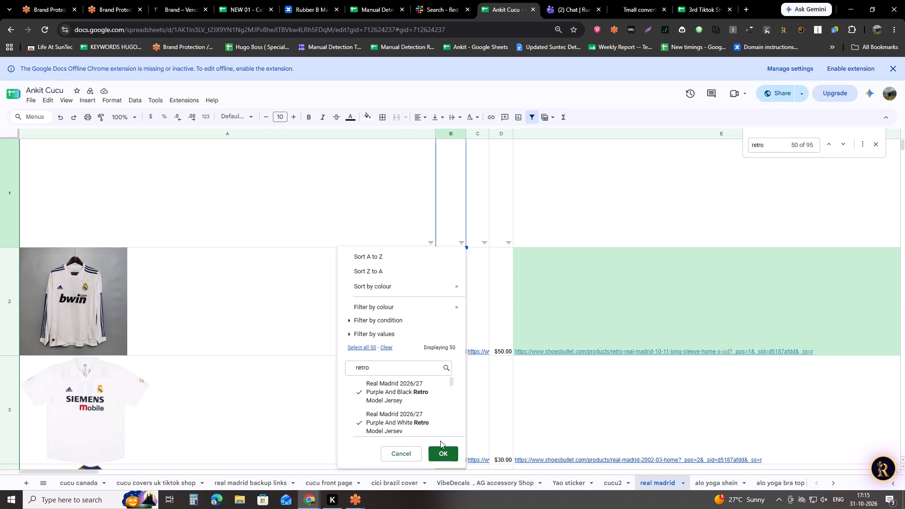
click(440, 452)
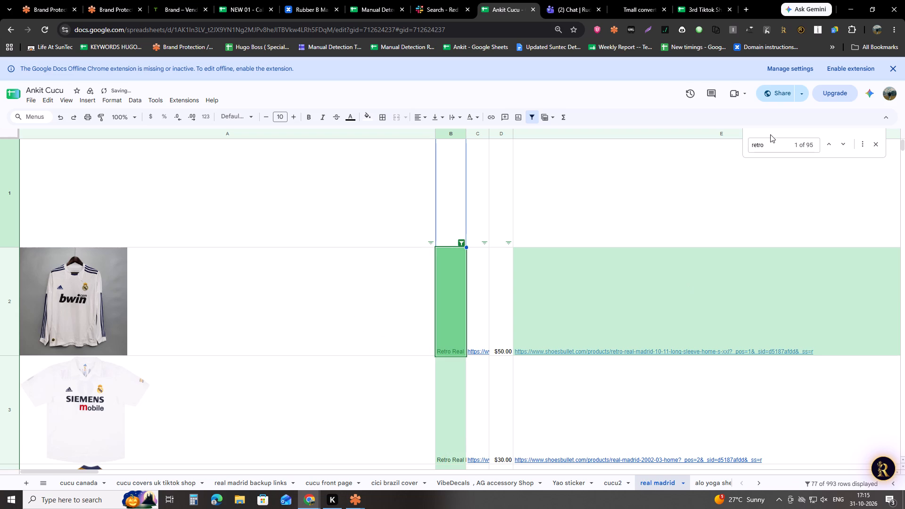
Look through the filtered retro products down to the last row, checking pictures and names for items that do not belong.
click(770, 134)
click(770, 140)
scroll(180, 282, down, 3)
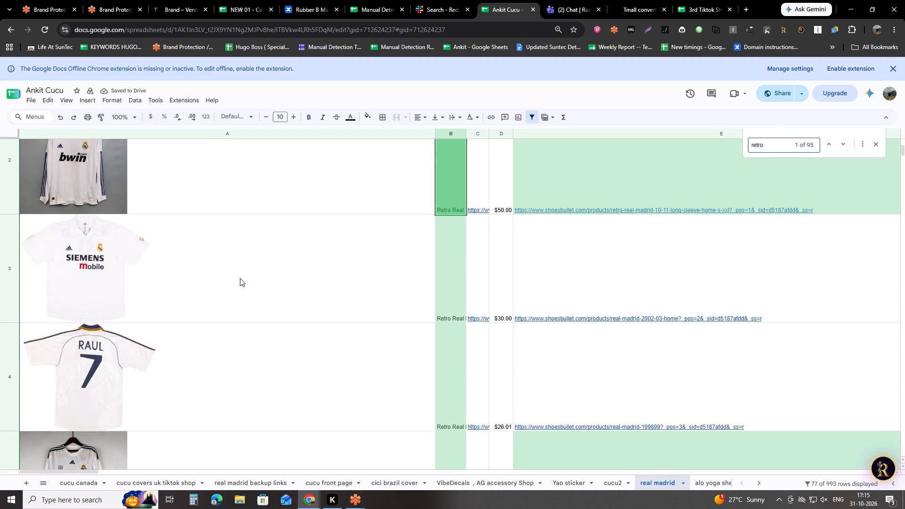
scroll(485, 263, down, 8)
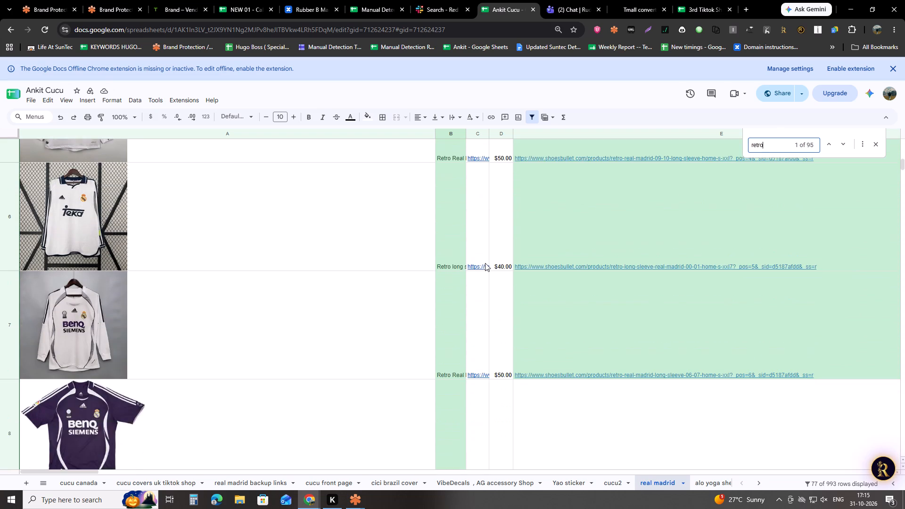
scroll(485, 263, down, 13)
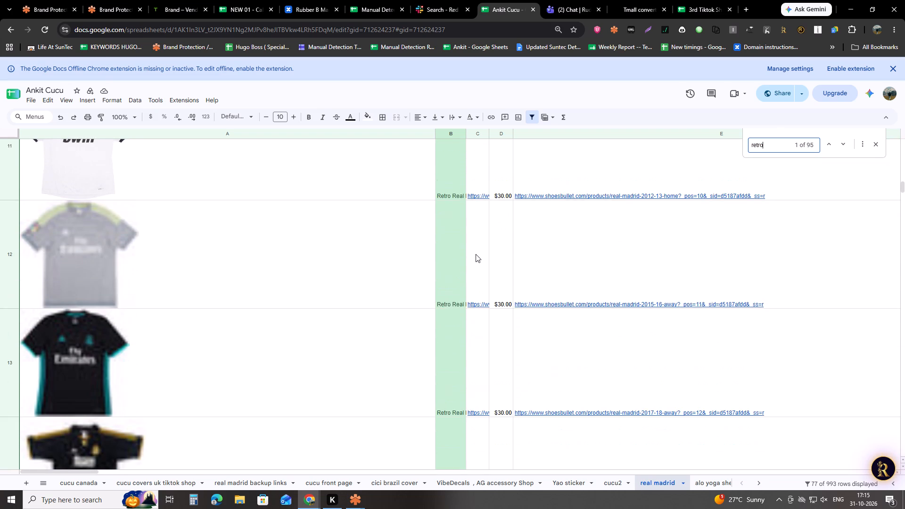
scroll(476, 254, down, 8)
scroll(428, 258, down, 2)
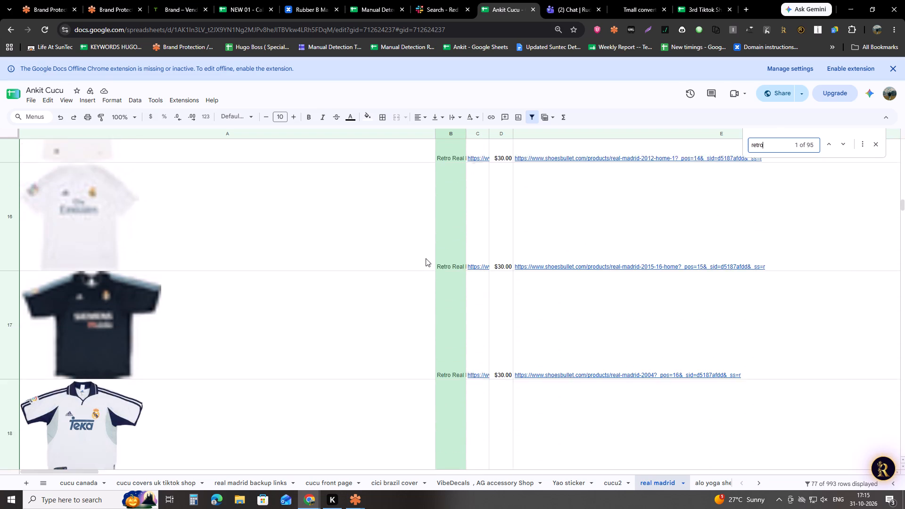
scroll(426, 258, down, 4)
scroll(477, 245, down, 3)
scroll(423, 233, down, 13)
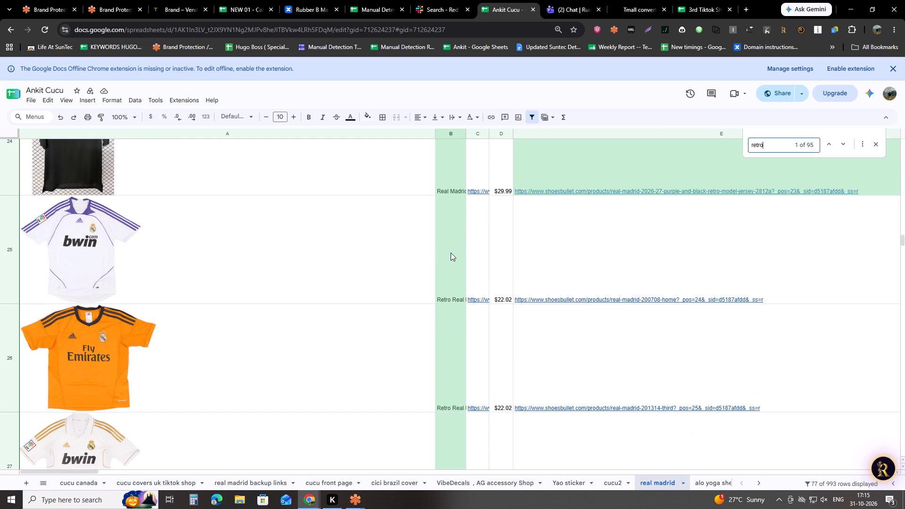
click(451, 253)
key(ctrl+Down)
key(ctrl+Down)
key(ctrl+Down)
key(ctrl+Down)
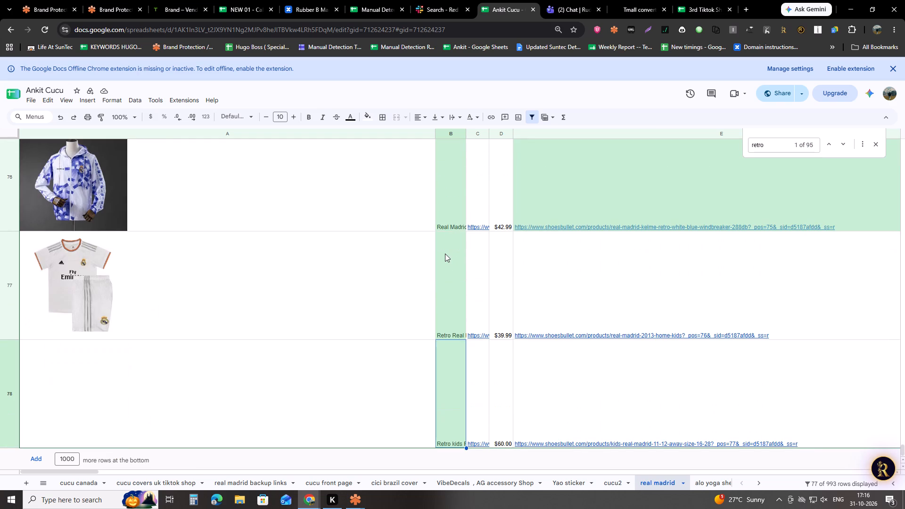
Delete the rows of the purple and white-blue Kelme windbreakers and of the grey jacket near the list's end.
scroll(463, 251, up, 2)
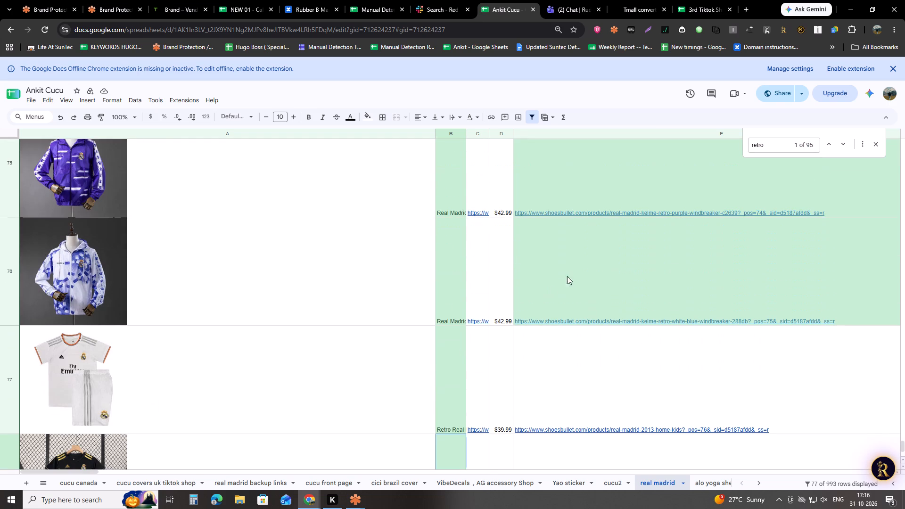
drag(569, 274, 576, 195)
right_click(576, 195)
click(618, 309)
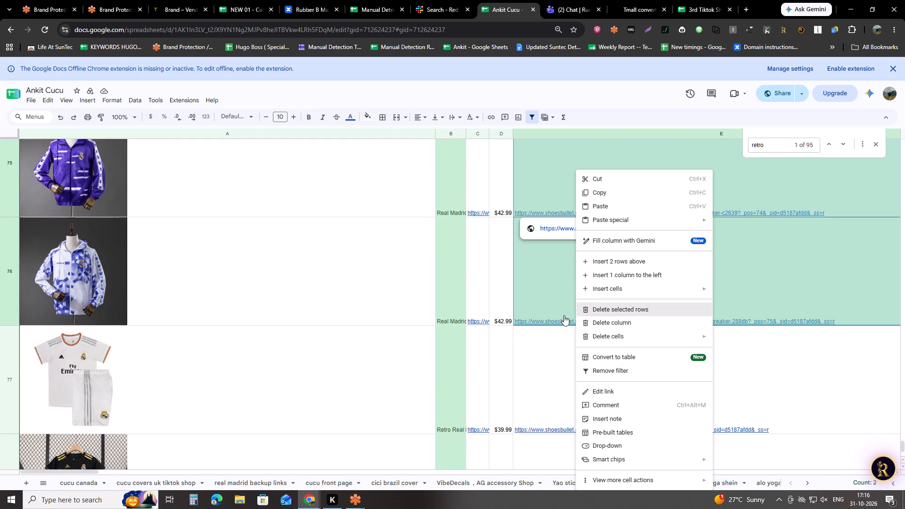
scroll(550, 315, up, 3)
click(570, 191)
right_click(570, 191)
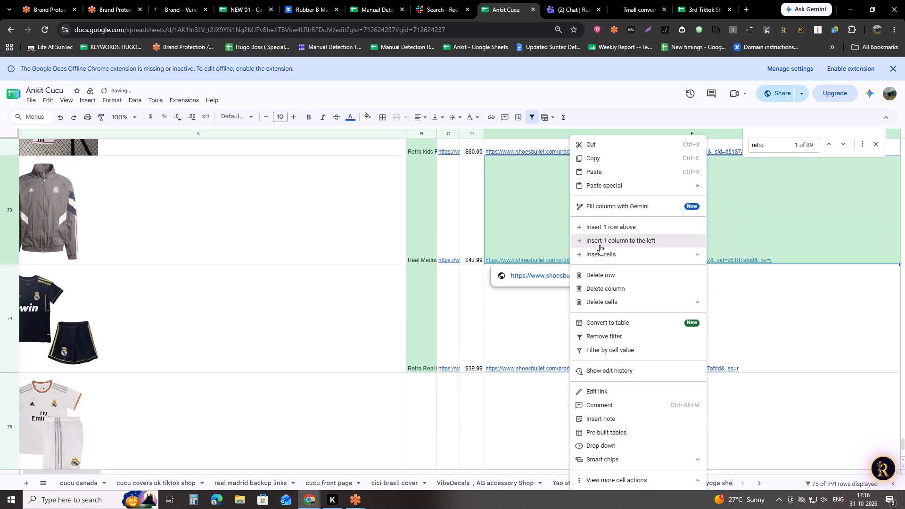
click(612, 279)
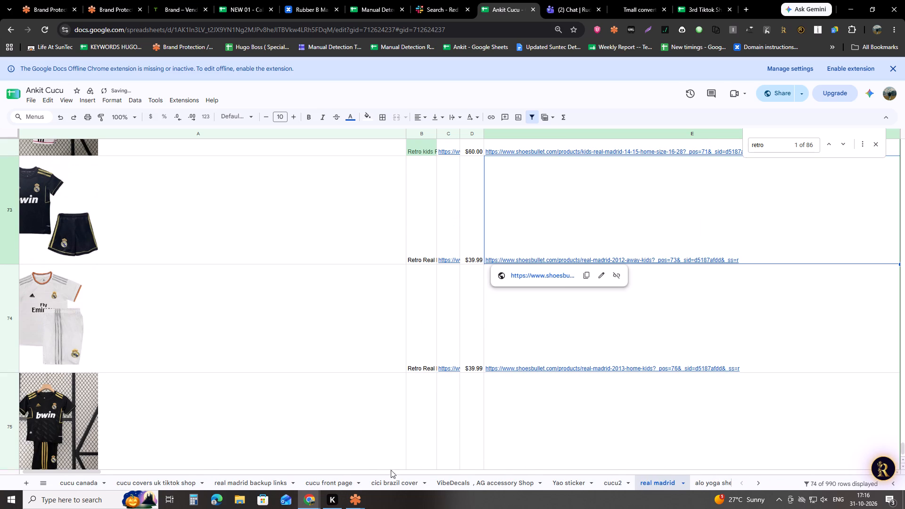
Check the pictures of the remaining filtered products from the end of the list back up to row 1.
scroll(203, 384, down, 9)
scroll(307, 346, up, 2)
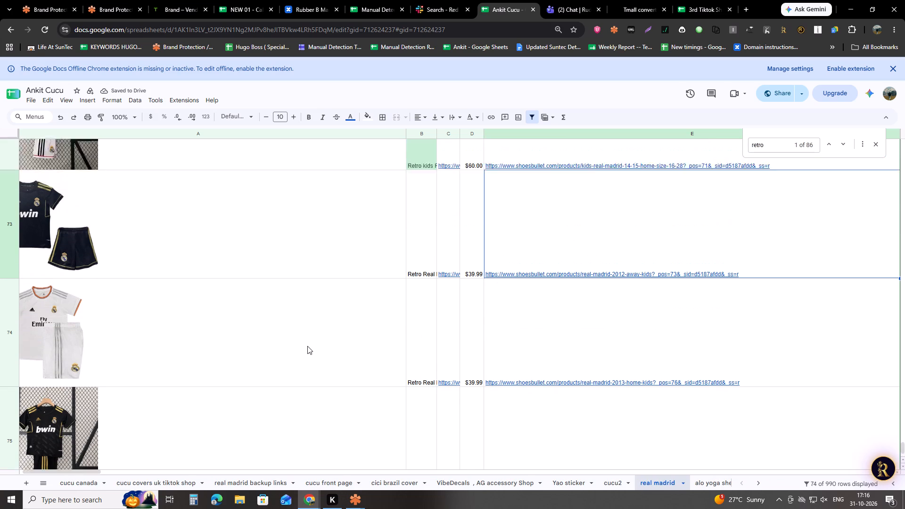
scroll(307, 346, up, 3)
scroll(267, 339, up, 5)
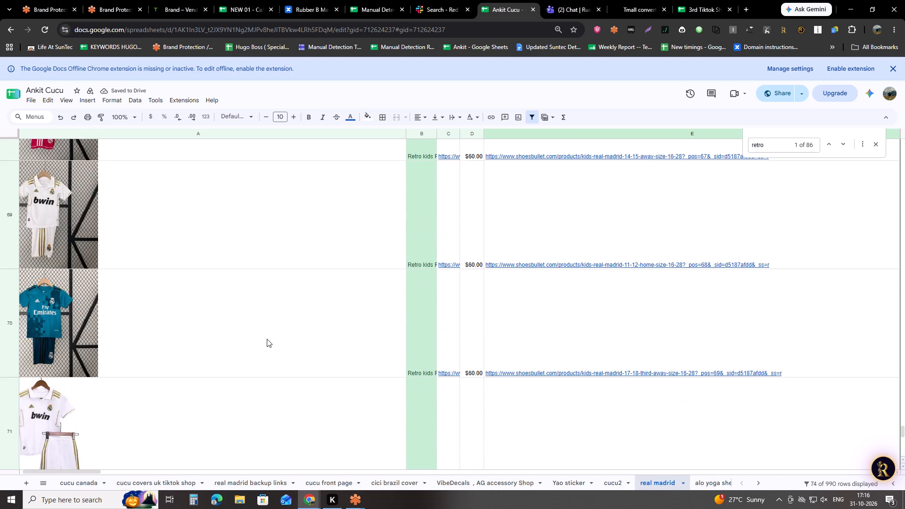
scroll(267, 339, up, 9)
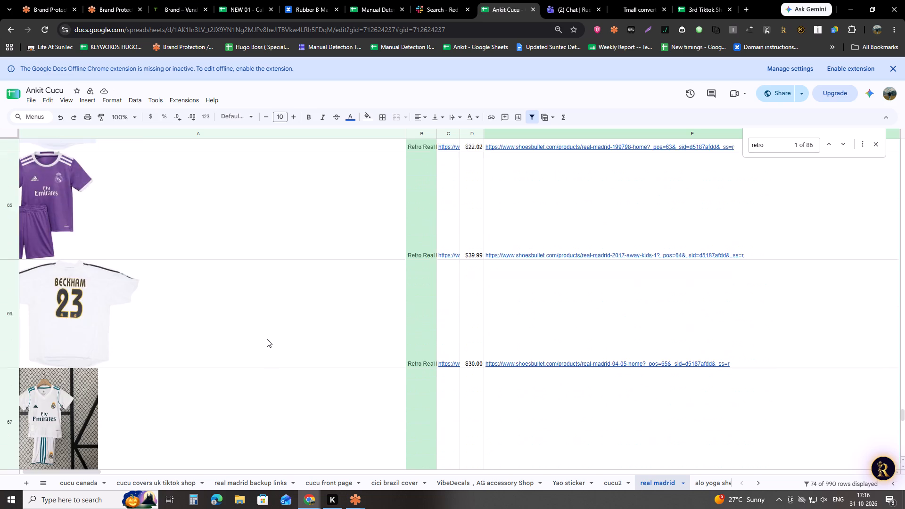
scroll(267, 339, up, 5)
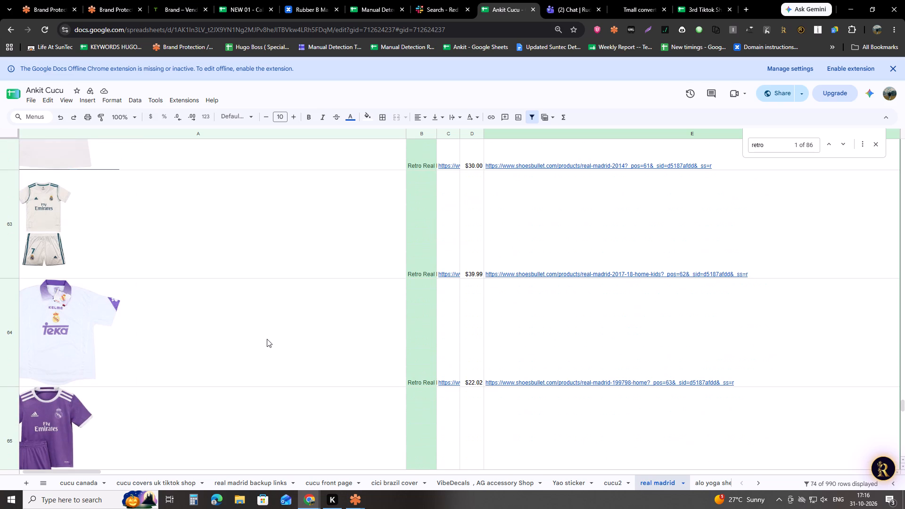
scroll(267, 339, up, 11)
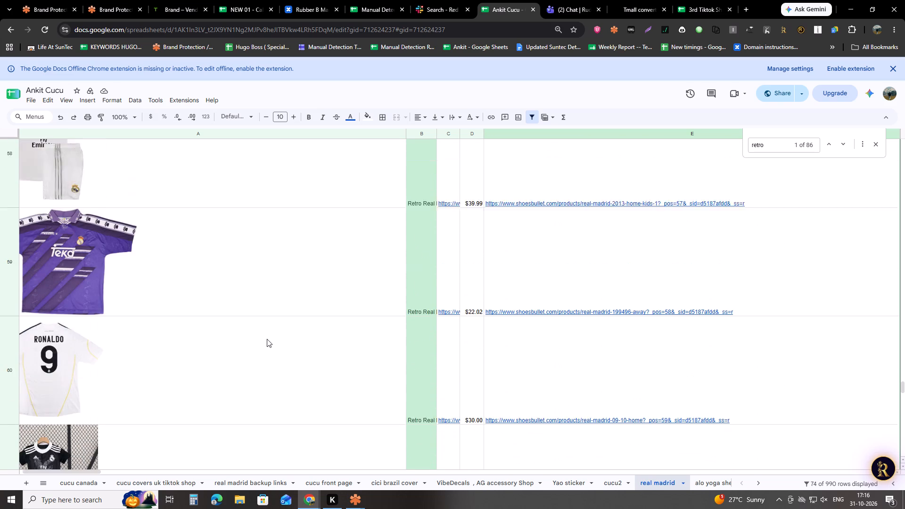
scroll(267, 339, up, 4)
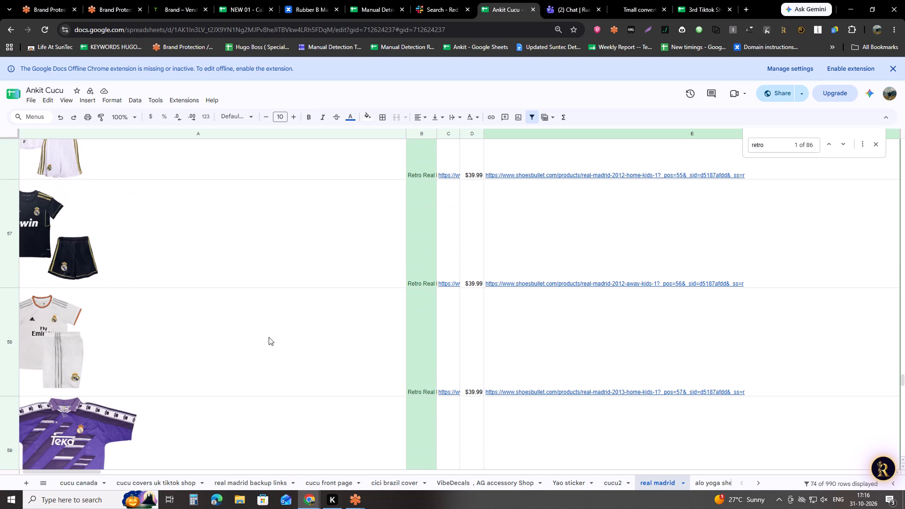
scroll(269, 337, up, 5)
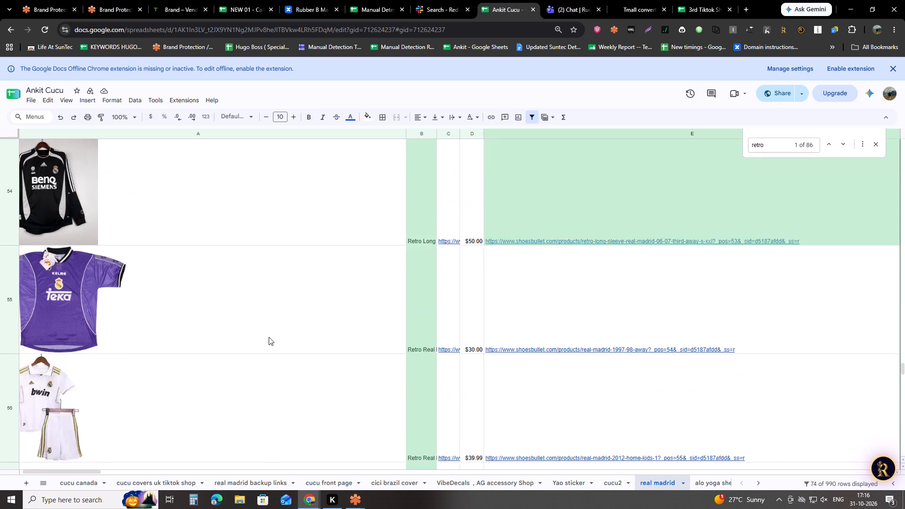
scroll(269, 337, up, 19)
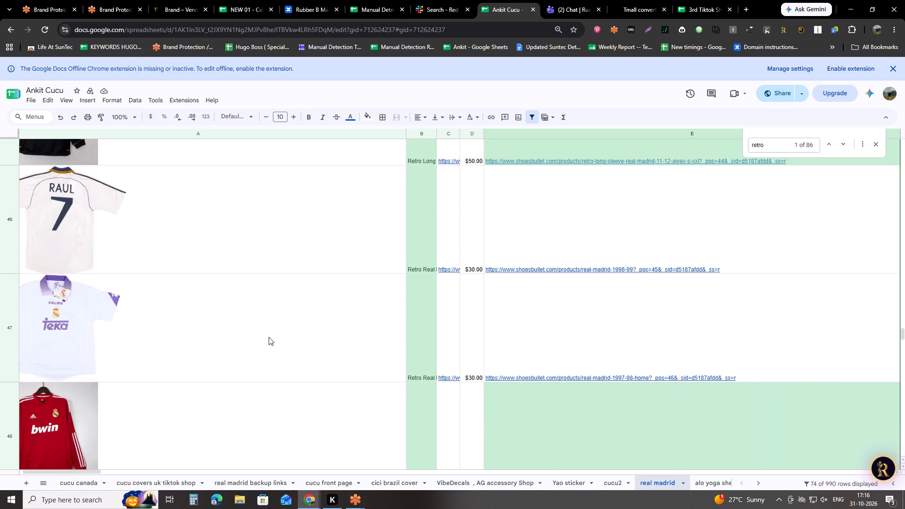
scroll(269, 337, up, 20)
scroll(269, 337, up, 20)
scroll(269, 337, up, 16)
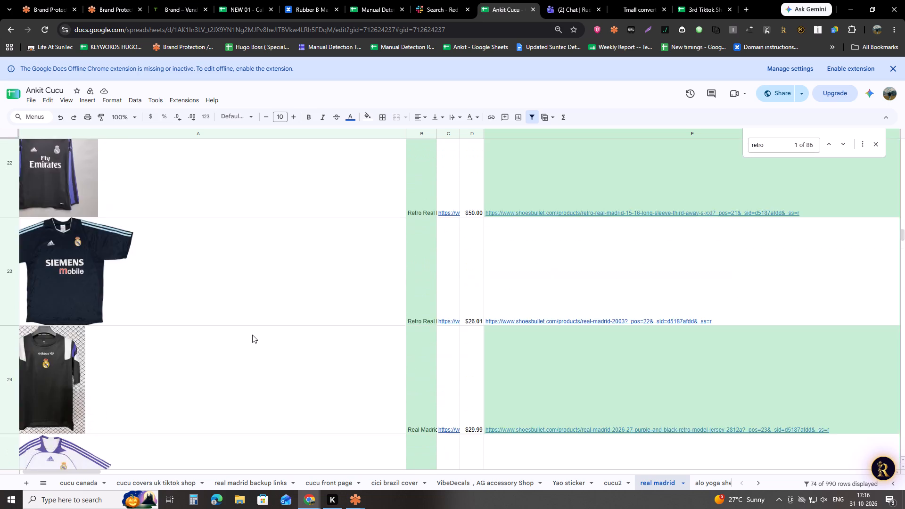
scroll(252, 335, up, 20)
scroll(252, 335, up, 1)
scroll(252, 335, up, 20)
scroll(252, 335, up, 10)
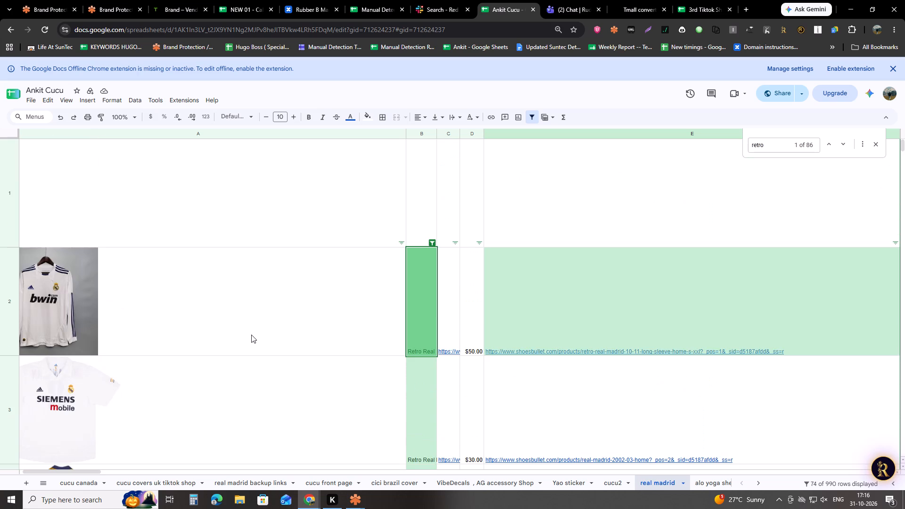
scroll(251, 335, up, 8)
Recheck the filtered product pictures from the top of the list down to its last row.
scroll(430, 312, down, 20)
scroll(430, 312, down, 12)
right_click(409, 323)
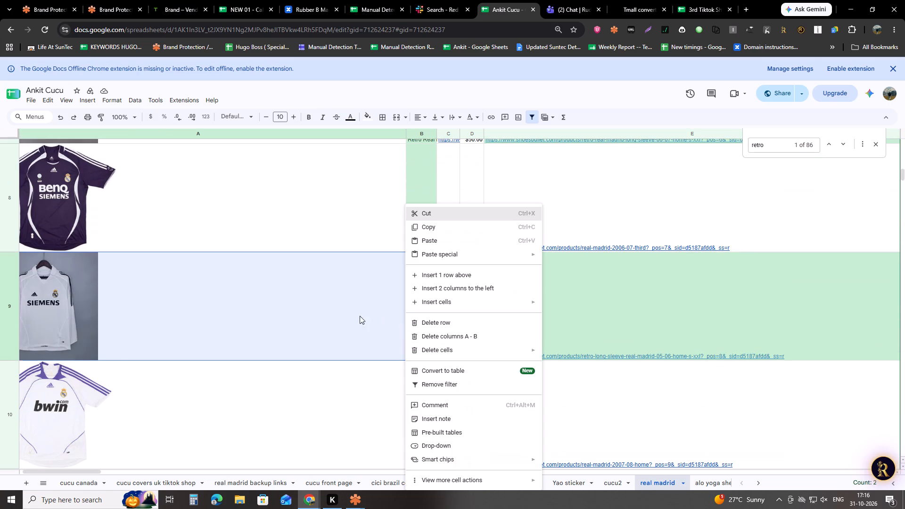
click(310, 342)
scroll(320, 389, down, 20)
scroll(320, 389, down, 18)
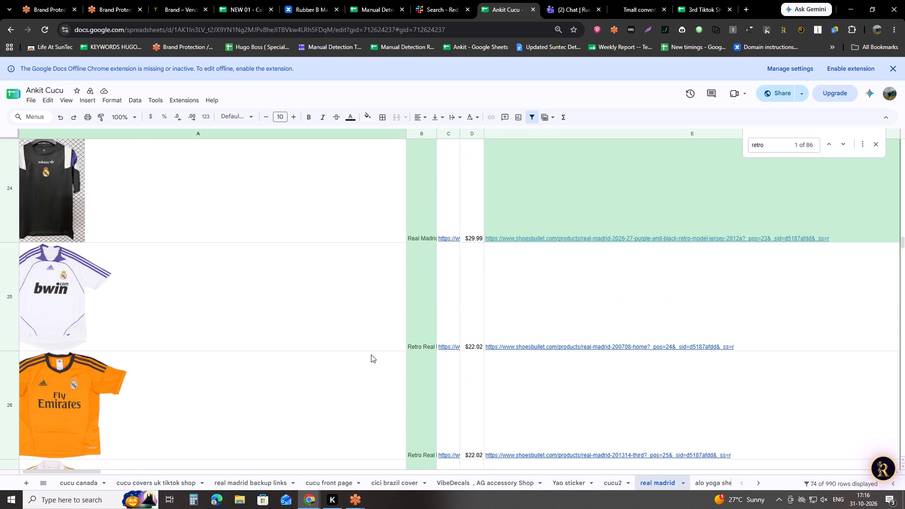
scroll(371, 354, down, 20)
scroll(371, 354, down, 12)
scroll(375, 353, up, 1)
scroll(375, 353, down, 9)
scroll(375, 353, up, 1)
scroll(375, 353, down, 15)
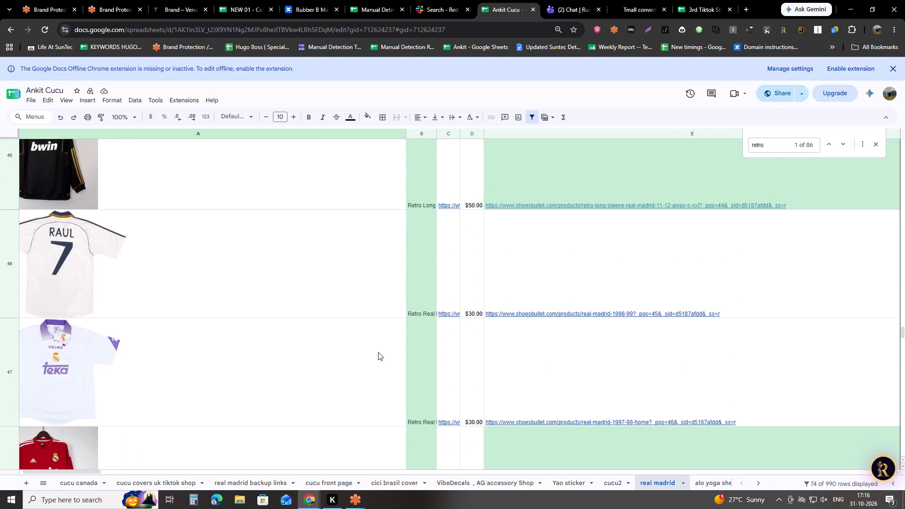
scroll(378, 352, down, 4)
scroll(378, 352, up, 1)
scroll(378, 352, down, 18)
scroll(378, 352, up, 1)
scroll(378, 352, down, 17)
scroll(378, 351, down, 7)
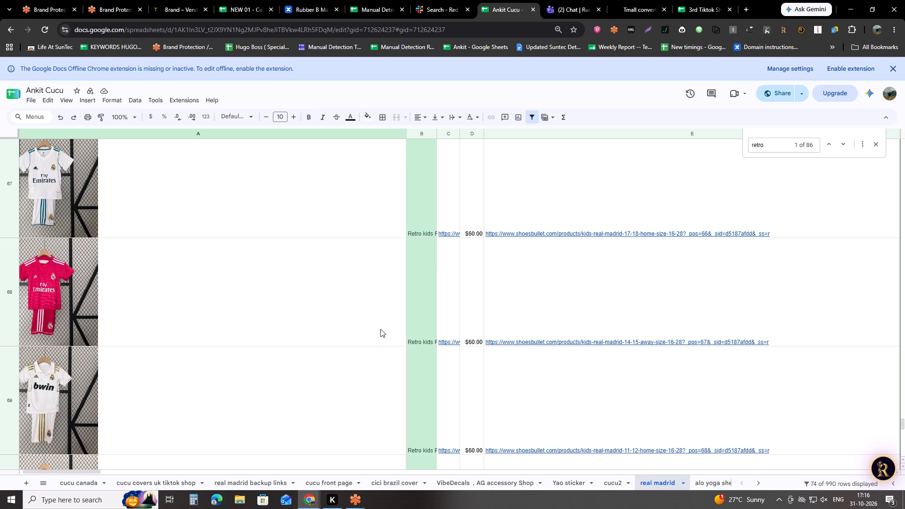
scroll(439, 342, down, 15)
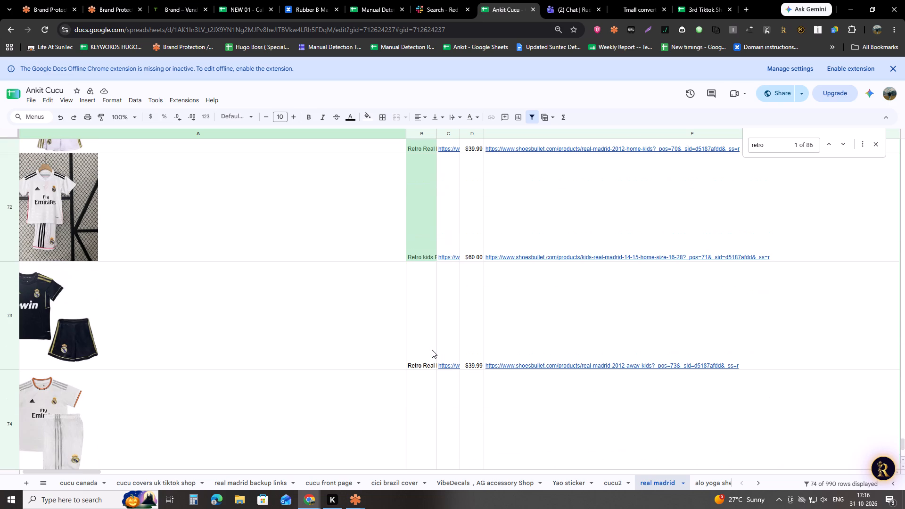
scroll(556, 409, down, 3)
Copy all the filtered retro product links in column E of the real madrid sheet, from row 2 to the last row.
click(559, 400)
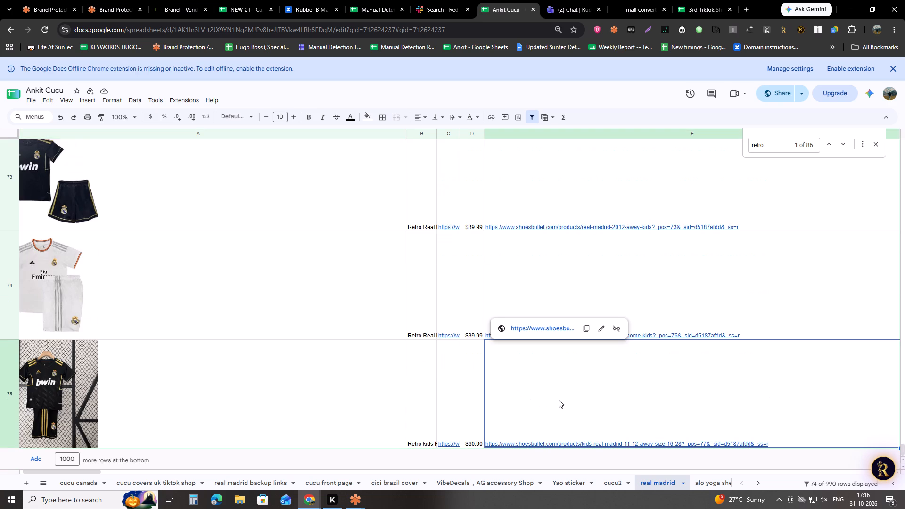
key(ctrl+Up)
key(ctrl+Up)
key(Down)
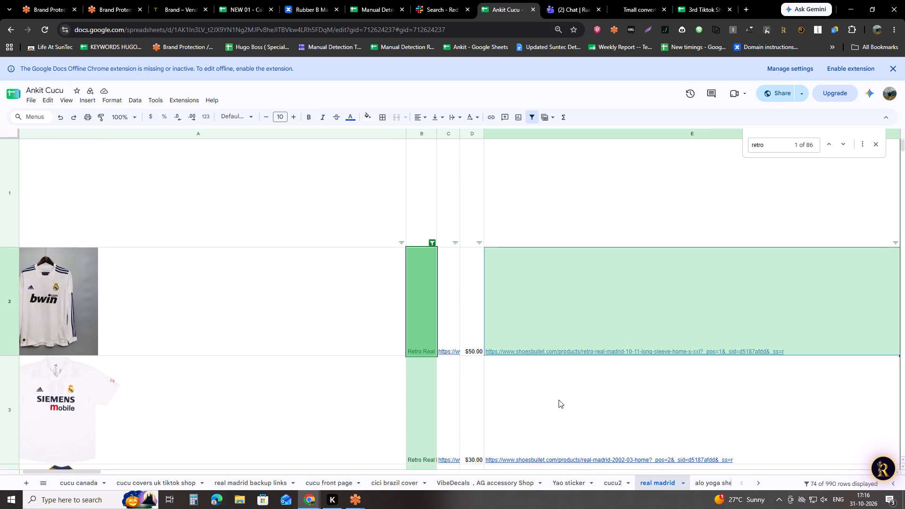
key(ctrl+shift+Down)
key(ctrl+shift+Down)
key(ctrl+shift+Down)
key(ctrl+shift+Down)
key(ctrl+shift+Down)
key(ctrl+shift+Down)
key(ctrl+shift+Down)
key(ctrl+shift+Down)
key(ctrl+shift+Down)
key(ctrl+shift+Down)
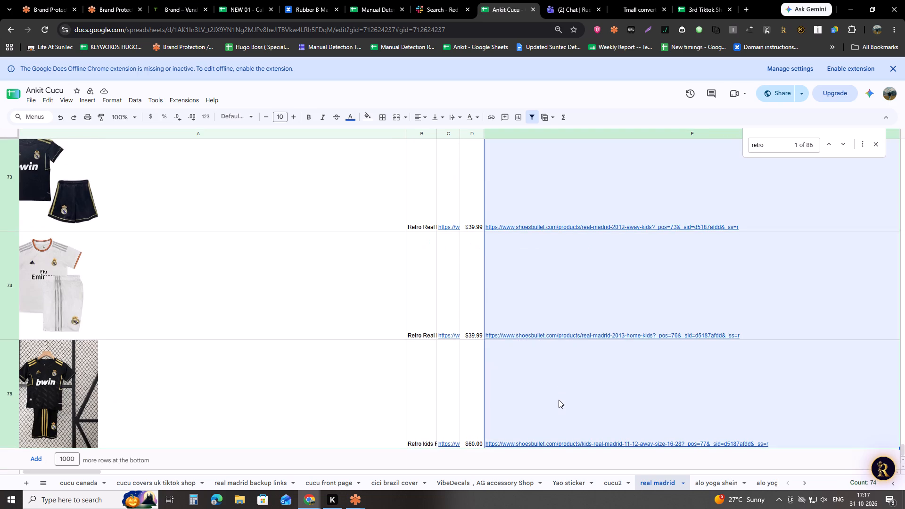
key(ctrl+c)
key(ctrl+c)
key(ctrl+c)
key(ctrl+c)
key(ctrl+c)
Open the product link in row 2 to check its Shoes Bullet page, and close the page again.
click(584, 305)
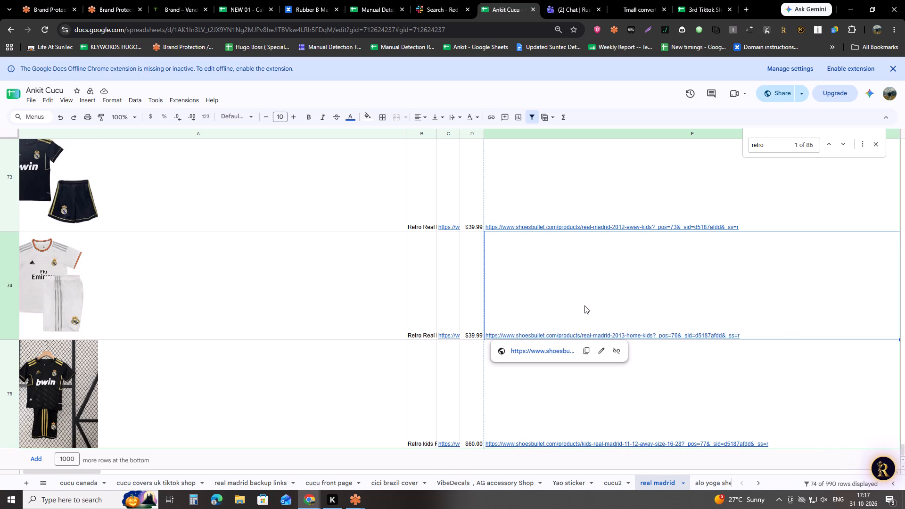
key(ctrl+Up)
key(ctrl+Up)
key(ctrl+Up)
key(ctrl+Up)
key(ctrl+Up)
key(ctrl+Up)
key(ctrl+Up)
key(ctrl+Up)
key(Down)
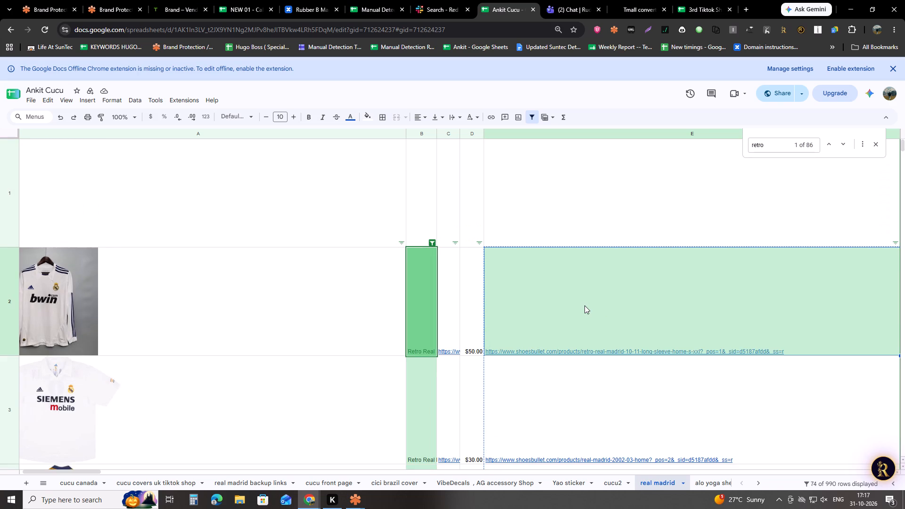
key(alt+Return)
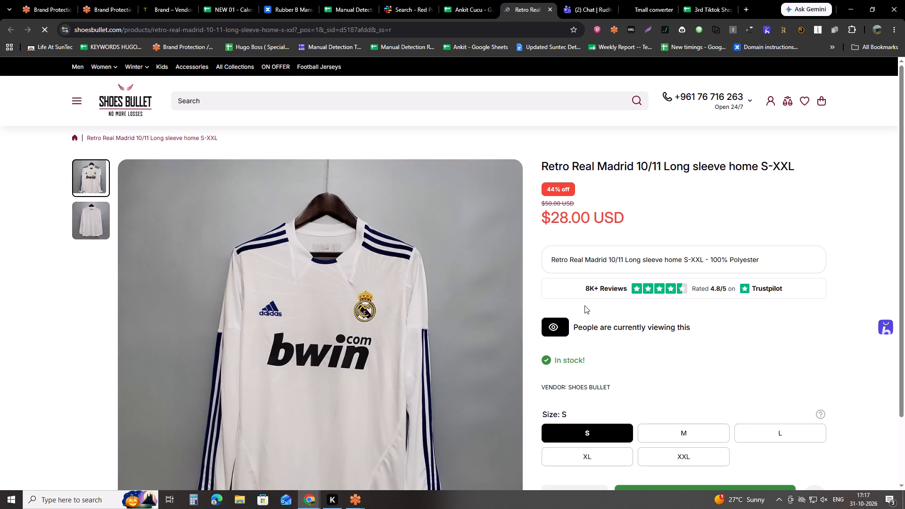
key(ctrl+w)
Paste the copied links into the Link column of the Ankit sheet in Manual Detection Records, starting at row 83975.
key(ctrl+shift+Tab)
key(ctrl+shift+Tab)
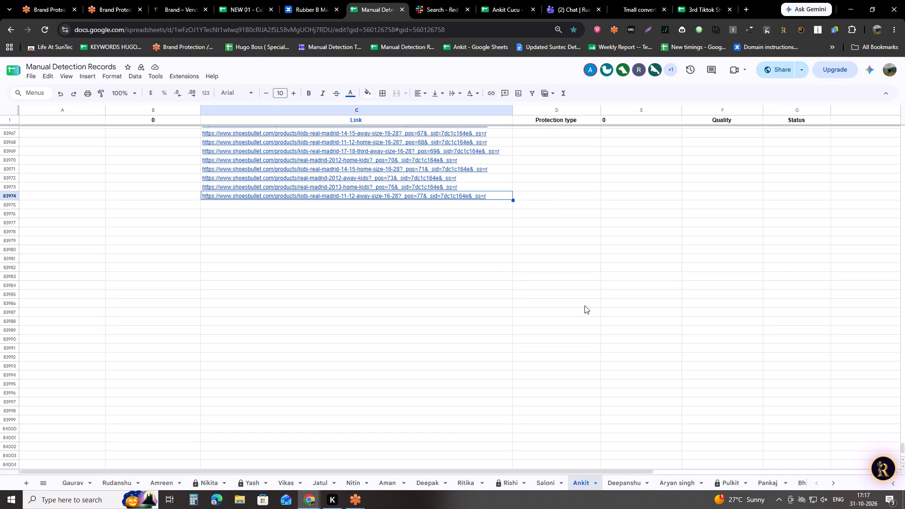
key(Down)
key(ctrl+v)
key(Up)
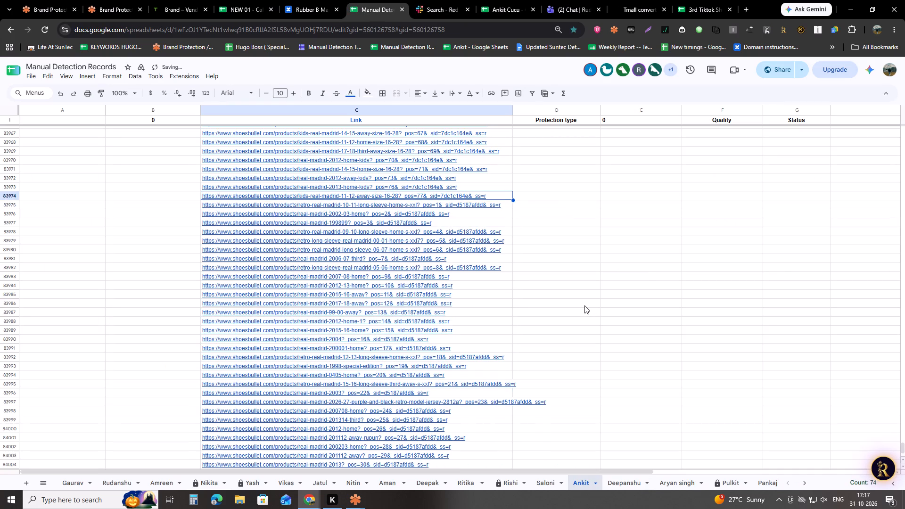
Open the first newly pasted link, in row 83975, to check its product page, and close the page.
key(Down)
key(alt+Return)
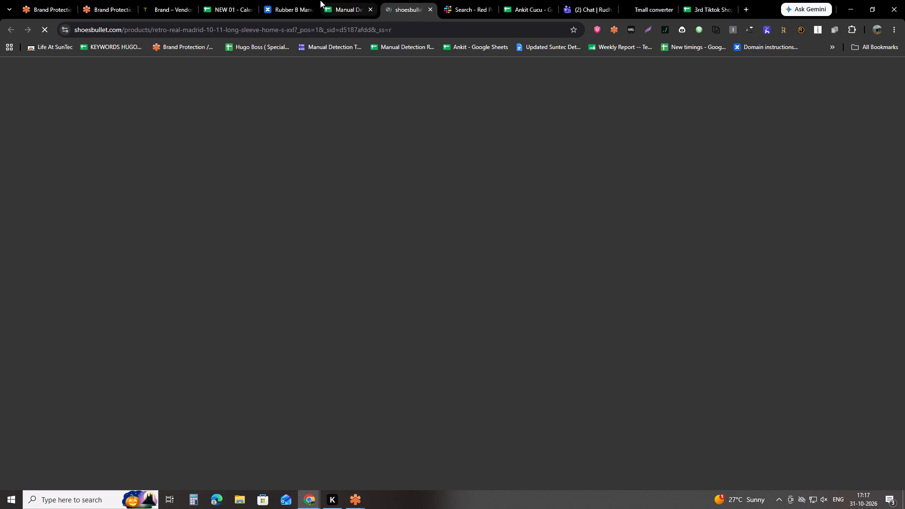
scroll(412, 0, up, 1)
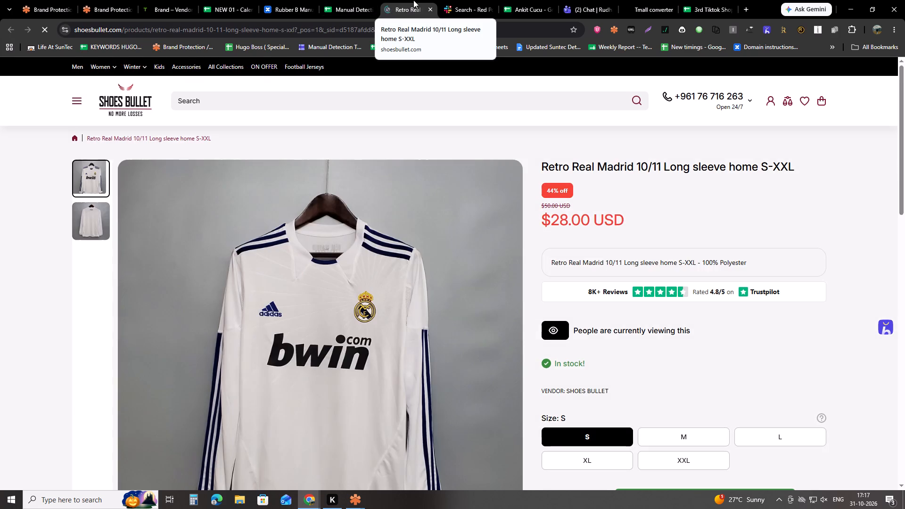
middle_click(413, 0)
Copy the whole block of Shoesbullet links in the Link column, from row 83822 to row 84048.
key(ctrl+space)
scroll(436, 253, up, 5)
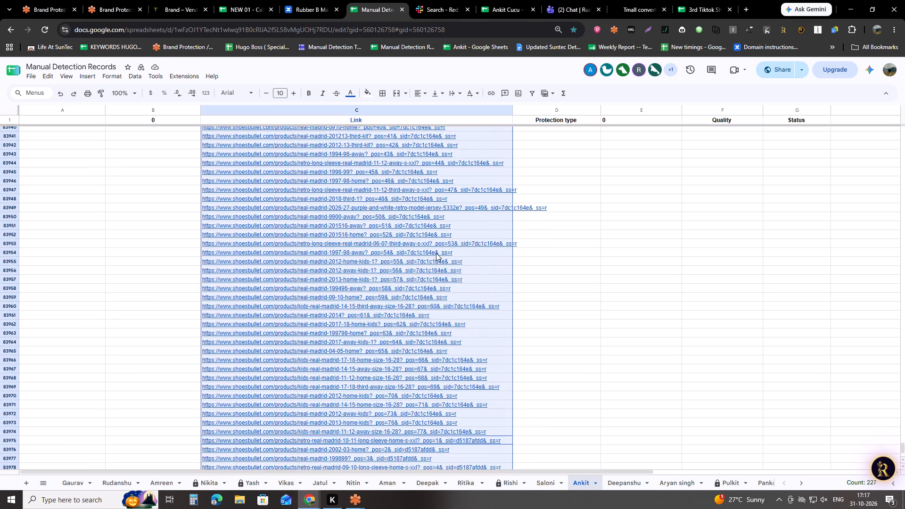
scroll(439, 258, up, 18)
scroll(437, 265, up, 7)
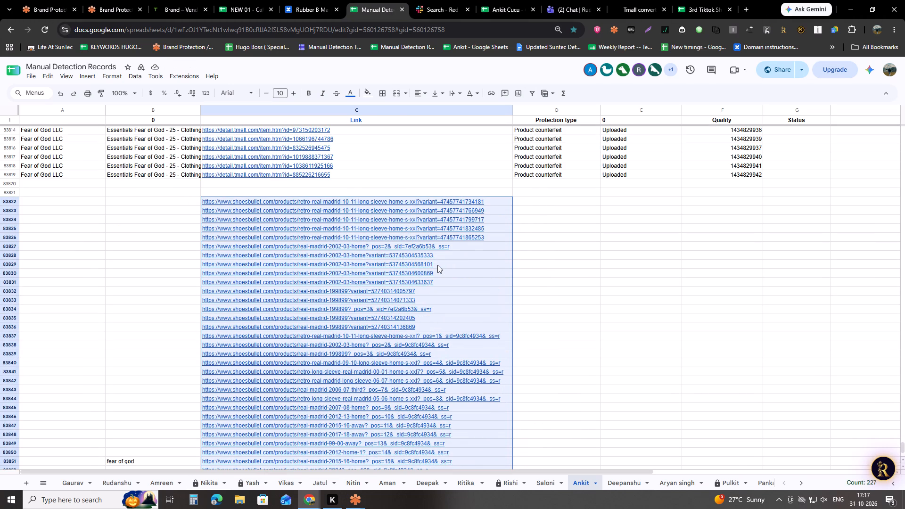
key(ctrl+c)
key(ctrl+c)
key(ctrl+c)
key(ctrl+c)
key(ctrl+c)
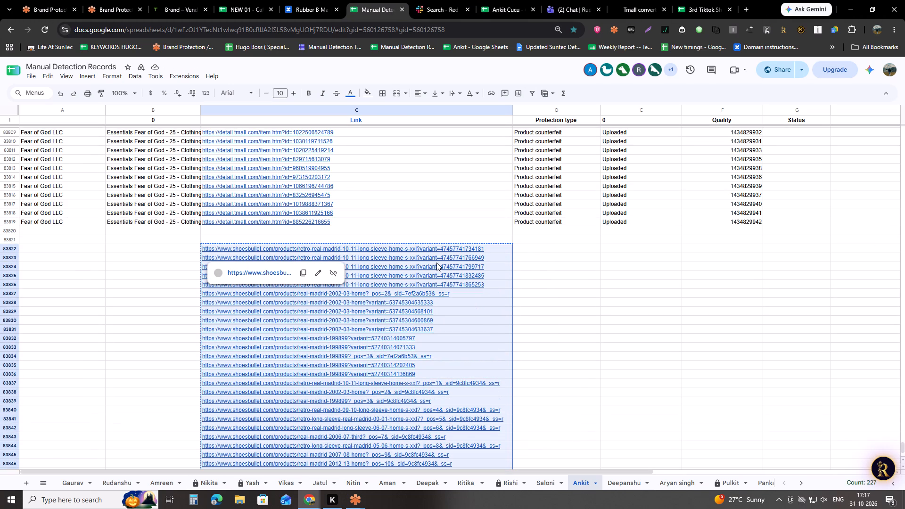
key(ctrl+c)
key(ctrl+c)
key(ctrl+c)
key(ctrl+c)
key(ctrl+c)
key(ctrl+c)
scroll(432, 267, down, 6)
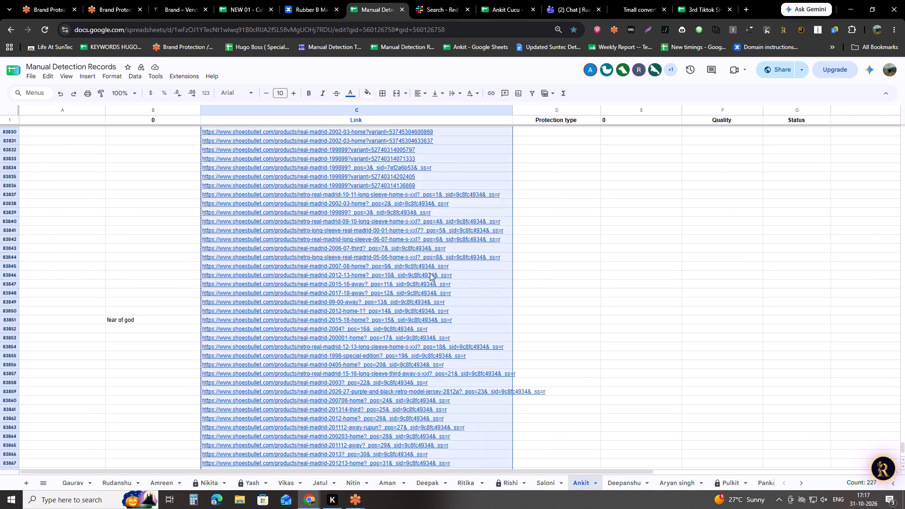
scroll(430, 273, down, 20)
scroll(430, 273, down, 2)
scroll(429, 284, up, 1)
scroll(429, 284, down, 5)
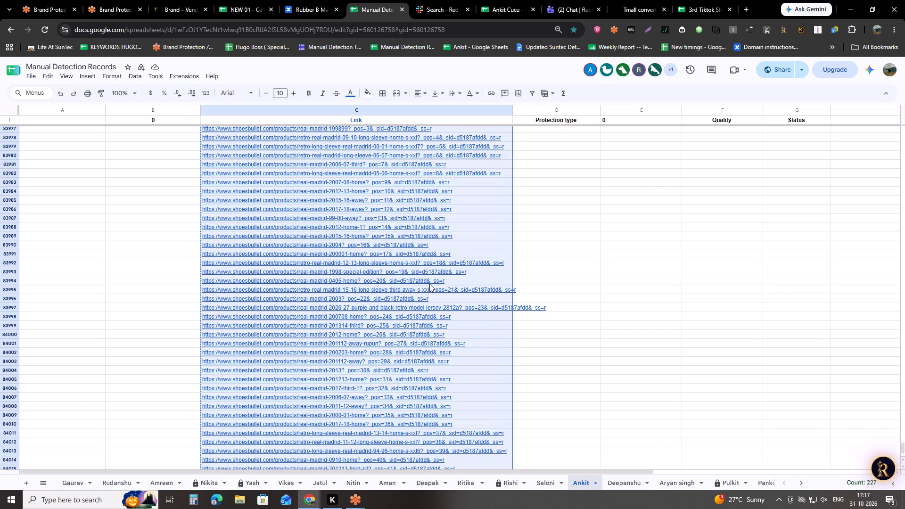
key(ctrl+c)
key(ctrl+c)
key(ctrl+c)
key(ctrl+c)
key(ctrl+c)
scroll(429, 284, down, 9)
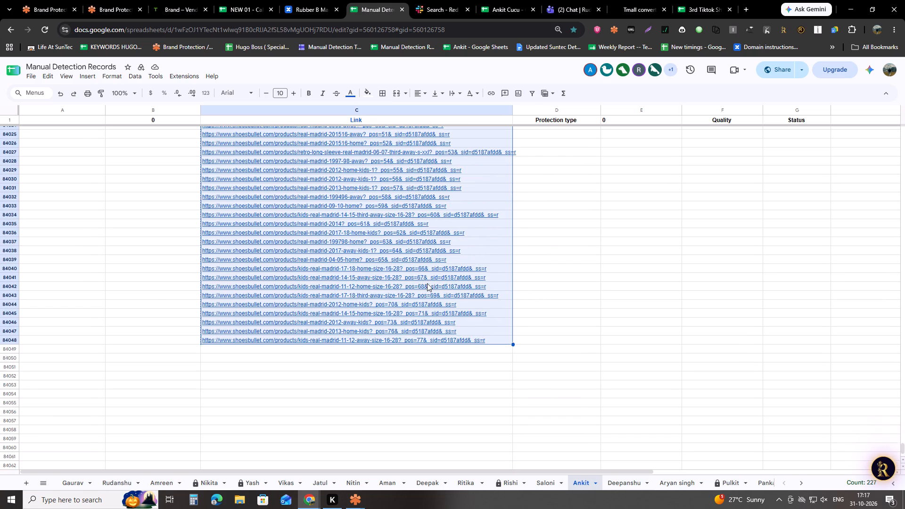
Switch to the Red Points New Incident page and change the customer to Real Madrid Club de Futbol.
click(64, 0)
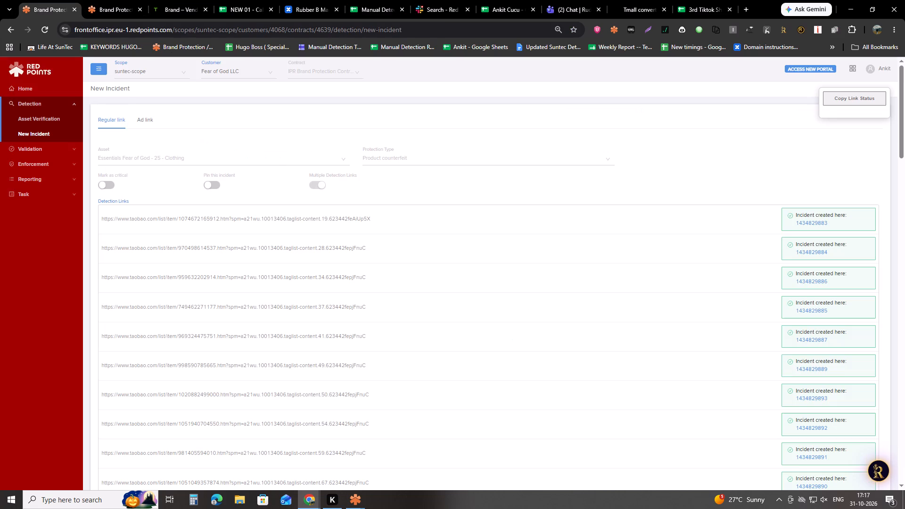
click(237, 74)
text(real)
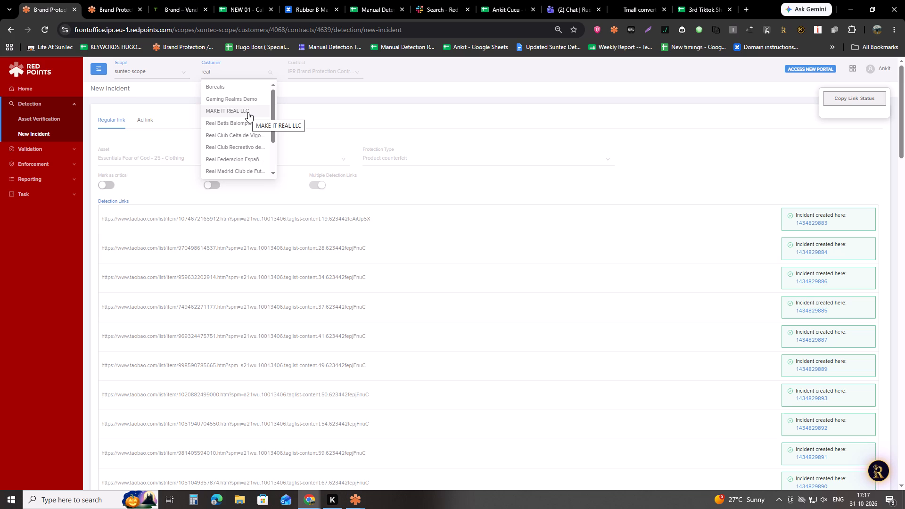
key(space)
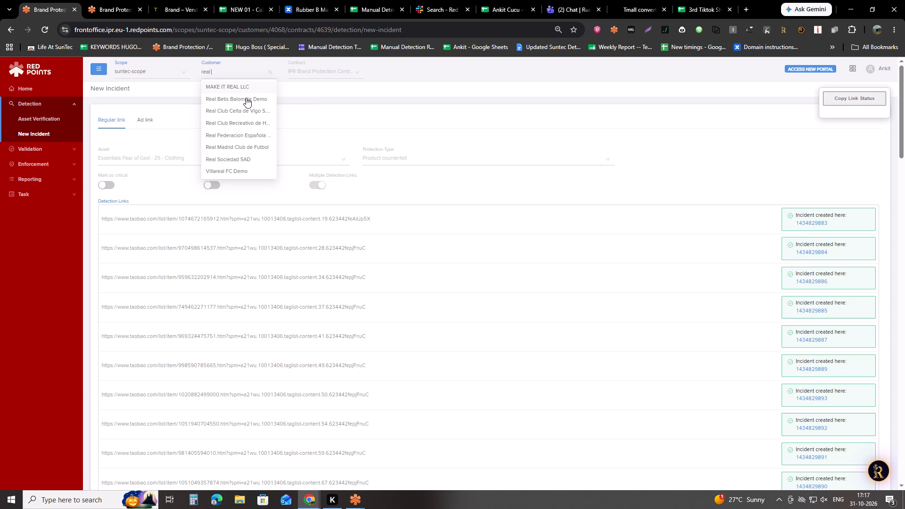
text(ma)
click(239, 82)
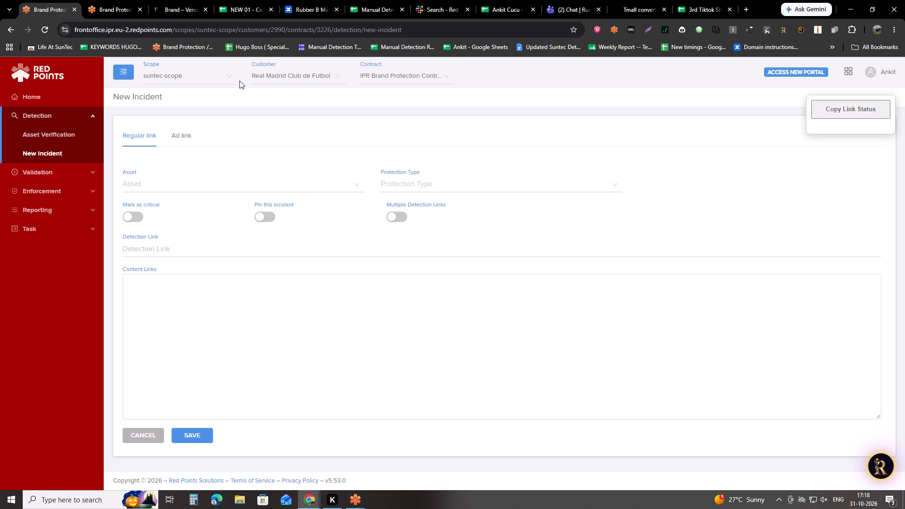
Set the asset to Equipaciones Oficiales Retro/Vintage and the protection type to Product counterfeit, and enable multiple detection links.
click(191, 187)
text(re)
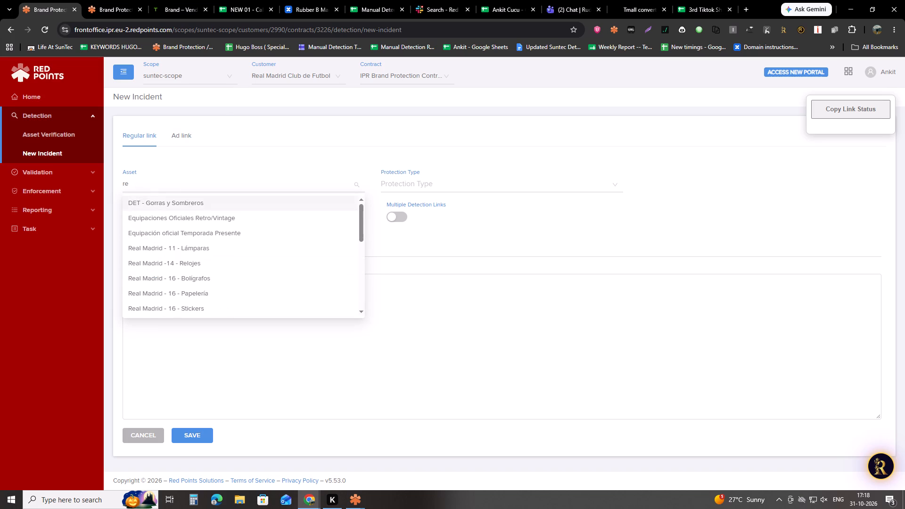
text(tro)
click(212, 205)
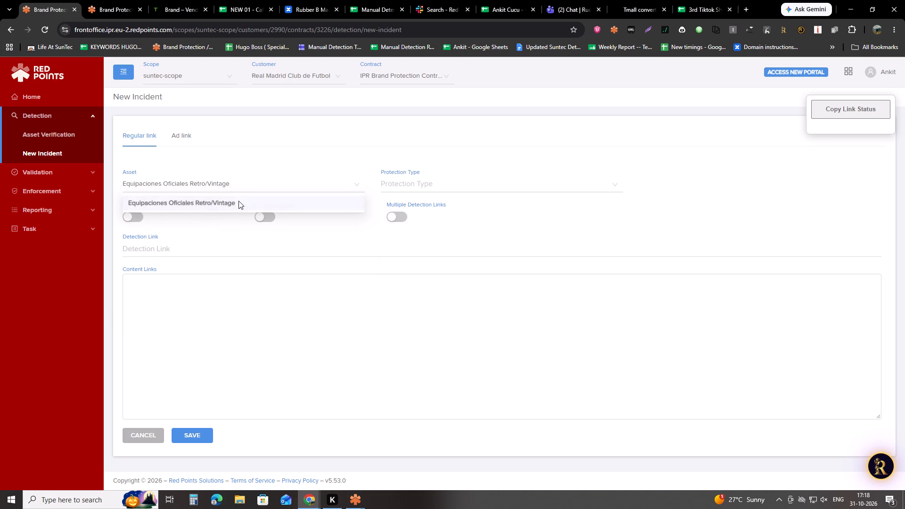
click(414, 176)
click(420, 185)
click(430, 208)
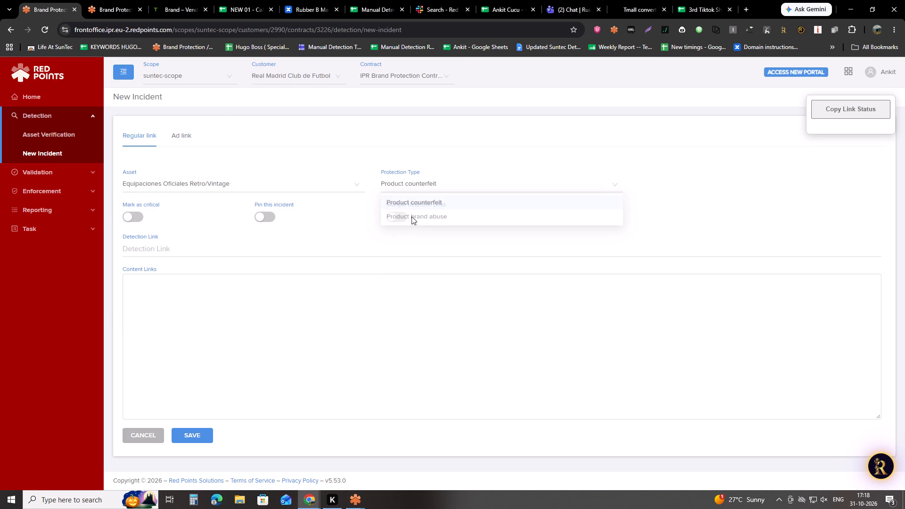
click(392, 220)
In Manual Detection Records, search the Shoesbullet links for "retro", examine the matches through the block, and close the search.
click(378, 0)
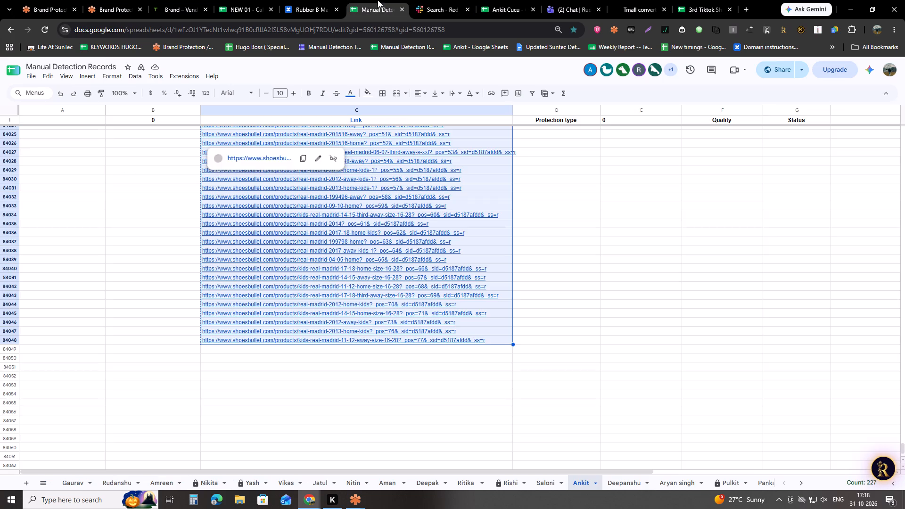
scroll(351, 295, up, 20)
scroll(351, 295, up, 6)
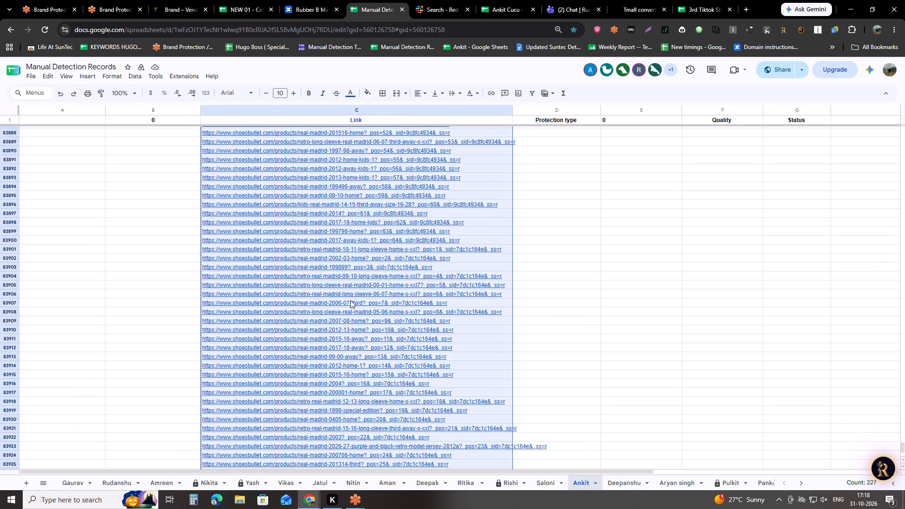
scroll(350, 300, up, 8)
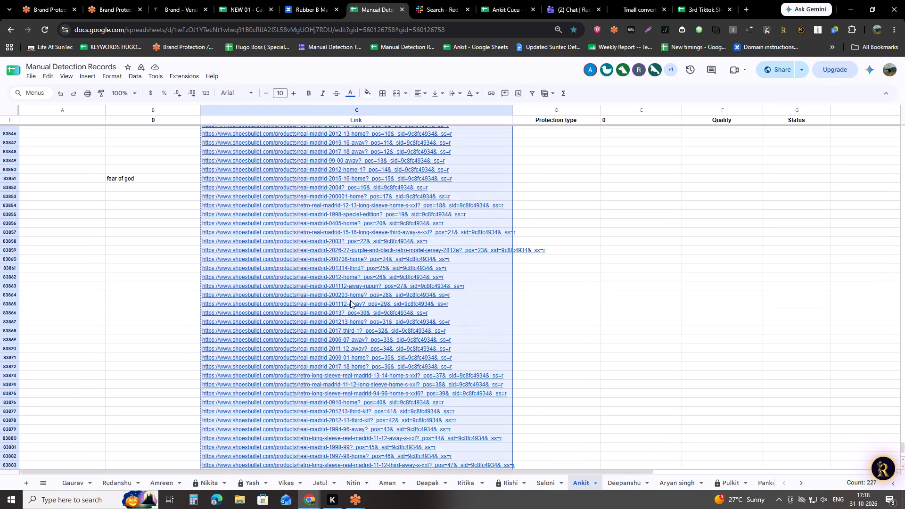
key(ctrl+f)
text(retr)
key(o)
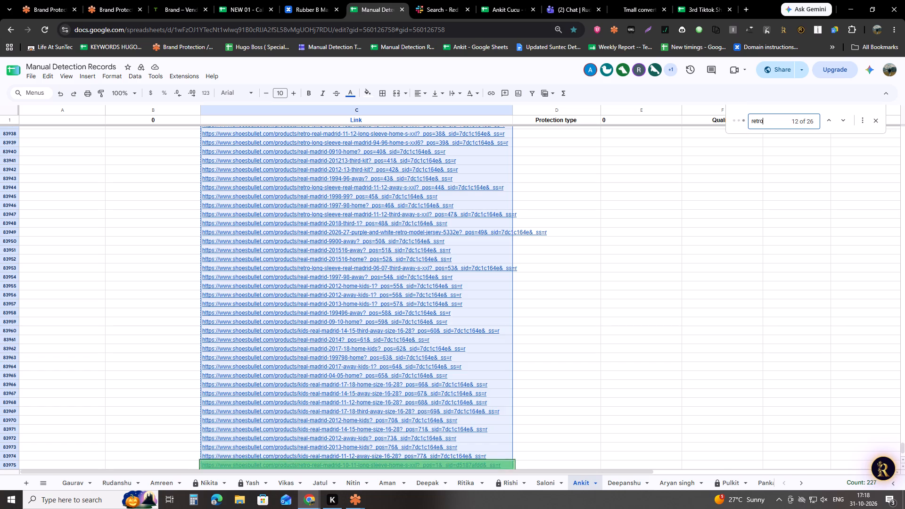
scroll(346, 304, down, 17)
scroll(325, 331, up, 9)
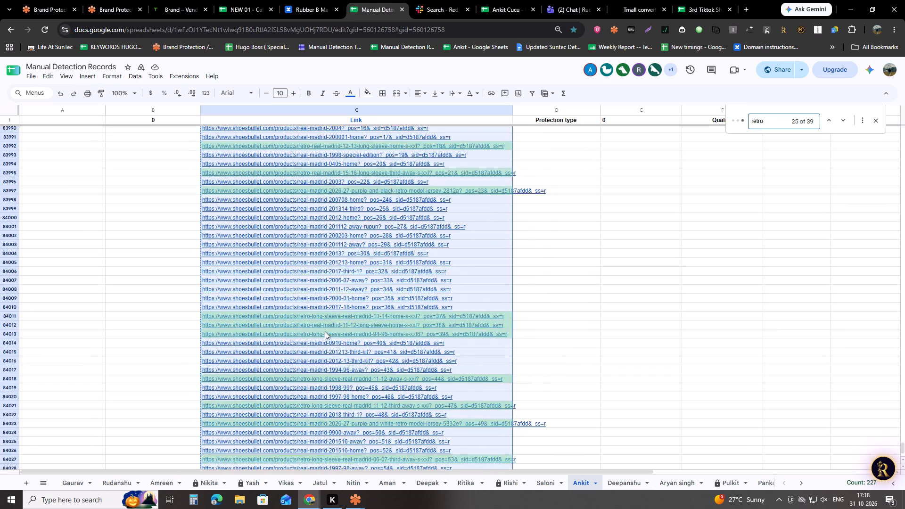
scroll(325, 331, up, 19)
scroll(442, 271, up, 13)
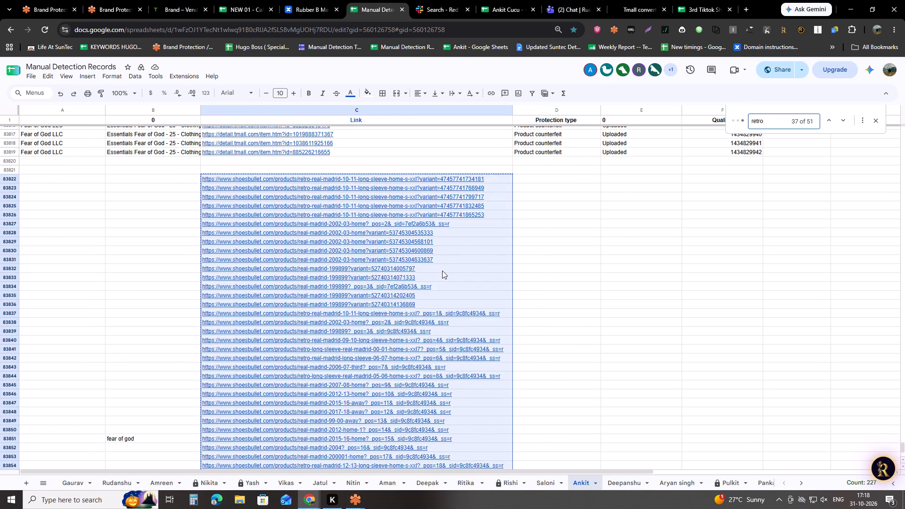
scroll(442, 271, up, 1)
click(872, 117)
Copy the full block of Shoesbullet links, rows 83822 to 84048, and return to the Real Madrid New Incident form.
scroll(436, 299, down, 5)
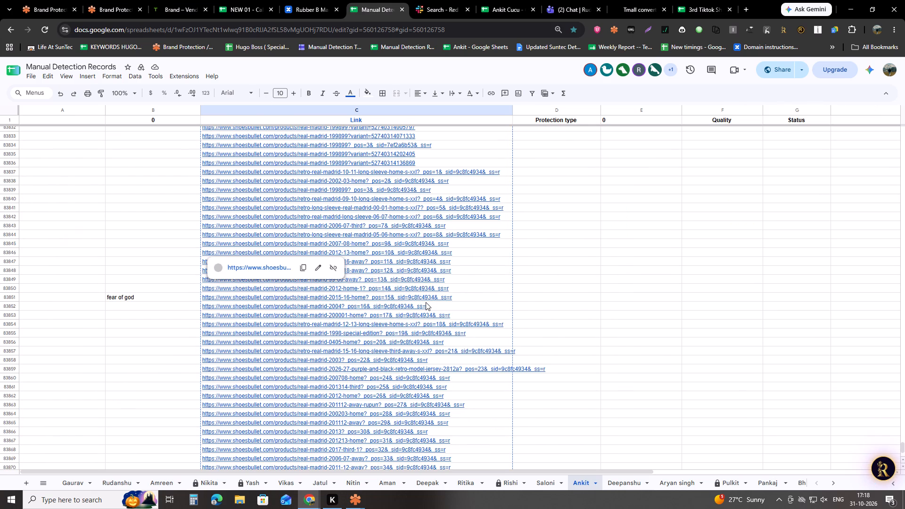
click(424, 288)
key(ctrl+space)
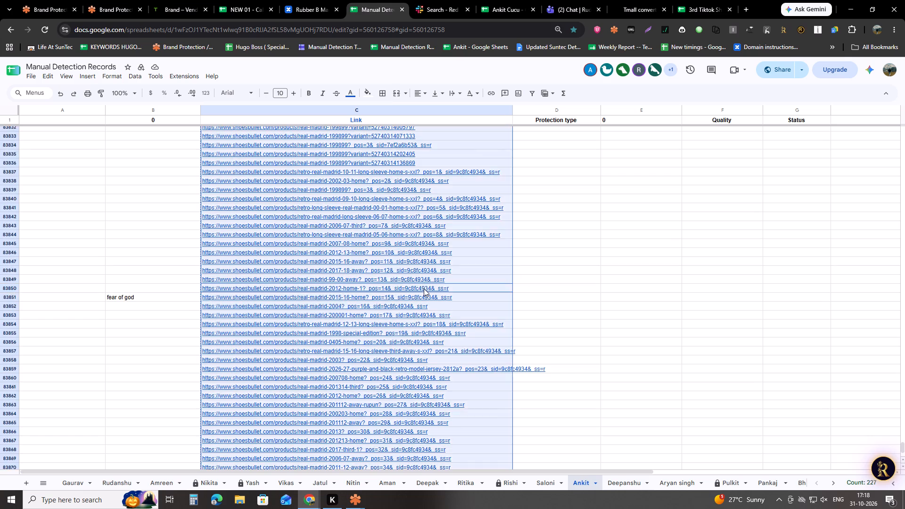
scroll(424, 288, up, 6)
key(ctrl+c)
key(ctrl+c)
key(ctrl+c)
key(ctrl+c)
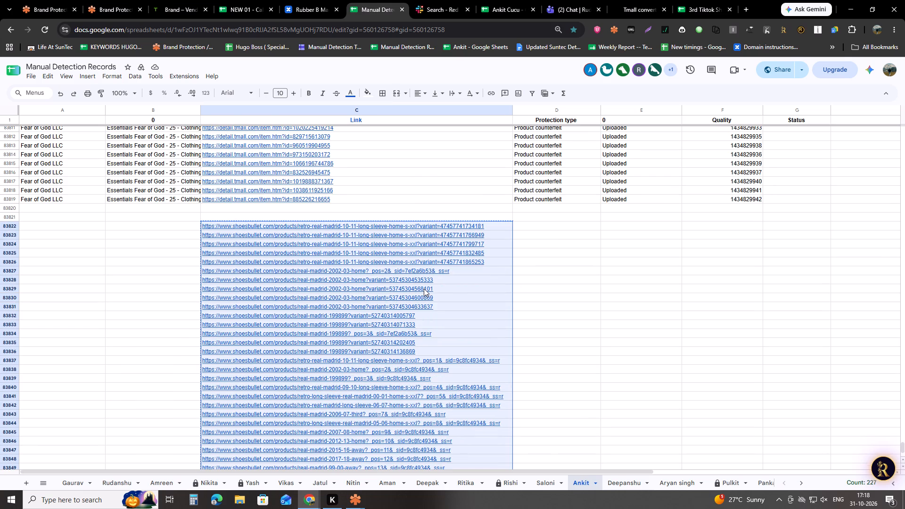
scroll(424, 288, down, 16)
scroll(424, 288, up, 1)
scroll(424, 288, down, 17)
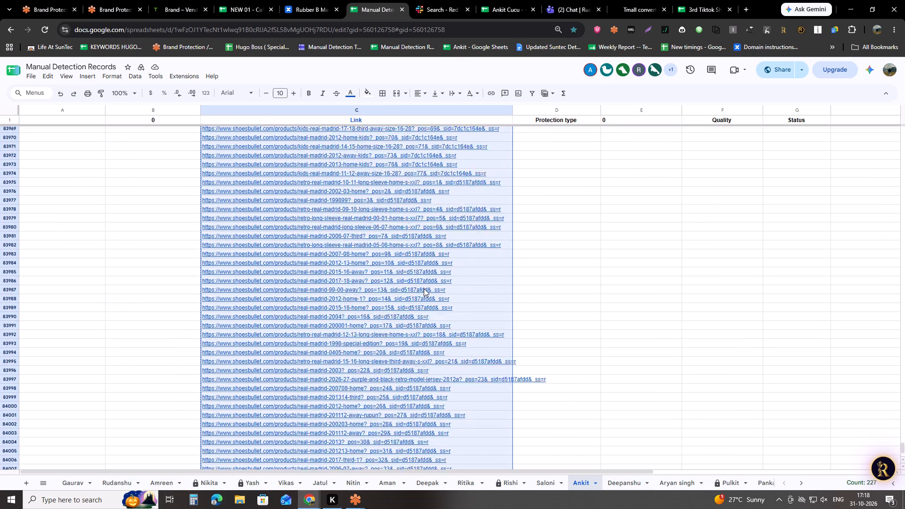
scroll(424, 288, down, 9)
key(ctrl+c)
key(ctrl+c)
click(23, 0)
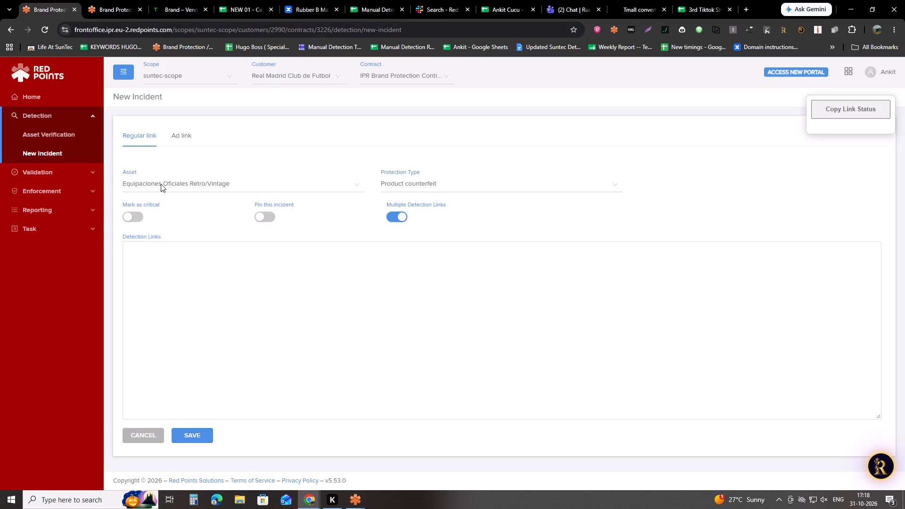
Paste the copied Shoesbullet links into the Detection Links field and save them as Real Madrid incidents.
click(224, 274)
key(ctrl+v)
click(201, 436)
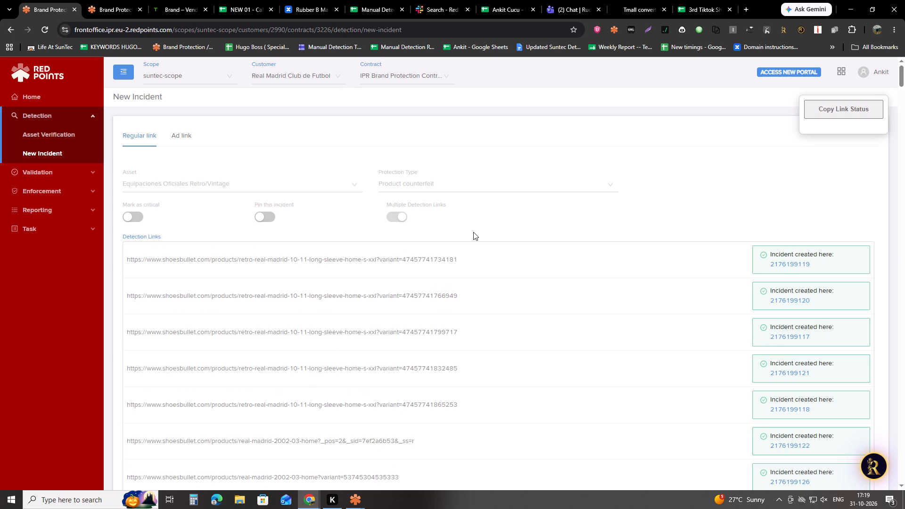
Copy the link status of the submitted incidents and paste it into Manual Detection Records from column A of row 83822.
click(839, 101)
click(839, 107)
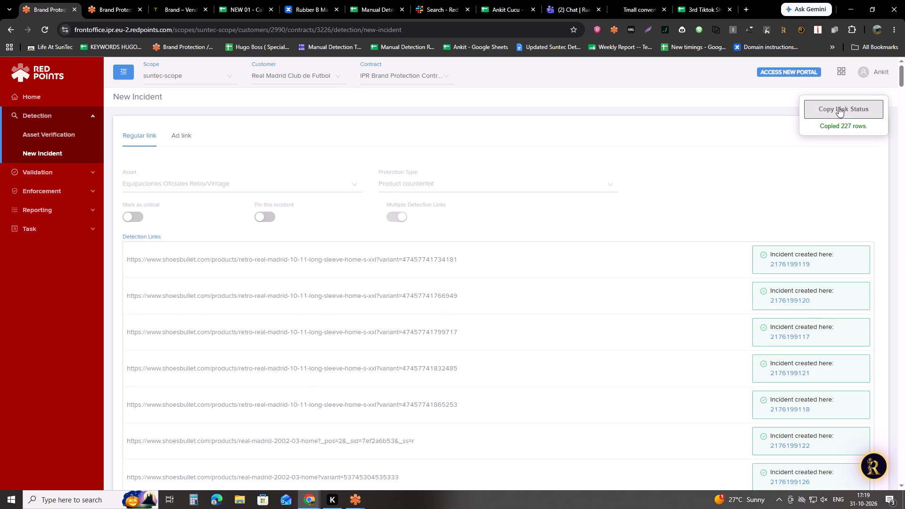
middle_click(754, 126)
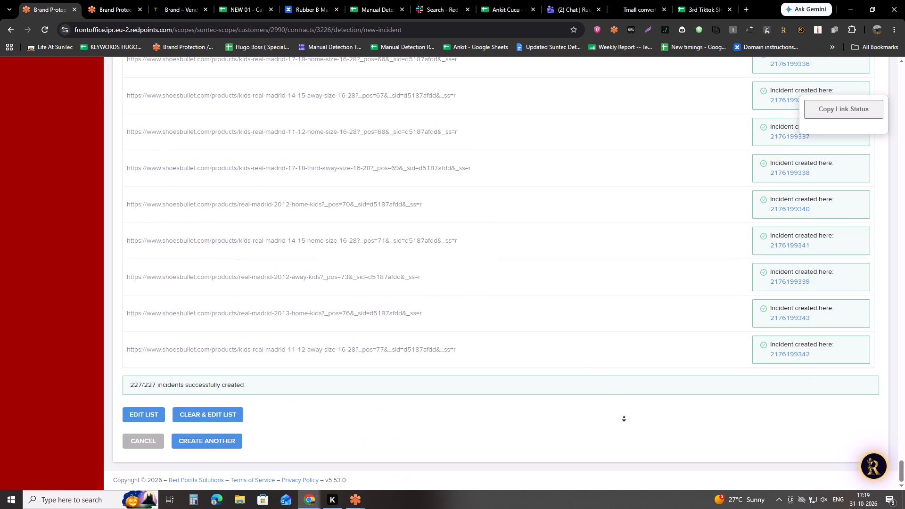
click(581, 370)
click(375, 0)
scroll(213, 205, up, 20)
scroll(213, 205, up, 18)
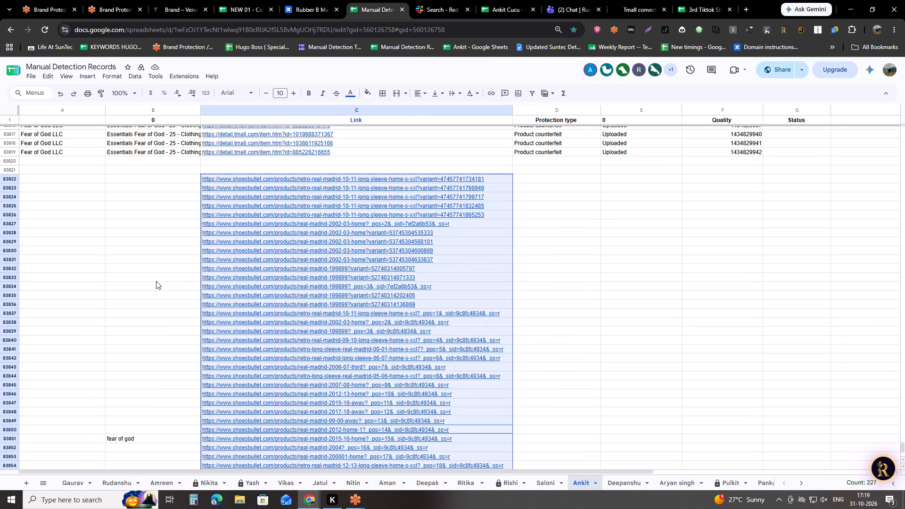
click(80, 179)
key(ctrl+v)
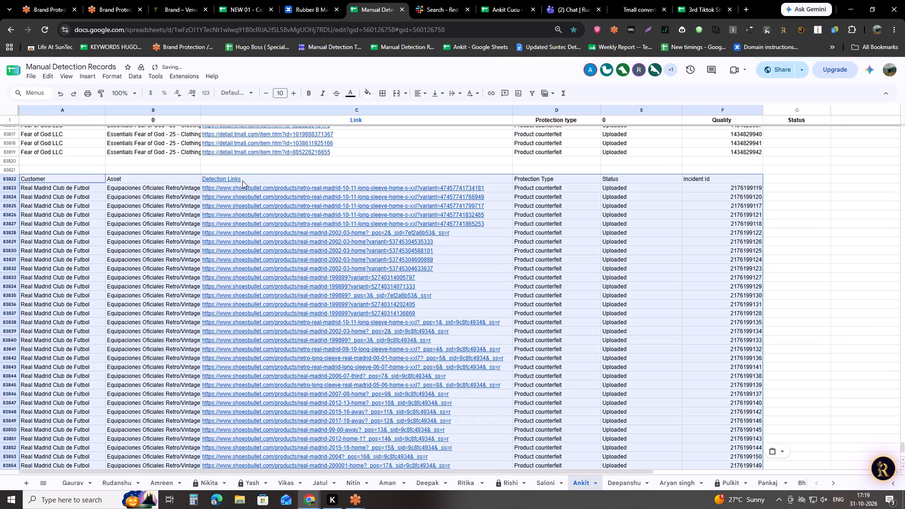
Delete the pasted header row 83822 above the Real Madrid records.
click(255, 179)
right_click(255, 179)
click(316, 281)
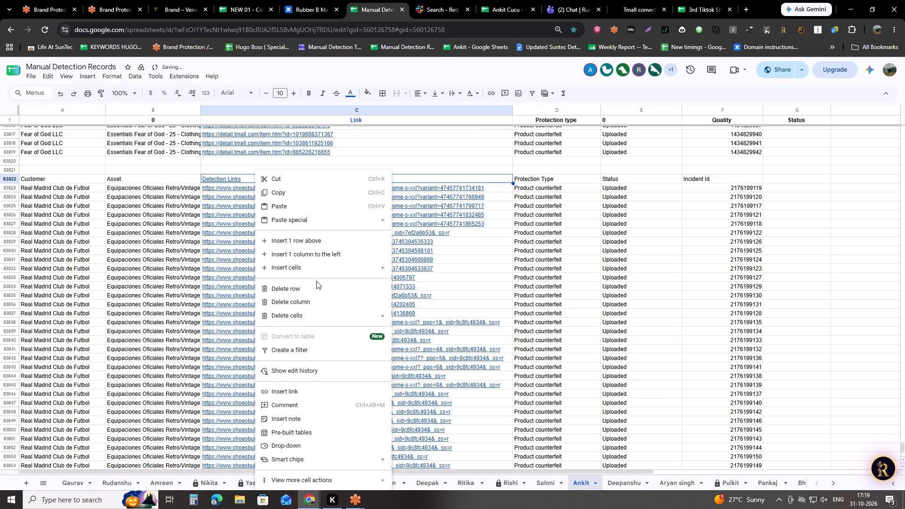
click(316, 282)
Insert the date 10/31/2026 in the blank merged block at rows 83511 to 83514, above the Alo Yoga records.
scroll(484, 339, up, 20)
scroll(484, 339, up, 20)
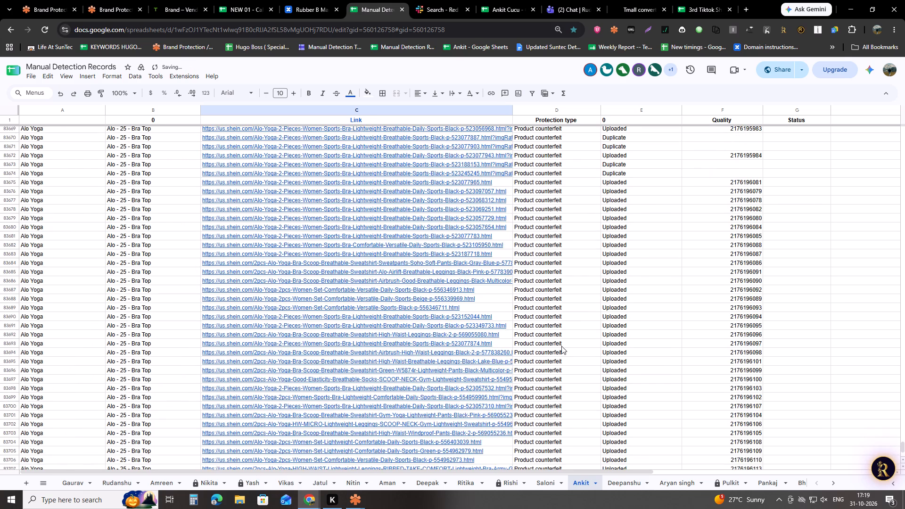
scroll(561, 346, up, 20)
scroll(561, 346, up, 8)
scroll(488, 325, down, 5)
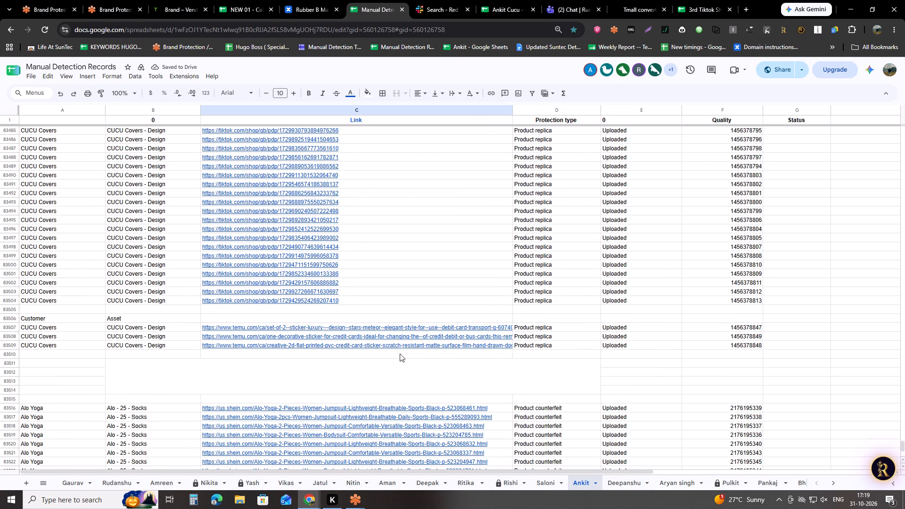
click(403, 372)
key(ctrl+semicolon)
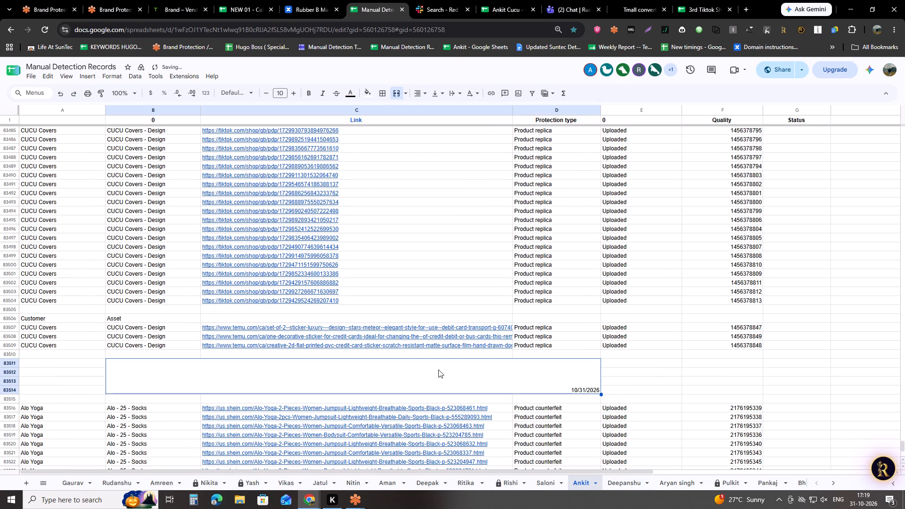
Format the date heading at size 36, centred, with a light yellow fill and bold italic text.
click(276, 96)
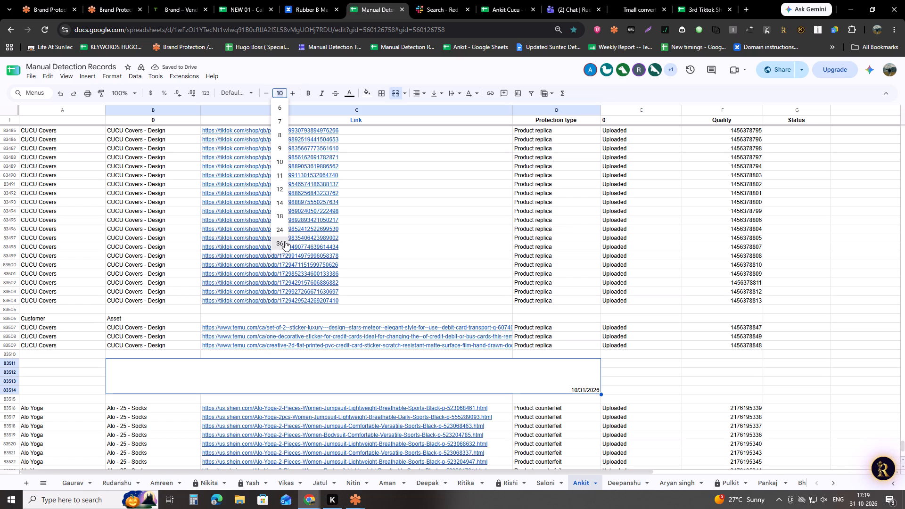
click(285, 241)
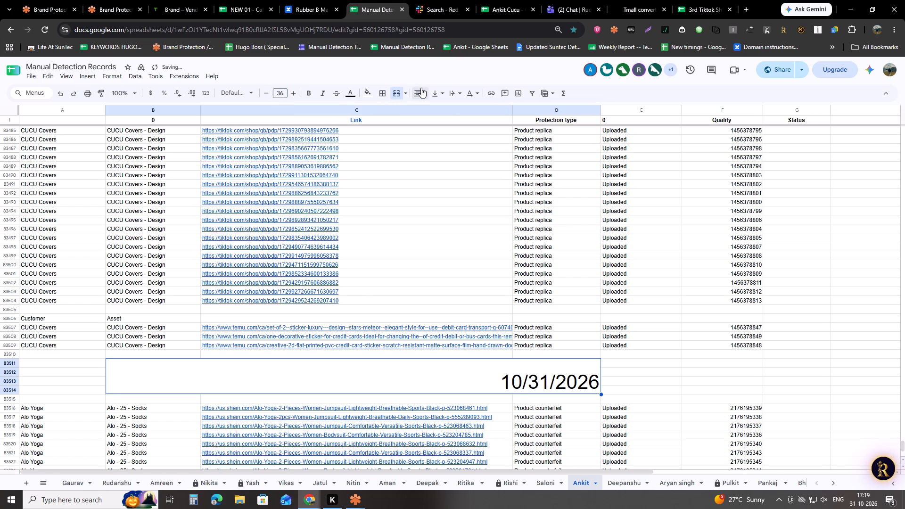
click(419, 88)
click(429, 106)
click(371, 93)
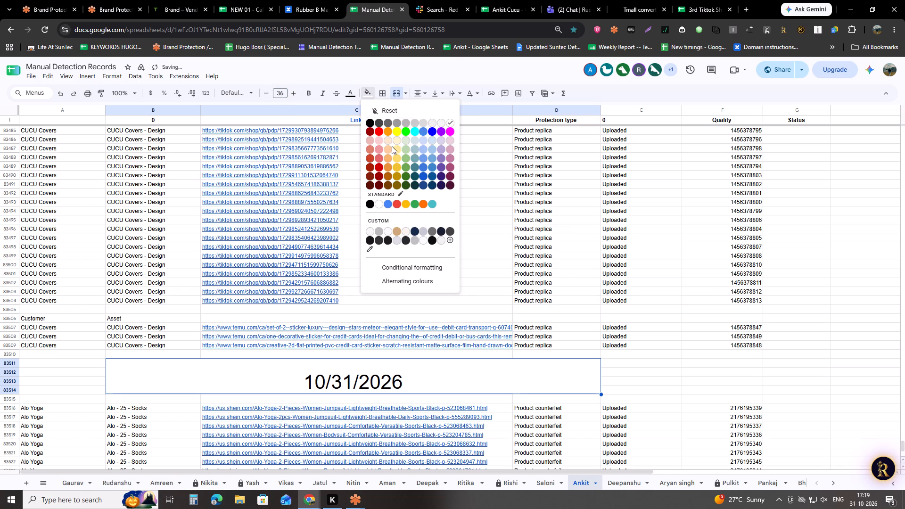
click(395, 143)
click(313, 95)
click(322, 97)
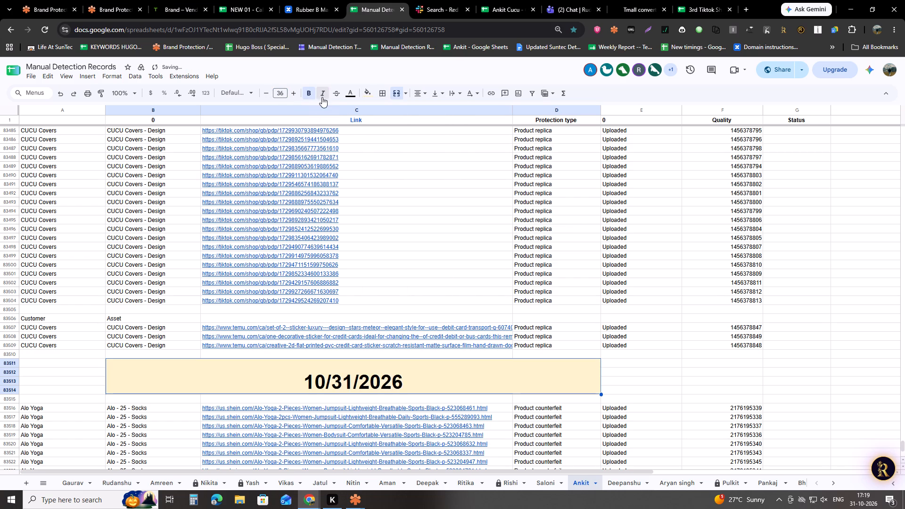
Select the Quality IDs from the records below the date heading through row 84048 and switch the selection summary to Count.
scroll(615, 252, down, 4)
drag(714, 214, 725, 378)
scroll(759, 374, down, 12)
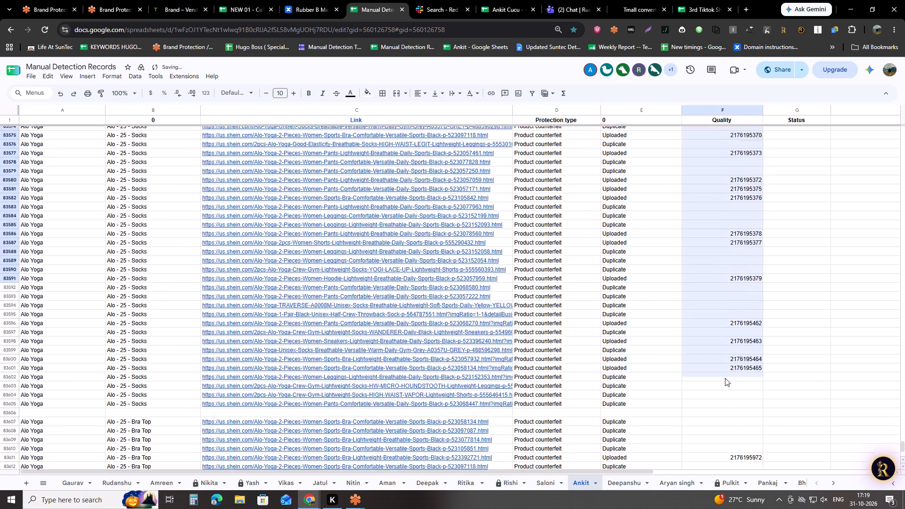
drag(725, 378, 729, 410)
scroll(725, 378, down, 20)
scroll(725, 378, down, 20)
scroll(725, 378, down, 14)
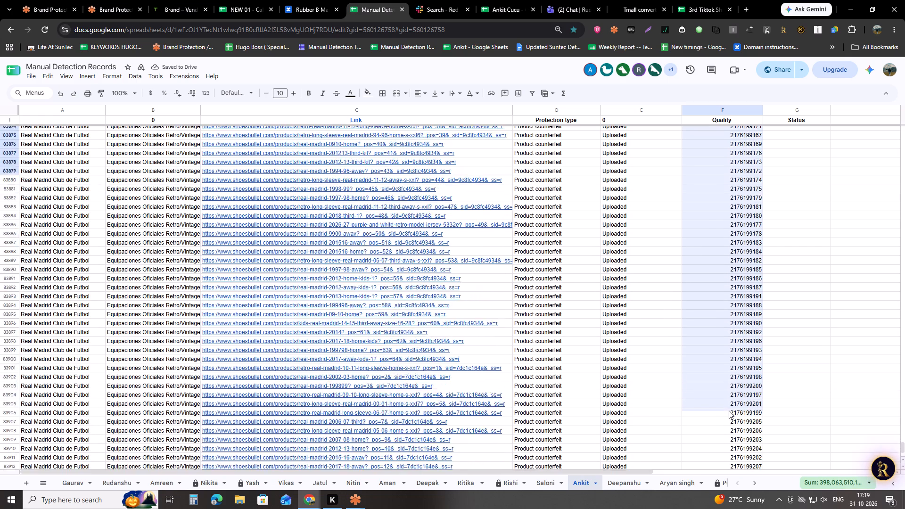
scroll(729, 410, down, 20)
scroll(729, 410, down, 18)
drag(729, 410, 737, 326)
scroll(737, 326, up, 7)
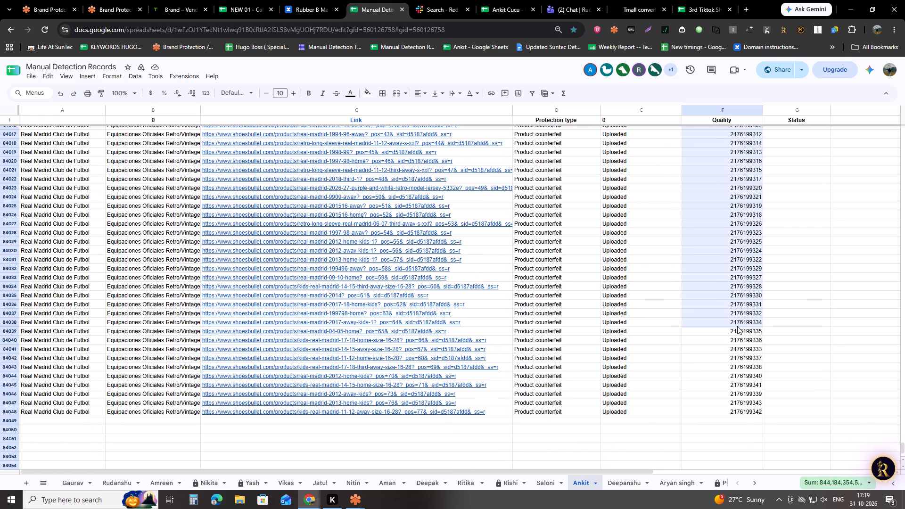
drag(737, 326, 741, 413)
click(828, 478)
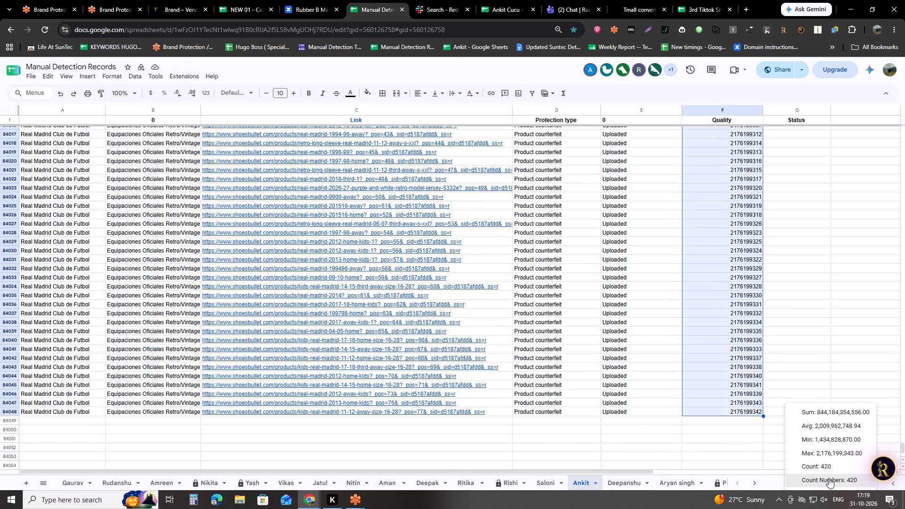
click(835, 468)
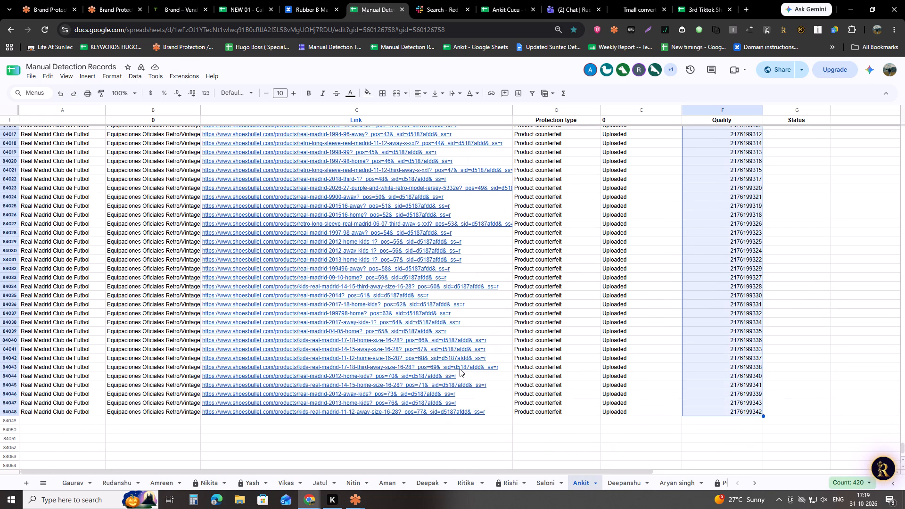
Review the day's record blocks from Real Madrid back up to the Alo Yoga bra top entries.
scroll(460, 369, up, 20)
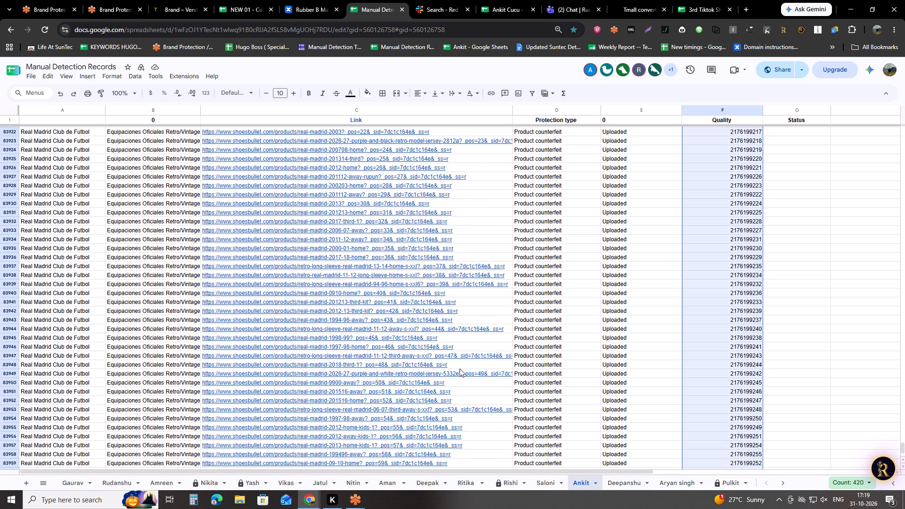
scroll(460, 369, up, 20)
scroll(460, 369, up, 9)
scroll(460, 369, down, 1)
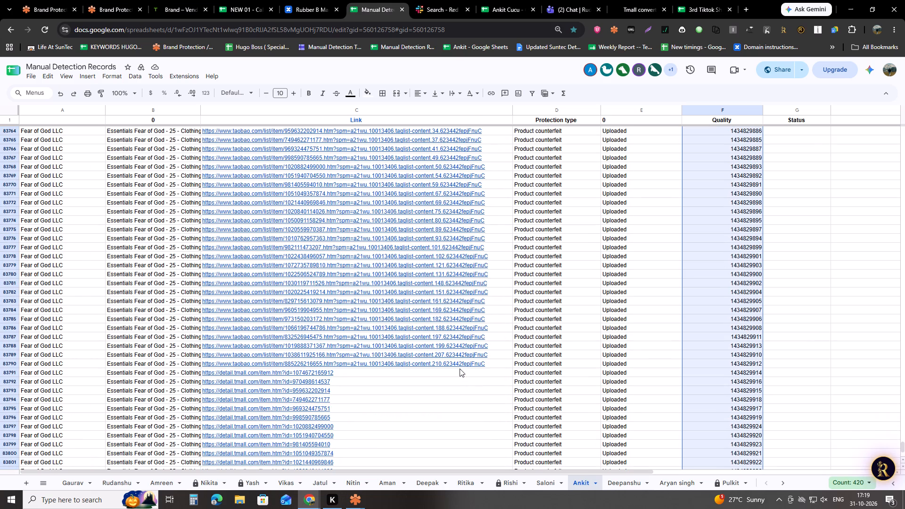
scroll(460, 369, up, 9)
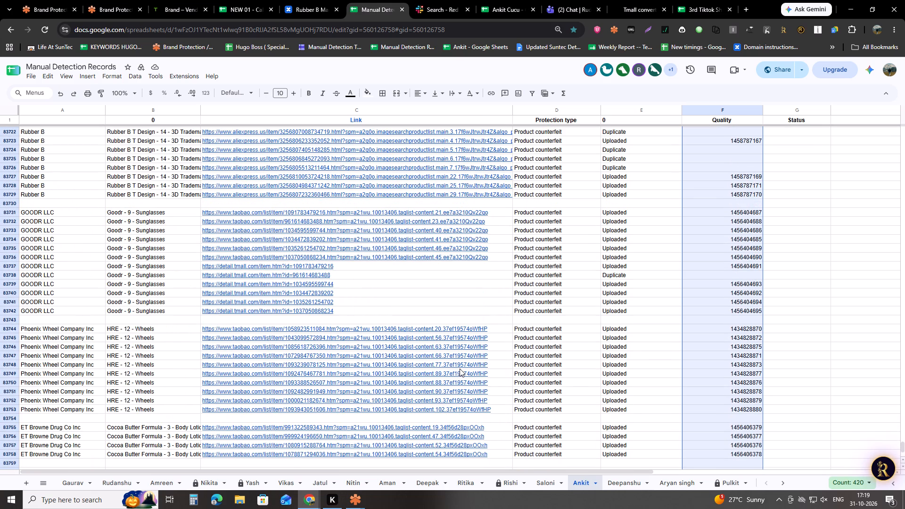
scroll(460, 369, down, 1)
scroll(460, 369, up, 5)
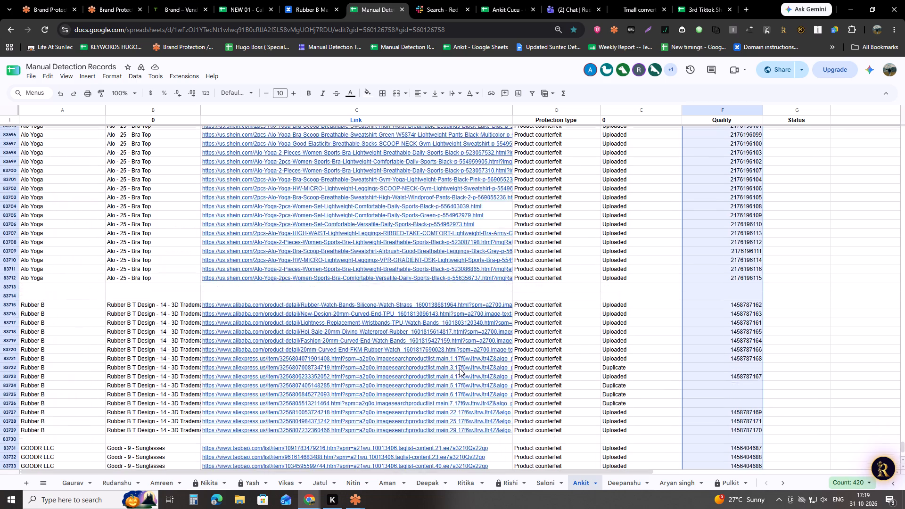
scroll(460, 369, up, 2)
scroll(460, 369, down, 2)
Count the Quality IDs from the first Rubber B record through the last Fear of God record, rows 83715 to 83819.
drag(712, 305, 724, 386)
scroll(724, 384, down, 2)
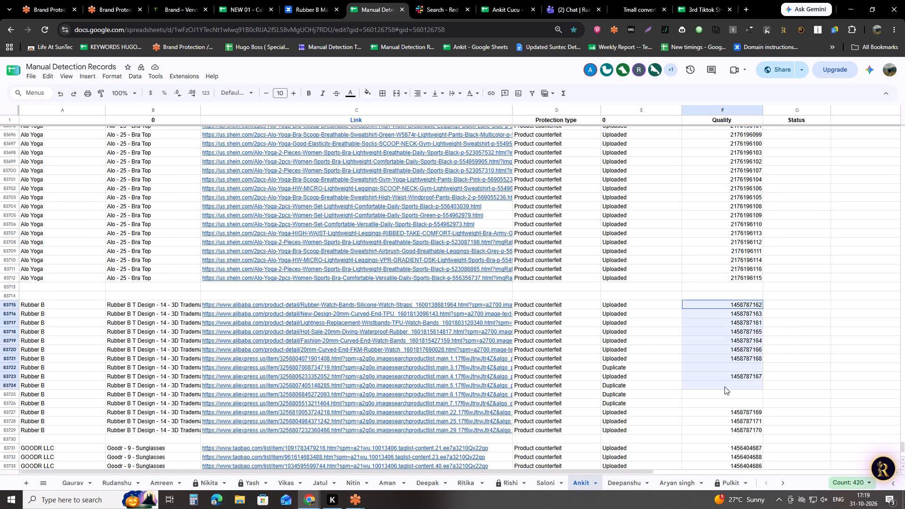
scroll(724, 386, down, 2)
drag(724, 386, 725, 387)
scroll(725, 387, down, 11)
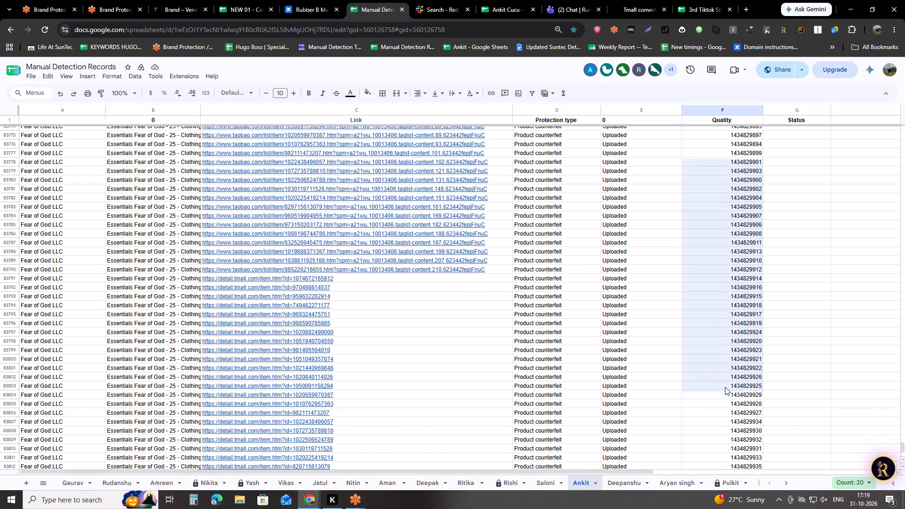
drag(725, 387, 725, 339)
scroll(725, 387, down, 4)
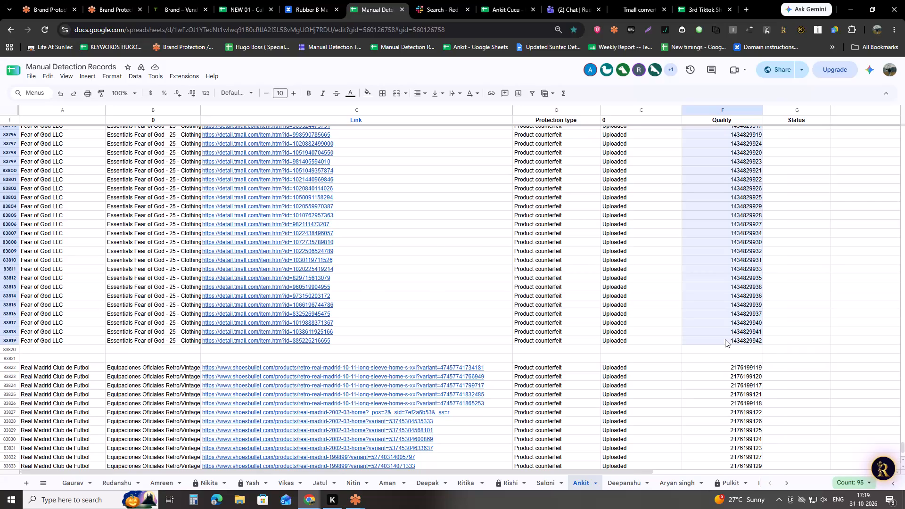
scroll(721, 347, up, 13)
scroll(721, 347, up, 8)
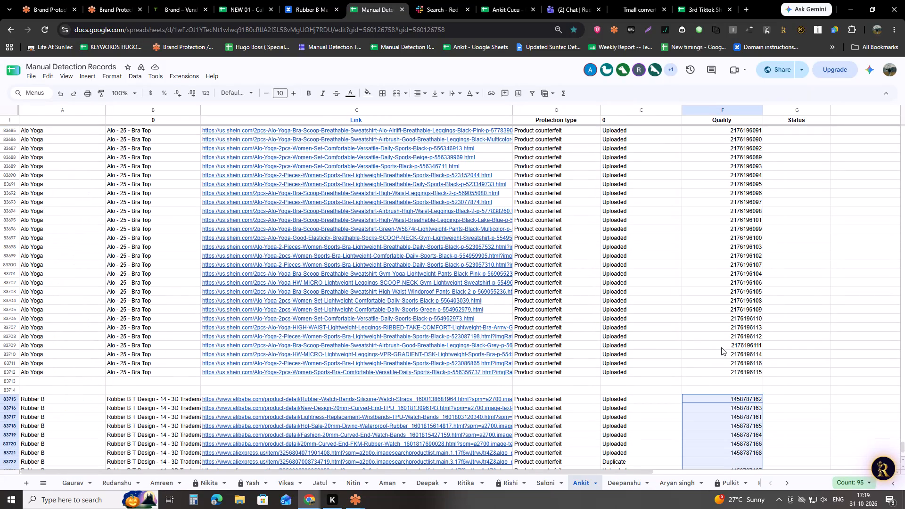
scroll(721, 347, down, 14)
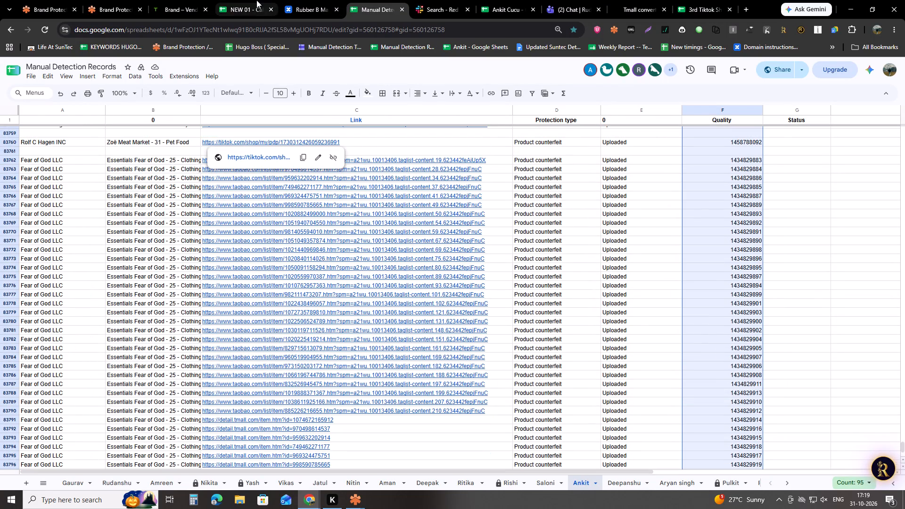
Switch to the NEW 01 - Calendar - Suntec - Brand spreadsheet and open the NS-5 analyst sheet.
click(256, 0)
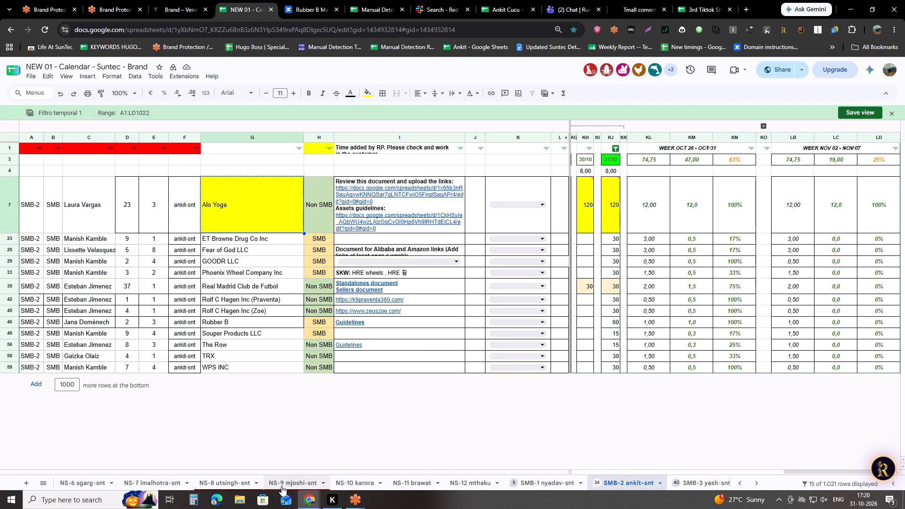
click(43, 483)
scroll(73, 438, up, 1)
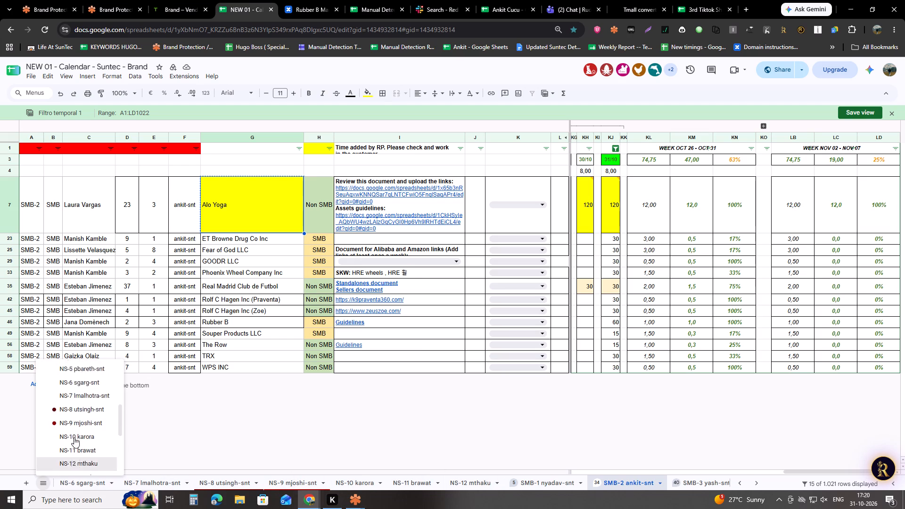
scroll(74, 437, up, 5)
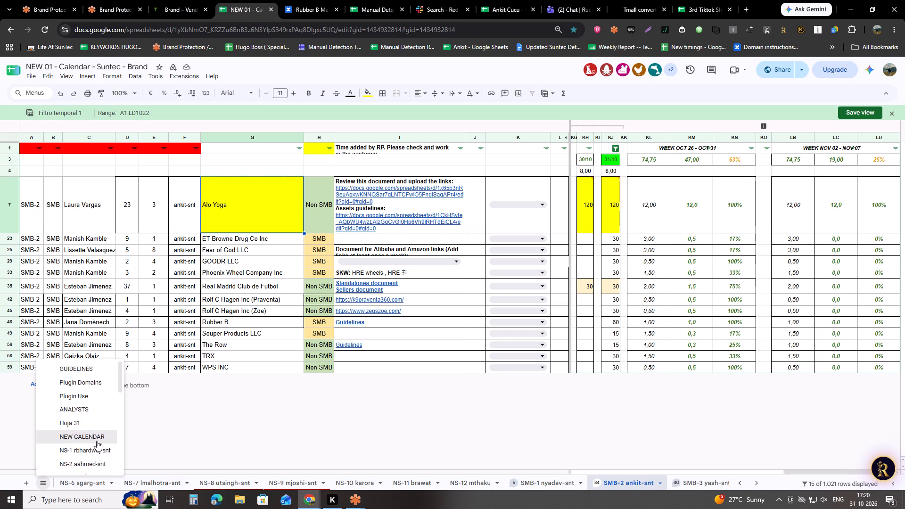
scroll(97, 440, down, 2)
click(91, 411)
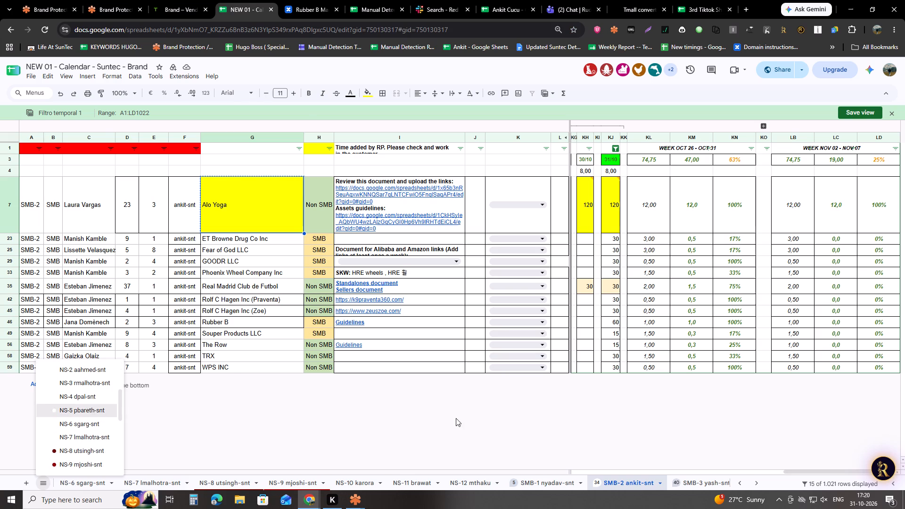
Create a temporary filter view over the whole NS-5 sheet and filter out the blank rows in the 31/10 column.
drag(673, 473, 831, 466)
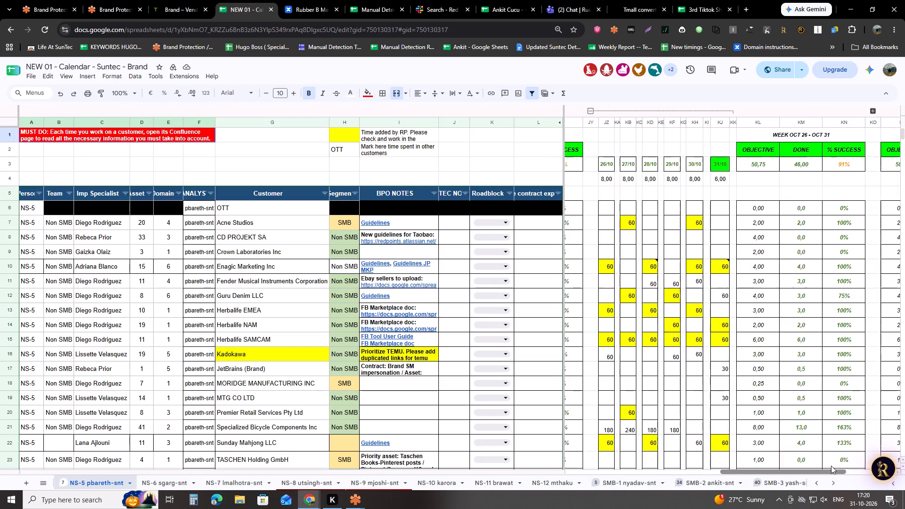
drag(831, 466, 858, 459)
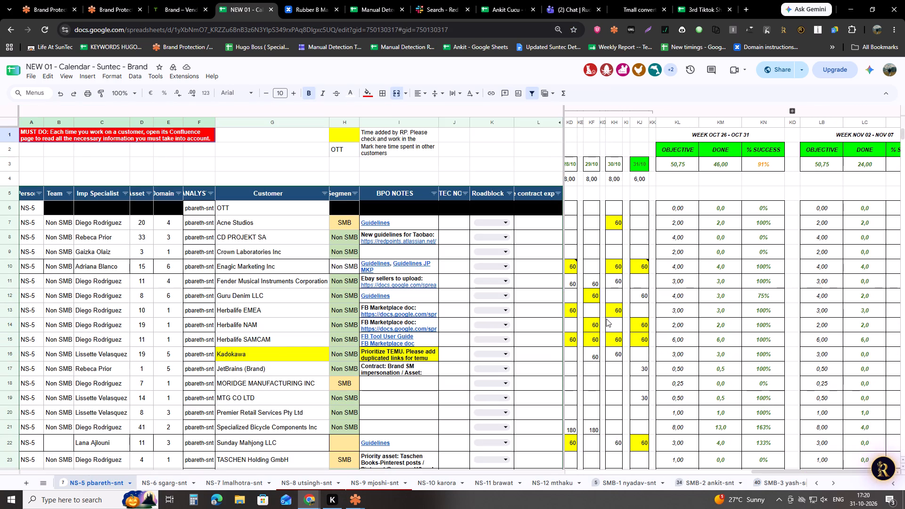
key(ctrl+a)
key(ctrl+a)
key(ctrl+a)
click(543, 89)
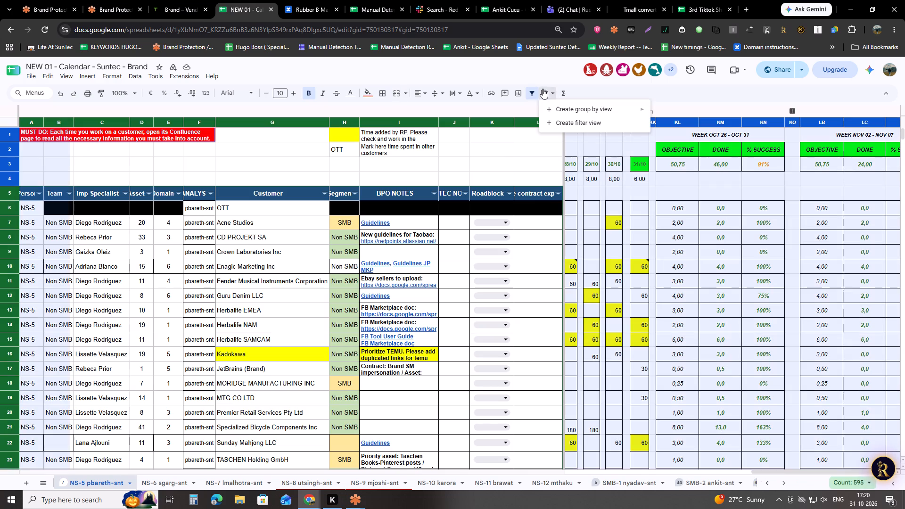
click(567, 126)
click(642, 149)
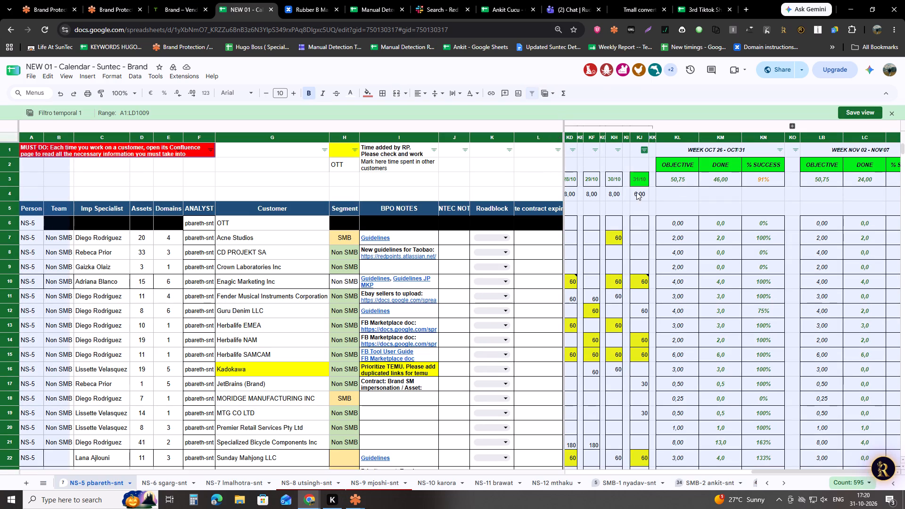
click(600, 295)
click(629, 360)
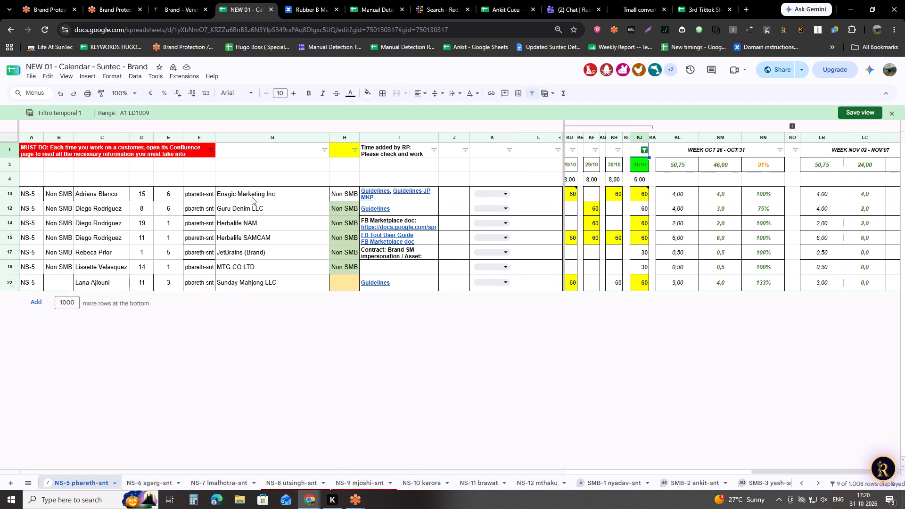
Copy the customer name Guru Denim LLC from the calendar and filter the Tuinet Brand tracker by that customer.
click(640, 210)
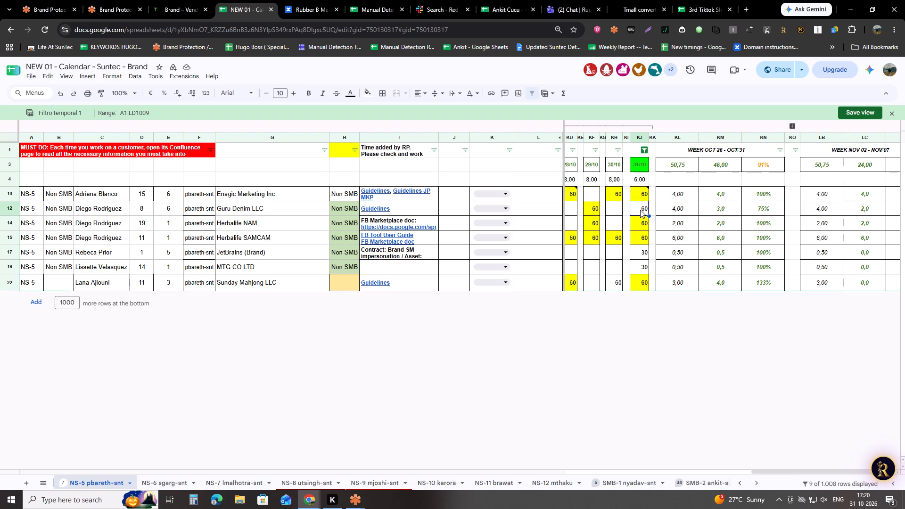
click(258, 209)
key(ctrl+c)
click(39, 0)
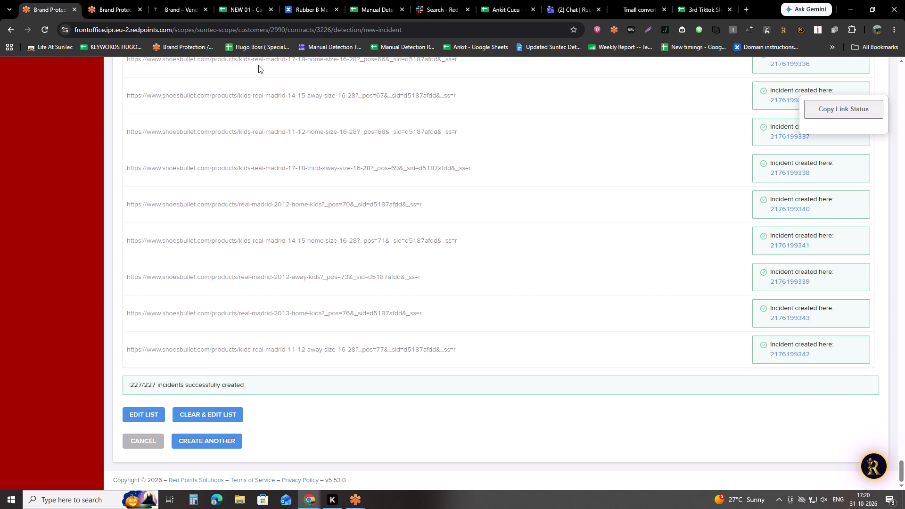
click(184, 0)
scroll(336, 193, up, 5)
click(338, 184)
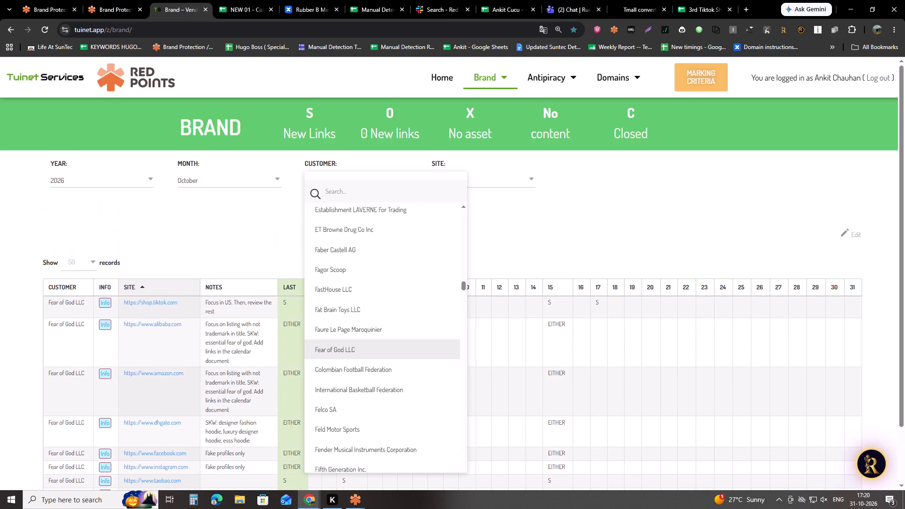
key(ctrl+v)
key(ctrl+v)
click(344, 213)
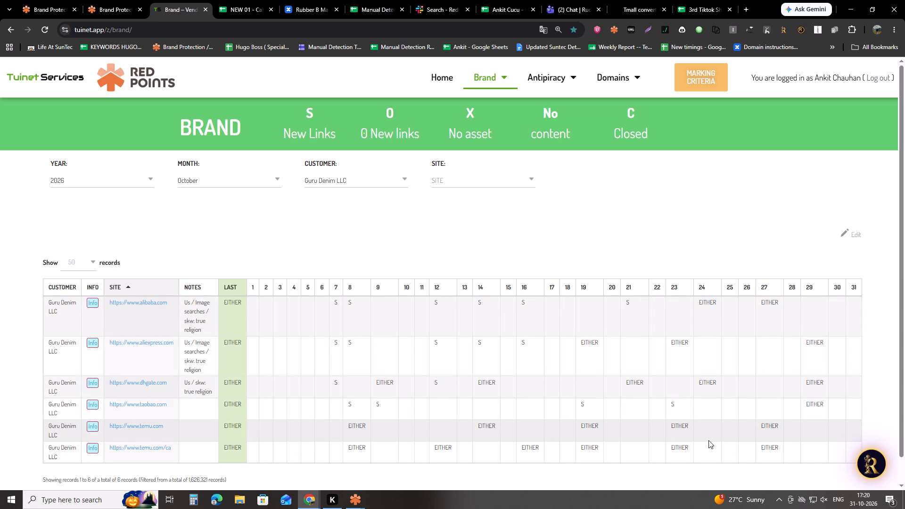
Switch the customer on the Red Points New Incident page to Guru Denim LLC.
click(32, 0)
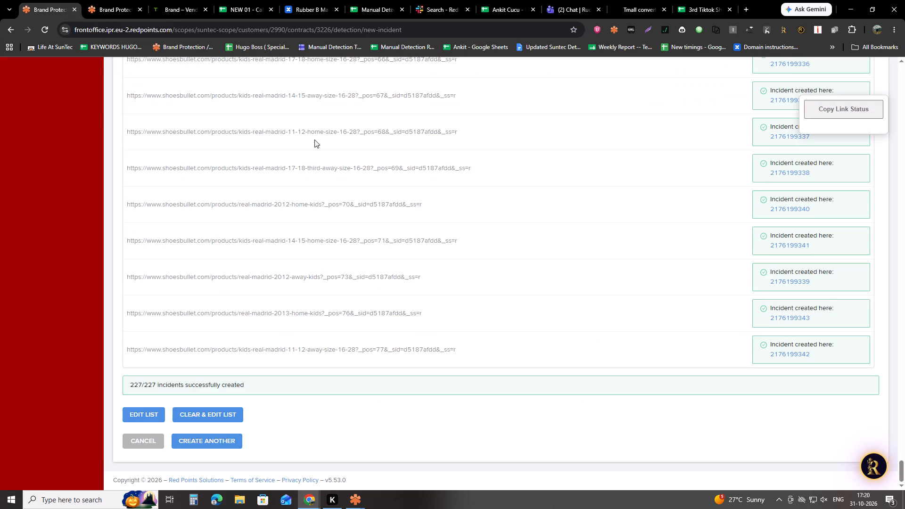
scroll(319, 161, up, 1)
middle_click(301, 197)
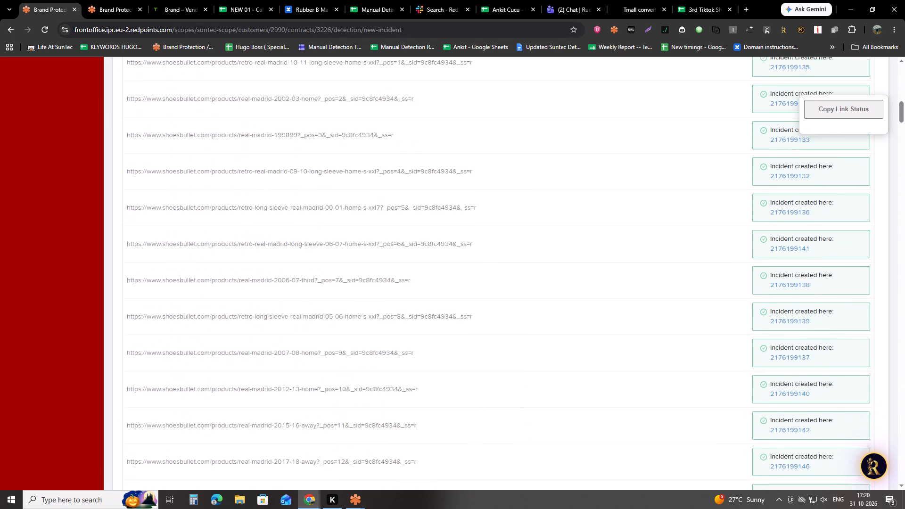
click(306, 85)
click(300, 73)
key(ctrl+v)
click(302, 90)
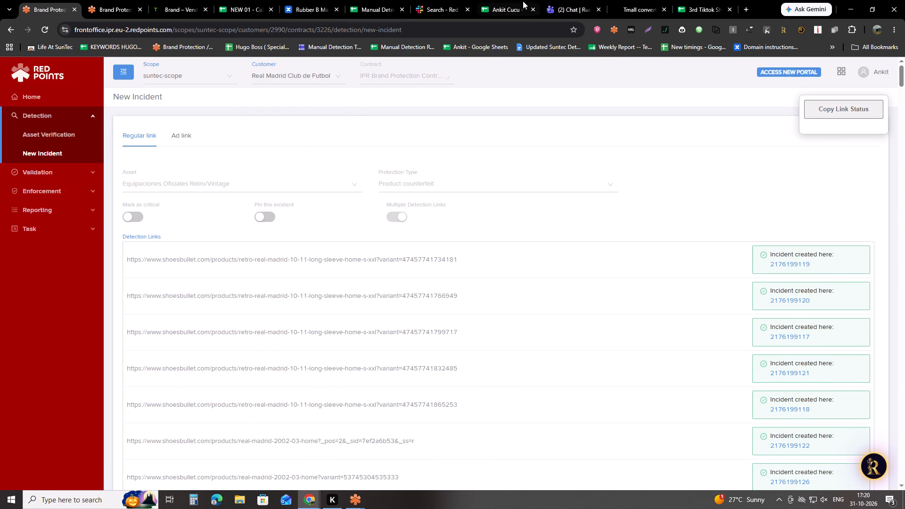
Open the RedPoints IPR Plugin and configure the task with scope suntec-scope, customer Guru Denim LLC and task Detection.
click(611, 26)
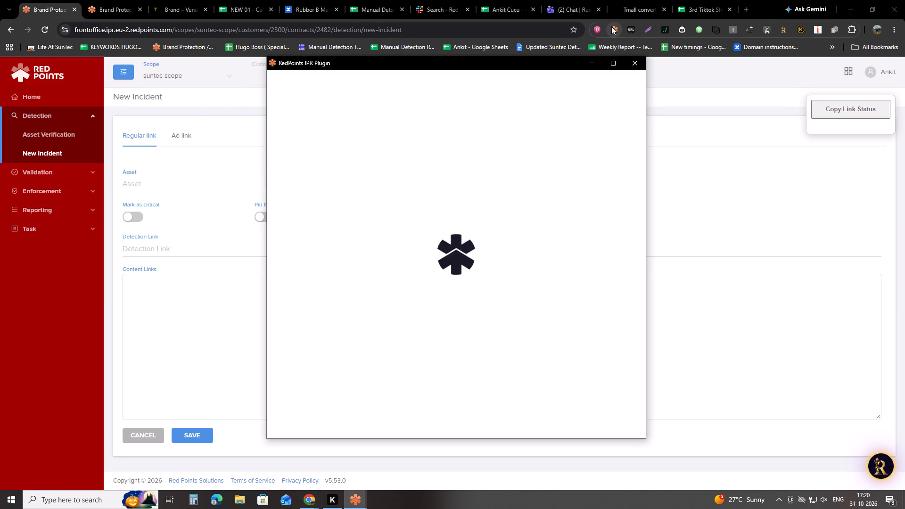
click(312, 173)
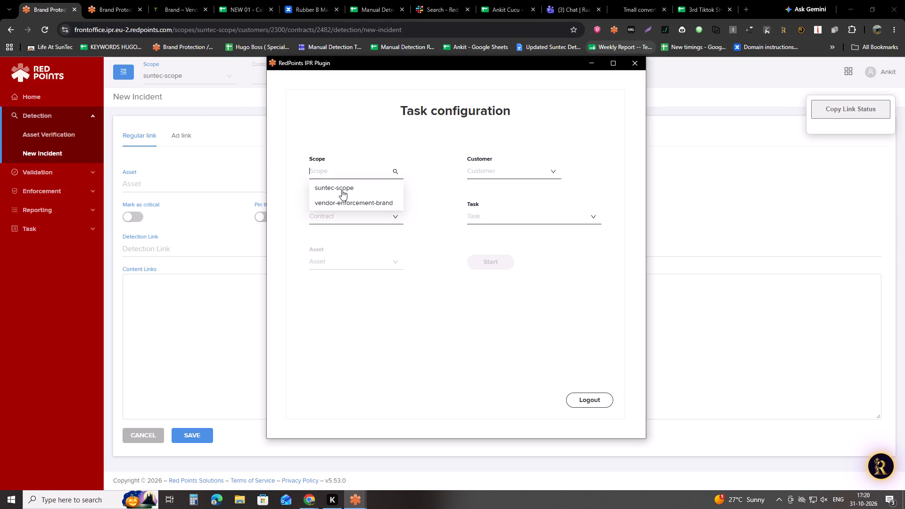
click(342, 190)
click(475, 215)
click(495, 247)
click(510, 164)
key(ctrl+v)
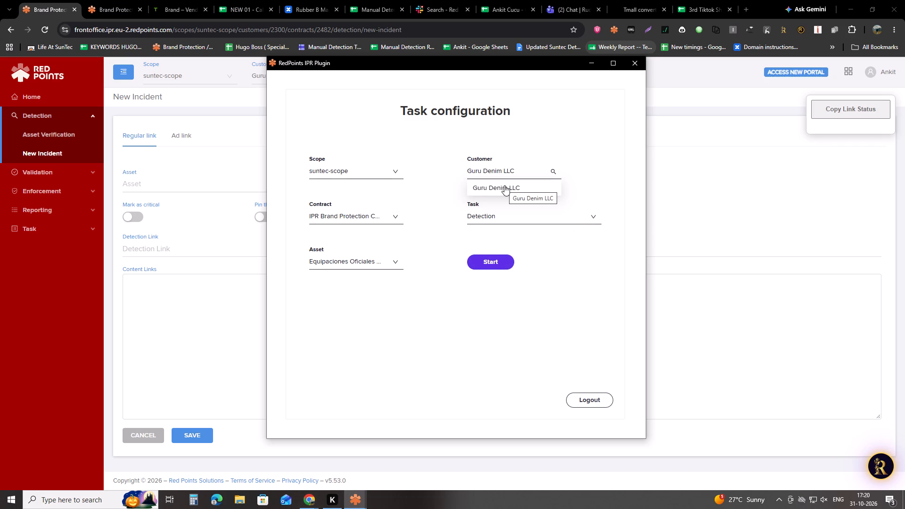
click(499, 189)
click(377, 224)
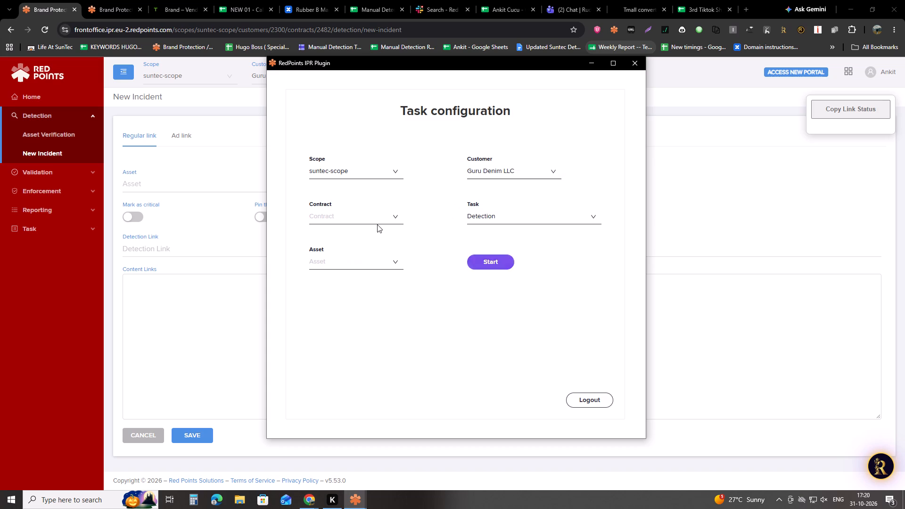
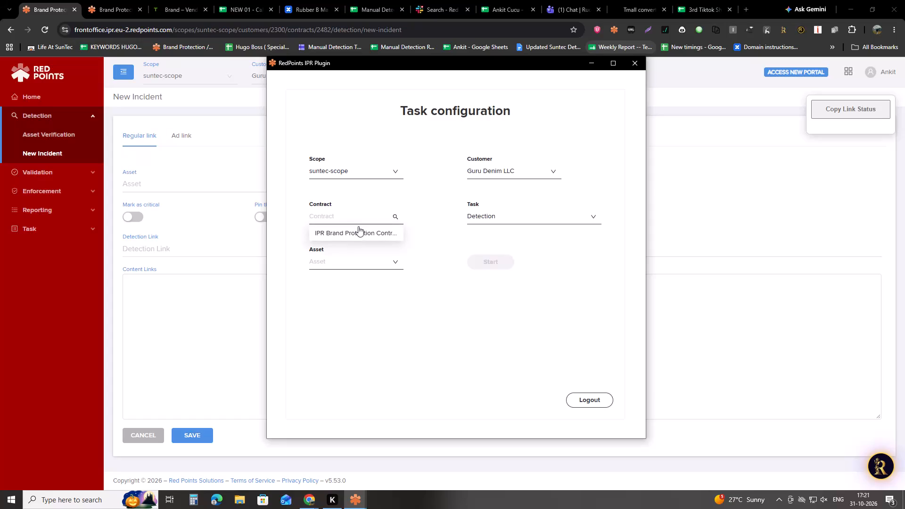
Complete the plugin task with the IPR Brand Protection contract and the asset True Religion - Jeans, and start it.
click(358, 226)
click(335, 256)
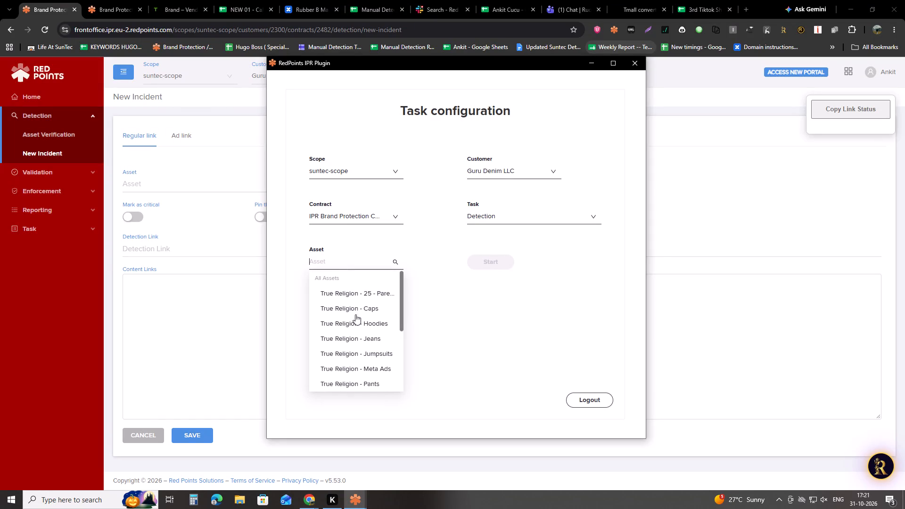
key(space)
click(364, 340)
click(493, 256)
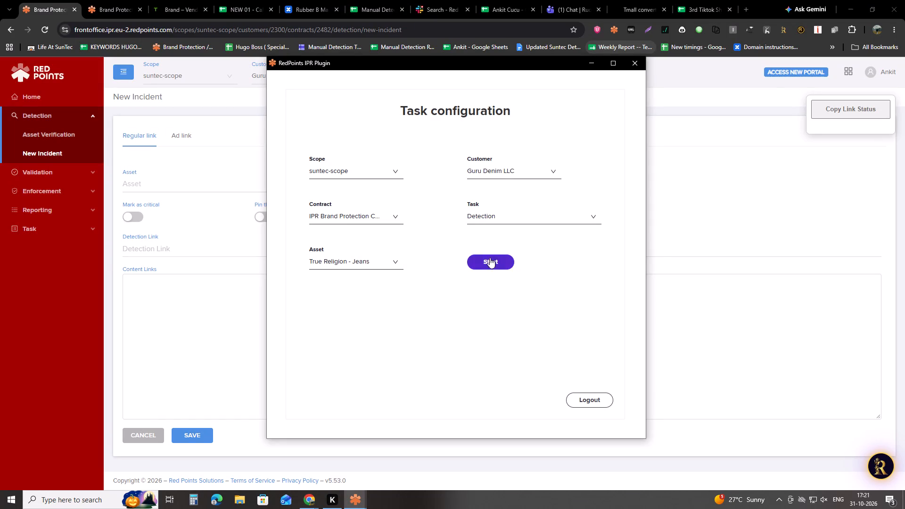
In the Manual Detection Records spreadsheet, select an empty Link cell below the last Real Madrid Club de Futbol record.
click(354, 9)
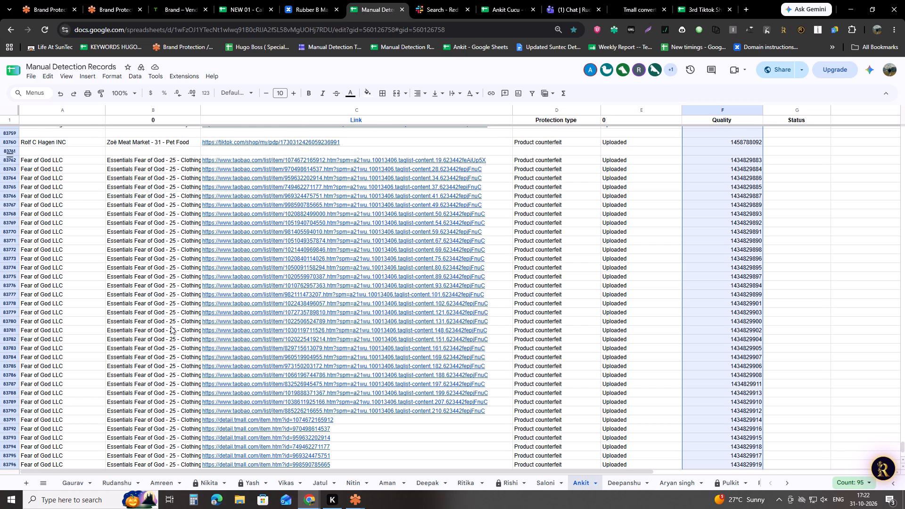
scroll(221, 326, up, 2)
scroll(215, 296, down, 4)
scroll(288, 333, down, 12)
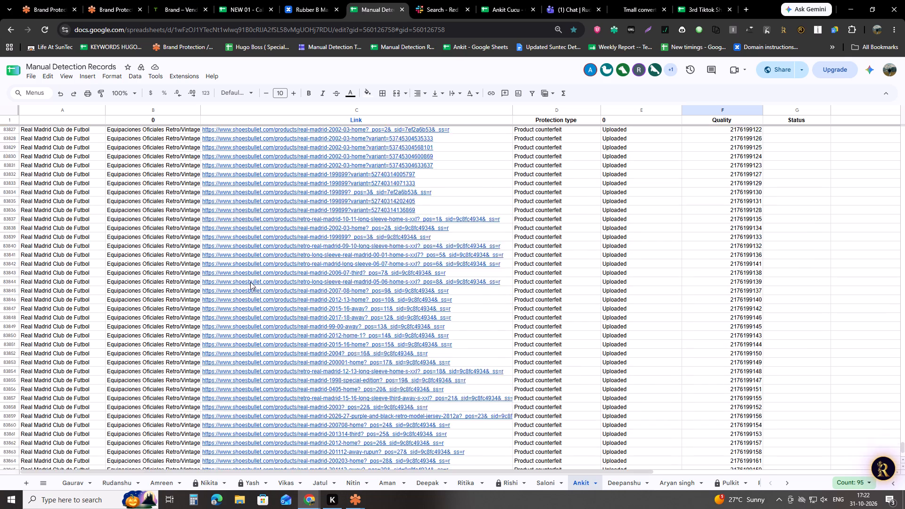
scroll(250, 282, down, 20)
scroll(250, 282, down, 19)
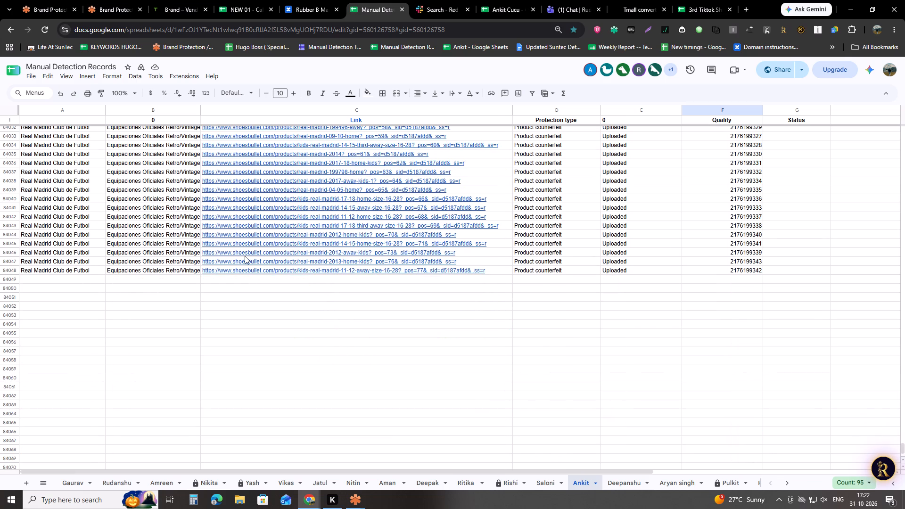
click(245, 248)
Set the asset on the Red Points New Incident page to True Religion - Hoodies and copy its name.
click(52, 0)
click(146, 185)
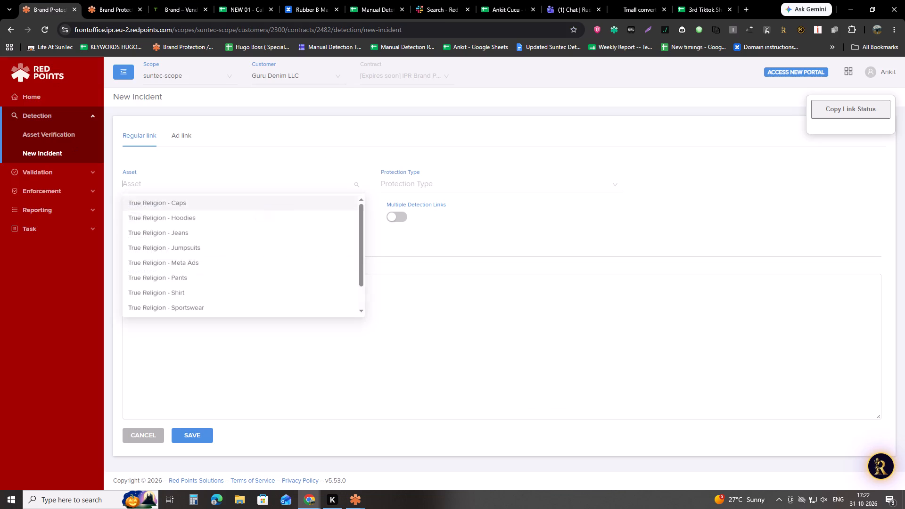
click(149, 221)
alt+click(162, 179)
Close the SHOESBULLET search page and the American Cocoa Butter listing page left from earlier tasks.
key(alt+Tab)
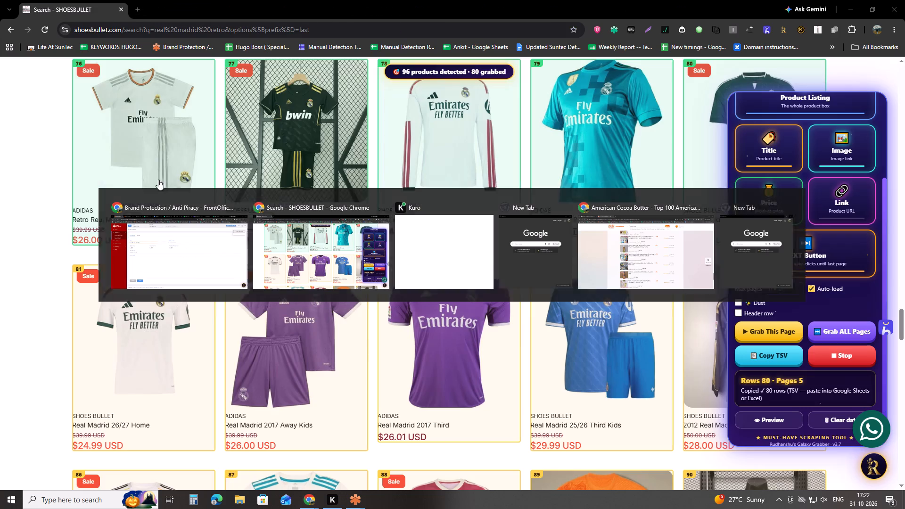
middle_click(88, 0)
key(alt+Tab)
key(alt+Tab)
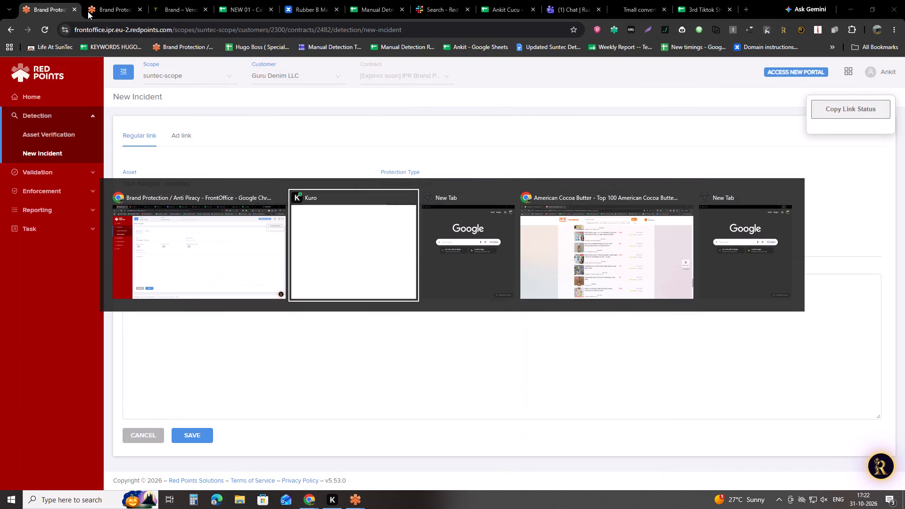
key(alt+Tab)
key(alt+Tab)
middle_click(181, 0)
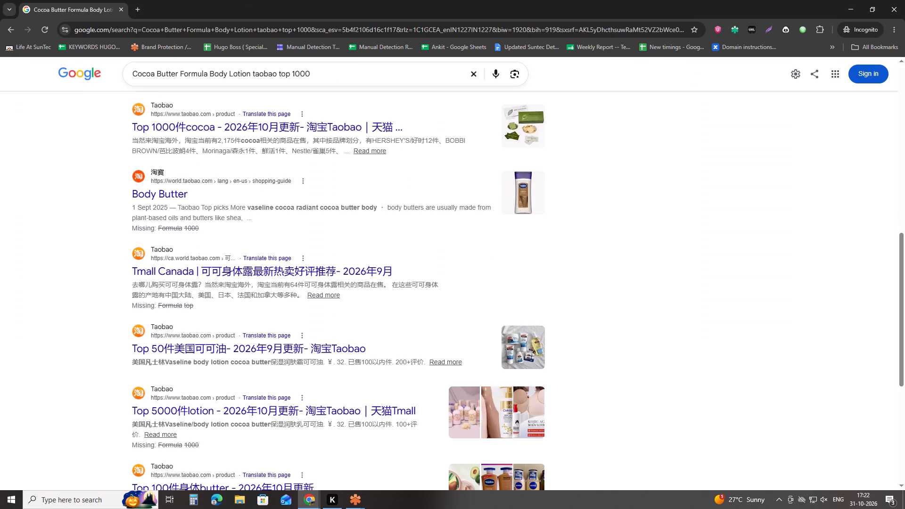
Search Google for true religion taobao top 1000 in the incognito window, replacing the cocoa butter query.
drag(249, 74, 124, 70)
key(ctrl+v)
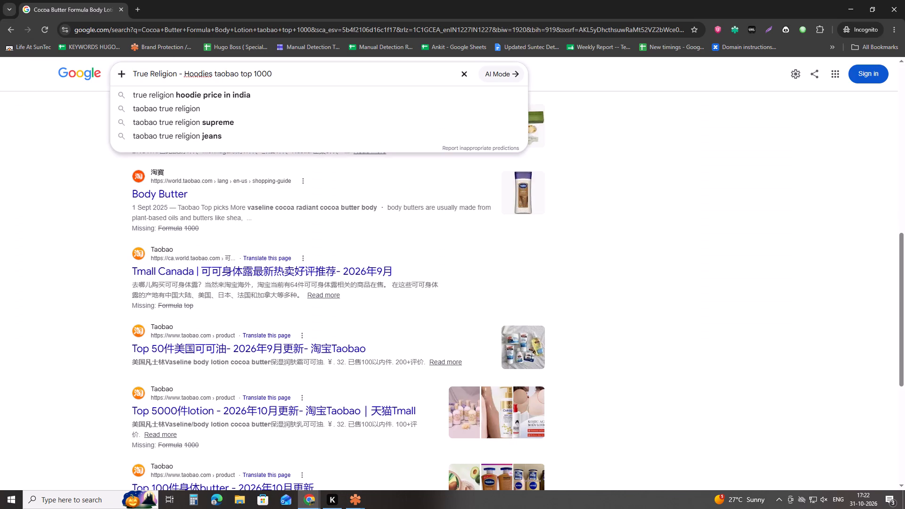
key(BackSpace)
key(BackSpace)
key(BackSpace)
key(BackSpace)
key(BackSpace)
key(BackSpace)
key(BackSpace)
key(BackSpace)
key(BackSpace)
key(BackSpace)
key(BackSpace)
key(BackSpace)
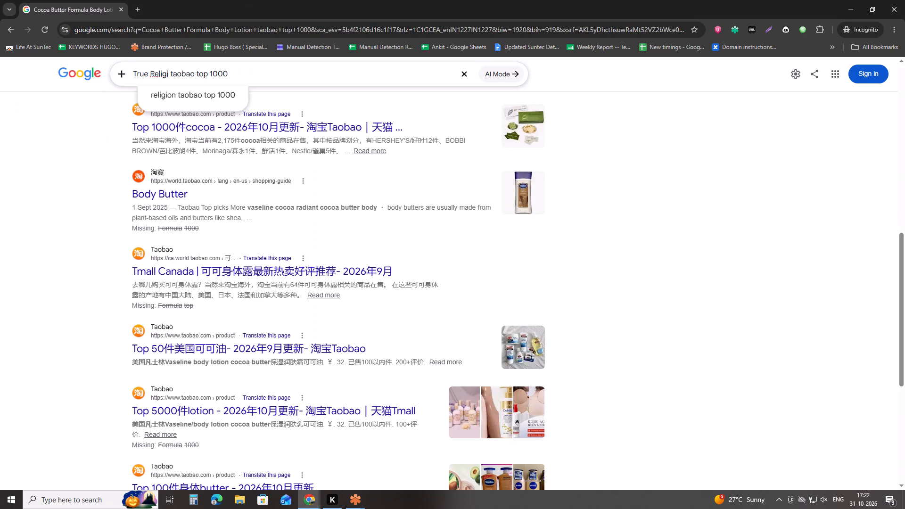
key(Down)
key(Return)
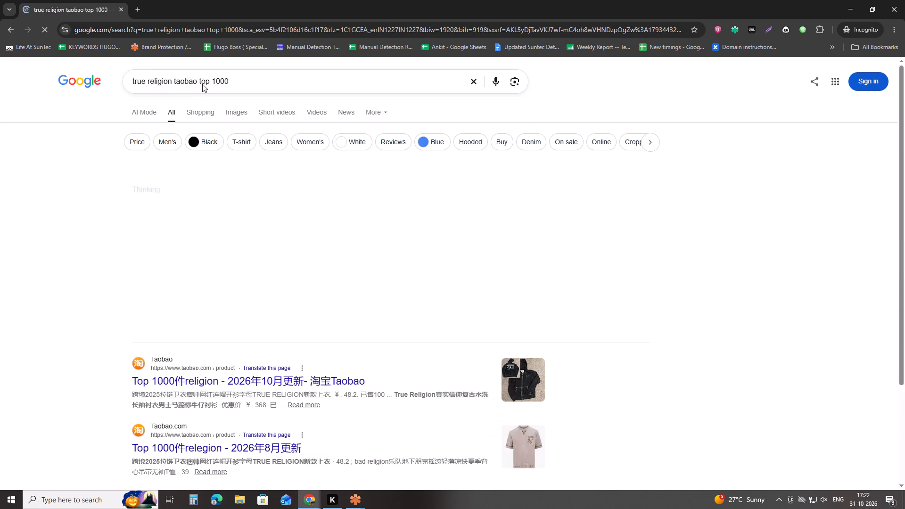
Open the Taobao Top 1000 religion result, show the products as a list and translate the page to English.
ctrl+click(214, 382)
click(183, 0)
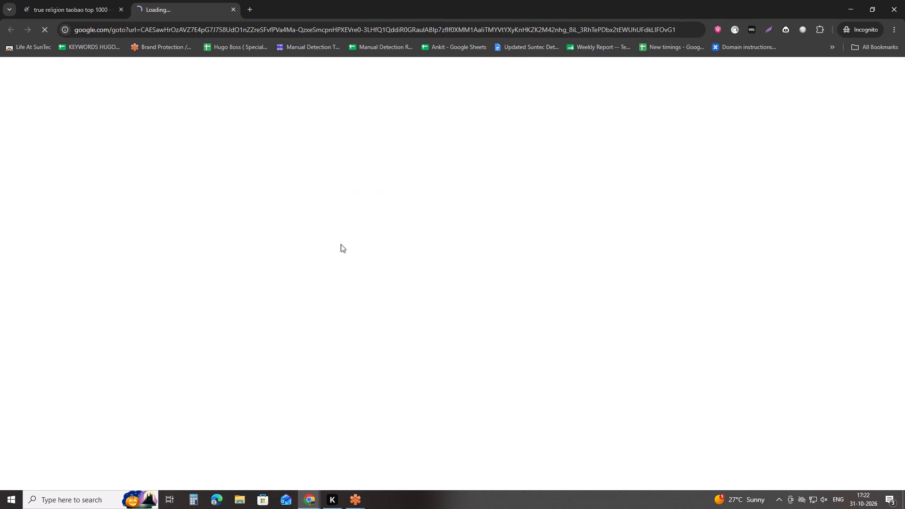
click(688, 150)
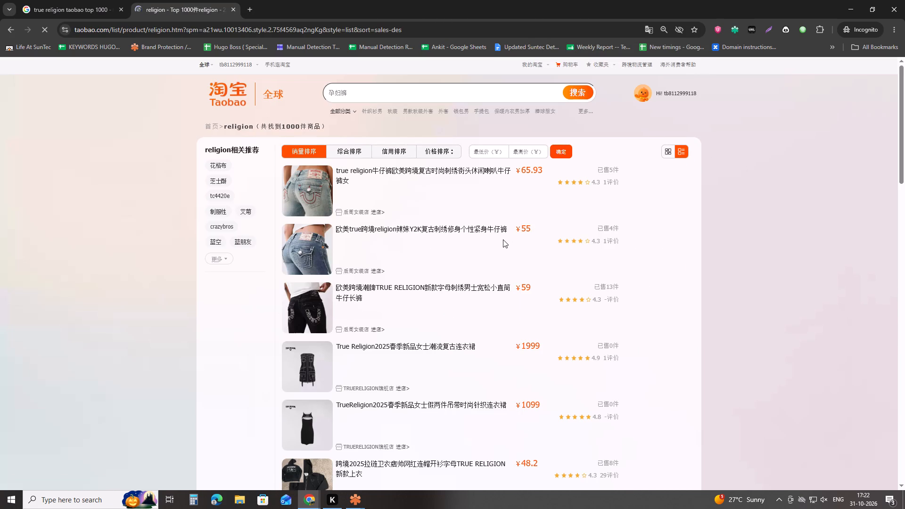
right_click(814, 212)
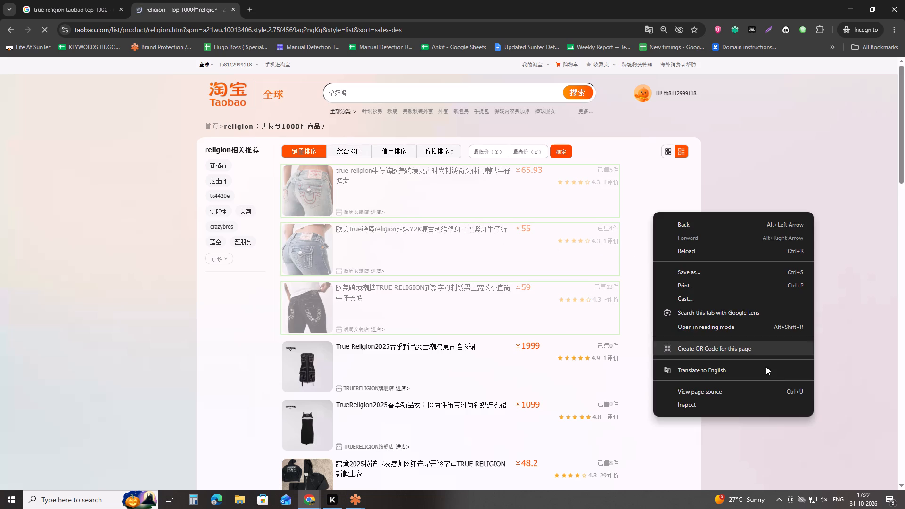
click(739, 370)
Examine the product photos of the ¥188 True Religion plus size straight leg jeans, and close the listing.
scroll(392, 315, down, 3)
scroll(315, 320, down, 4)
click(138, 298)
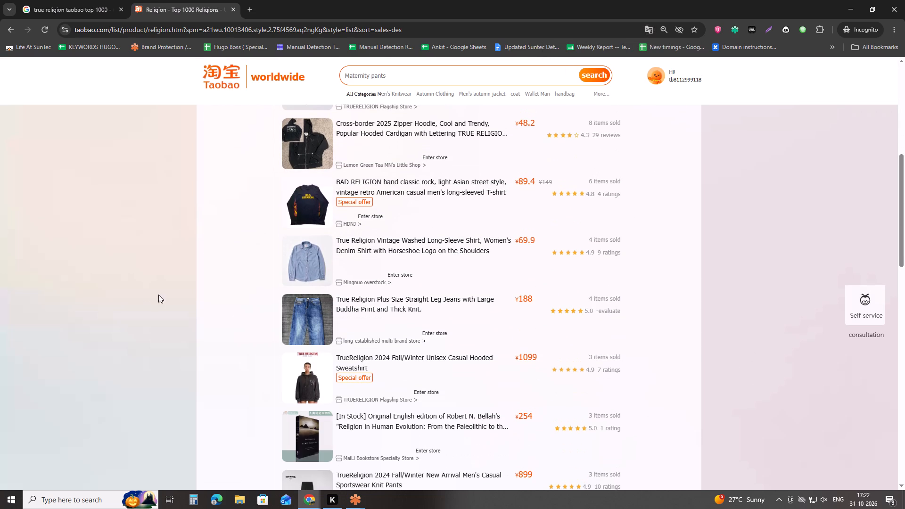
ctrl+click(327, 321)
click(287, 0)
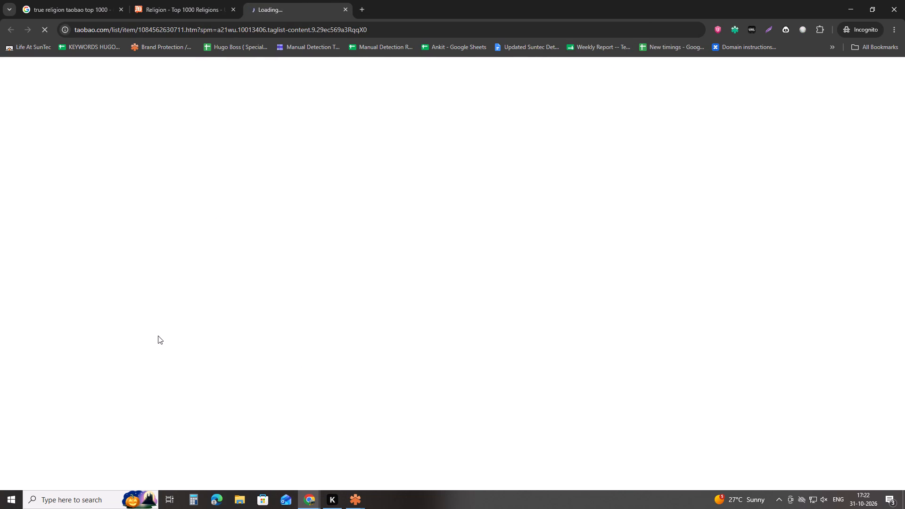
click(243, 335)
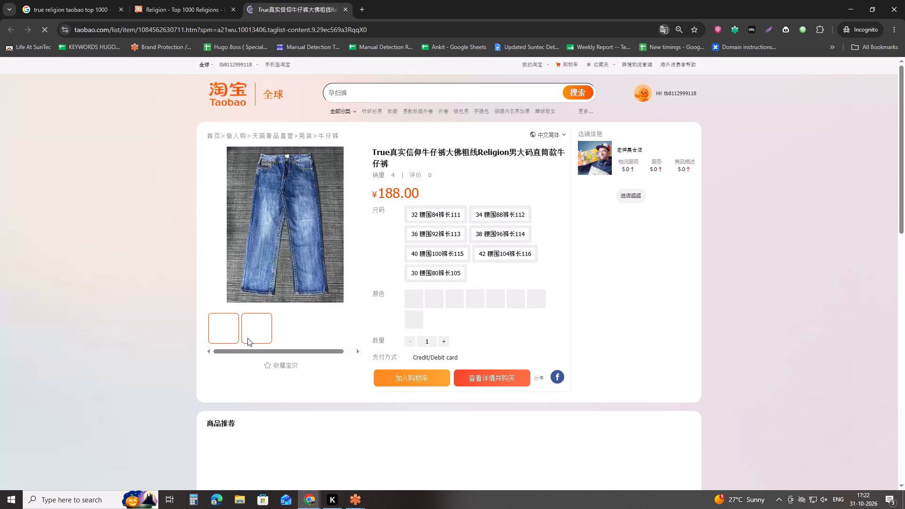
click(276, 333)
click(341, 329)
click(352, 331)
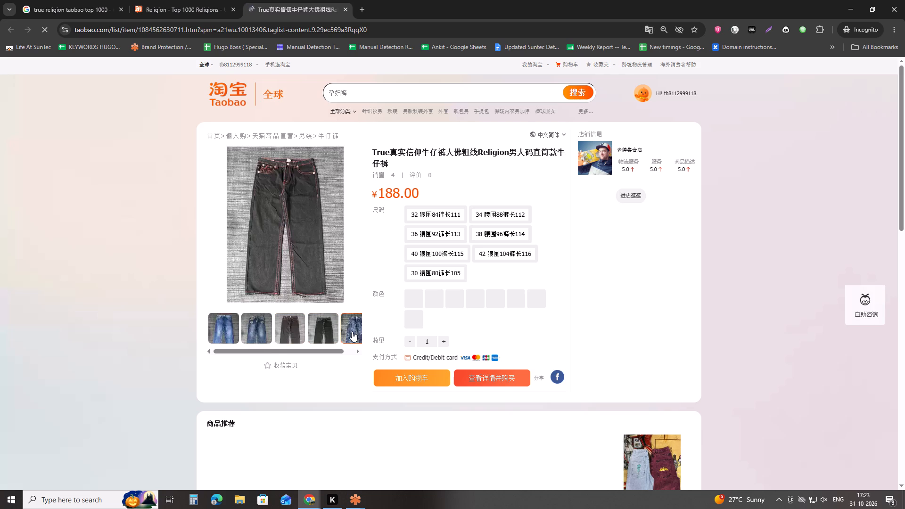
drag(328, 351, 358, 353)
drag(343, 354, 392, 354)
click(301, 324)
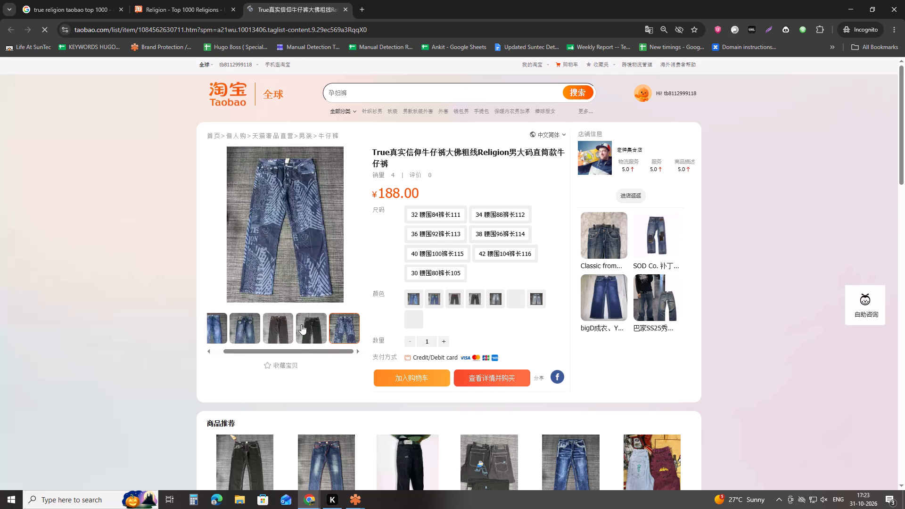
click(303, 336)
middle_click(320, 0)
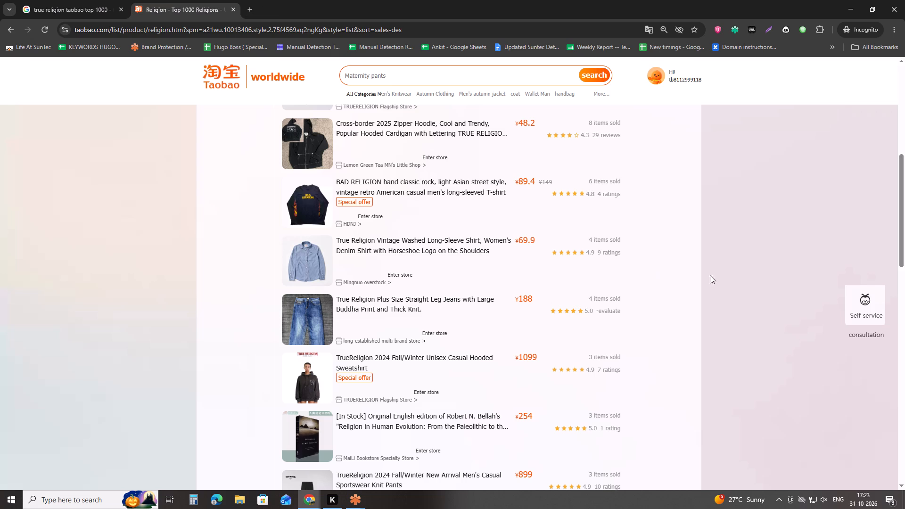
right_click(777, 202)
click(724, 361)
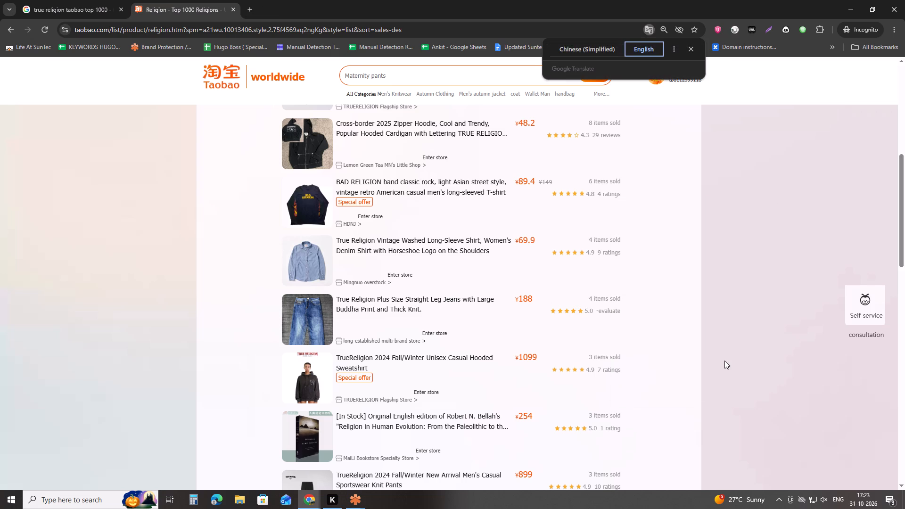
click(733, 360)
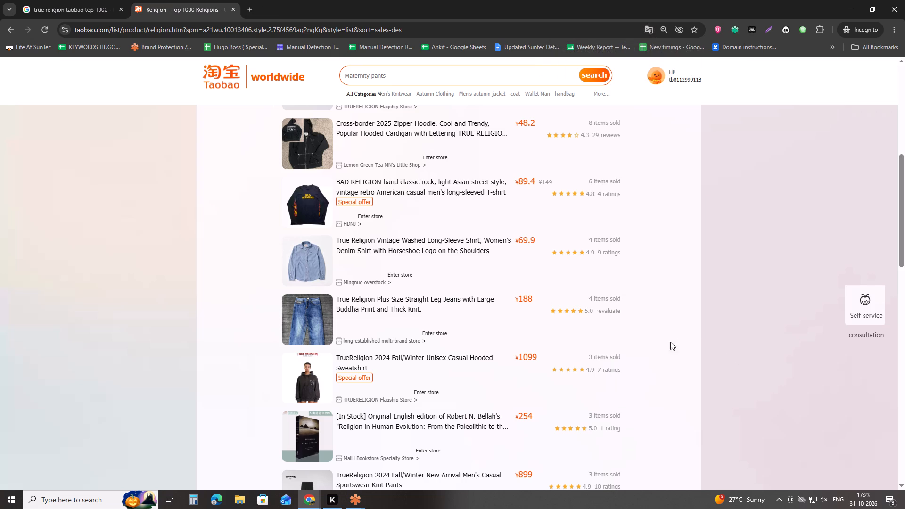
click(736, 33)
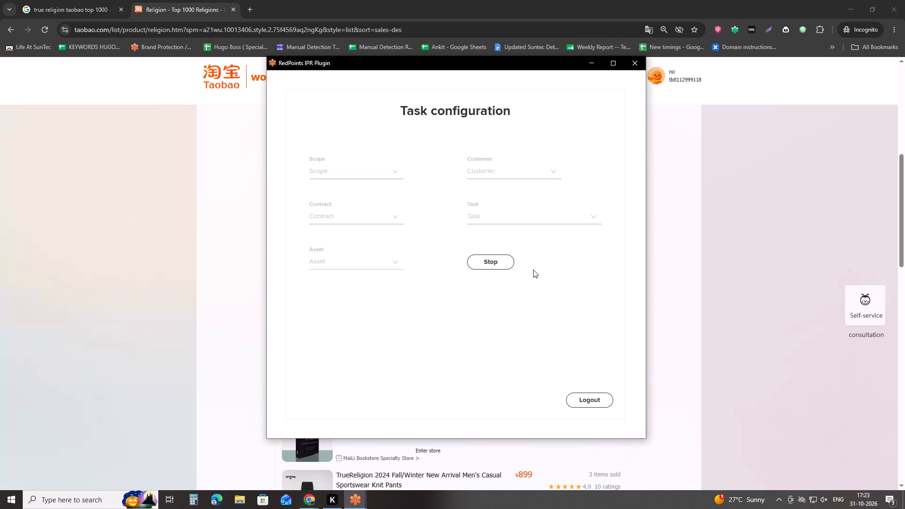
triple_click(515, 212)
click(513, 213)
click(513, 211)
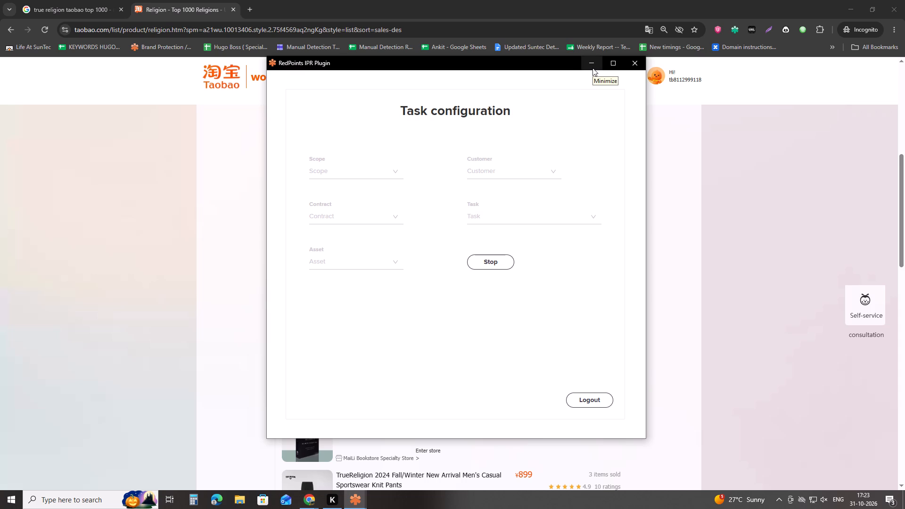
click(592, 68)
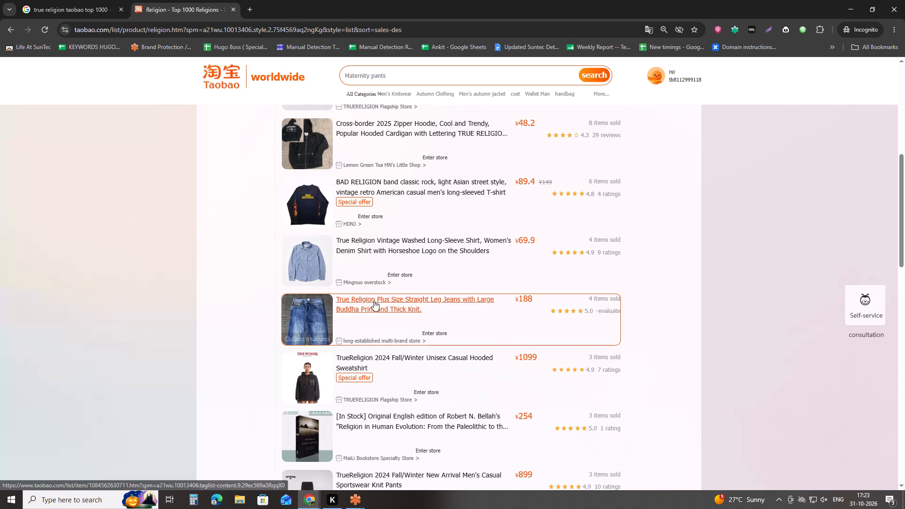
Copy the ¥188 True Religion jeans link from Taobao and paste it into the empty Link cell in Manual Detection Records.
right_click(370, 308)
click(406, 400)
key(alt+Tab)
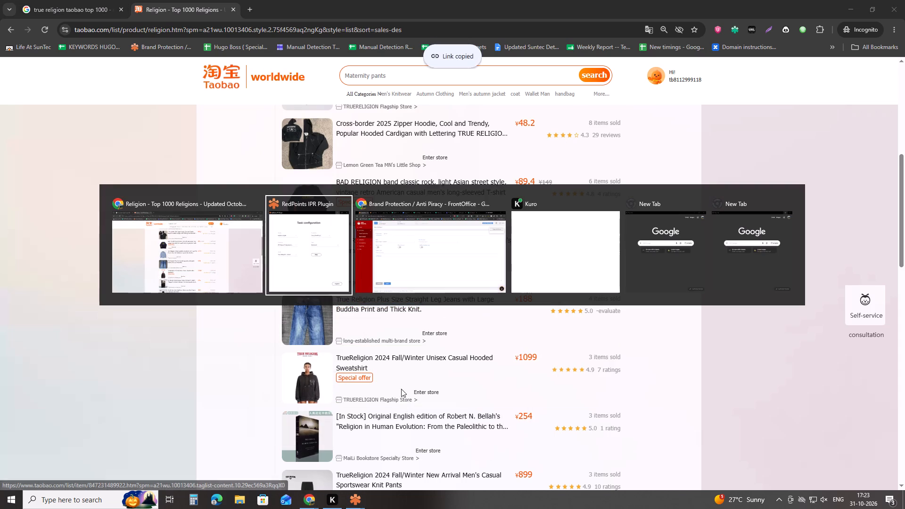
key(alt+Tab)
click(367, 0)
key(ctrl+v)
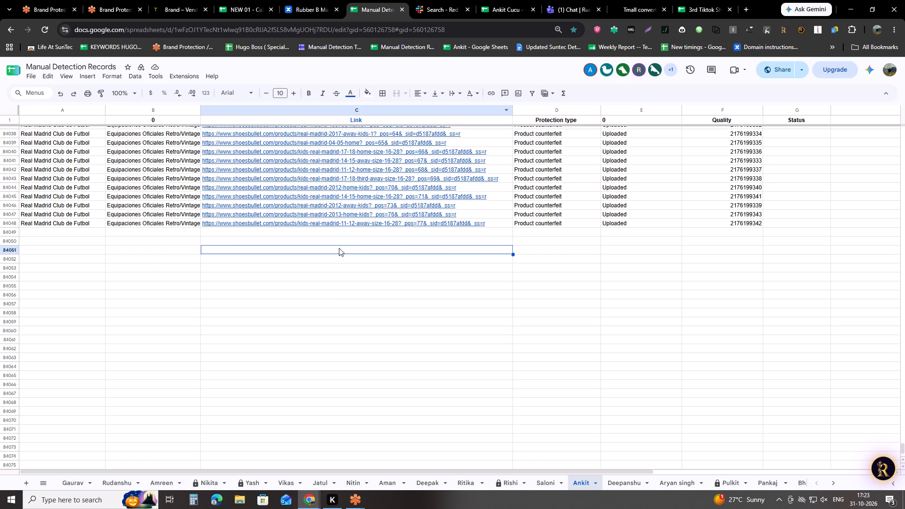
click(341, 260)
Return to the Taobao list, examine the photos of the blue ¥168 True Religion straight leg jeans, and close the listing.
key(alt+Tab)
scroll(380, 328, down, 5)
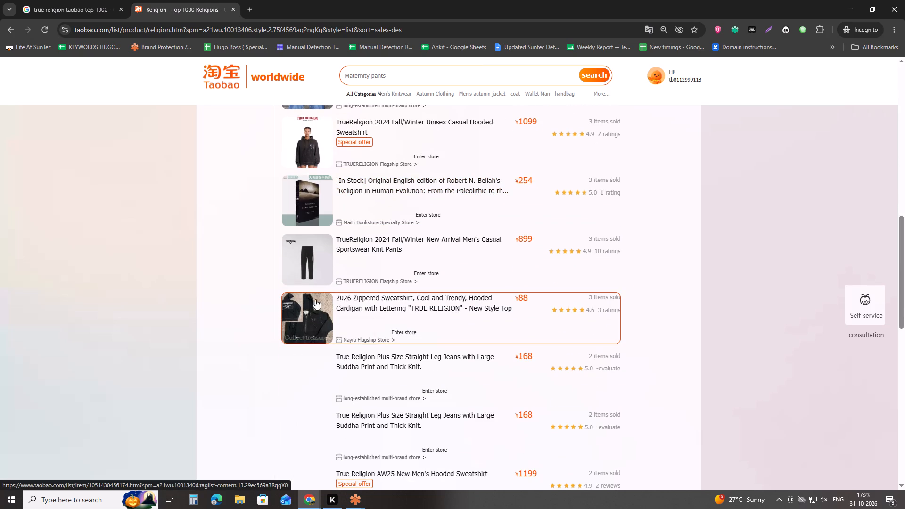
scroll(296, 271, down, 3)
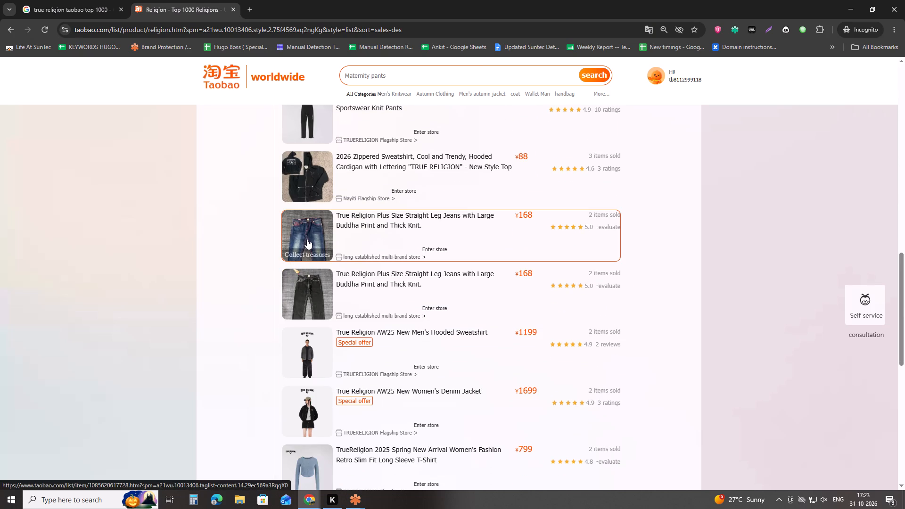
middle_click(307, 239)
click(282, 0)
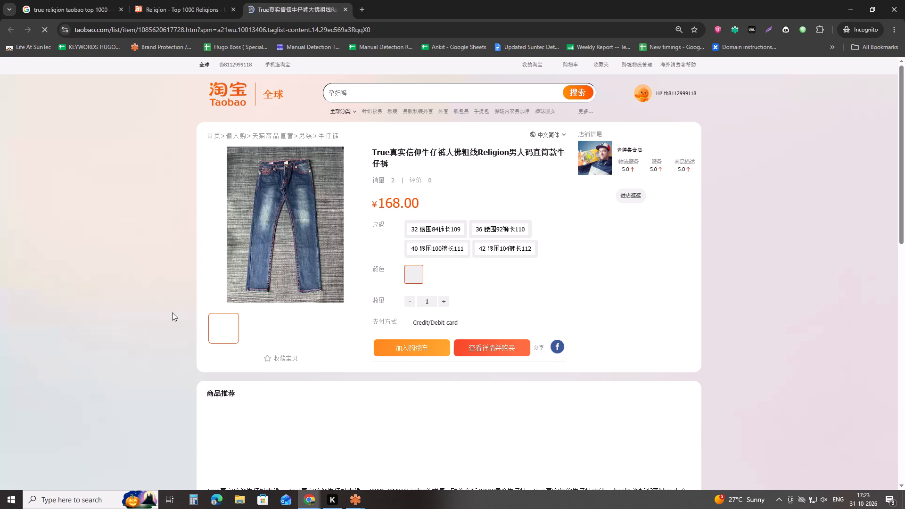
click(252, 328)
click(279, 328)
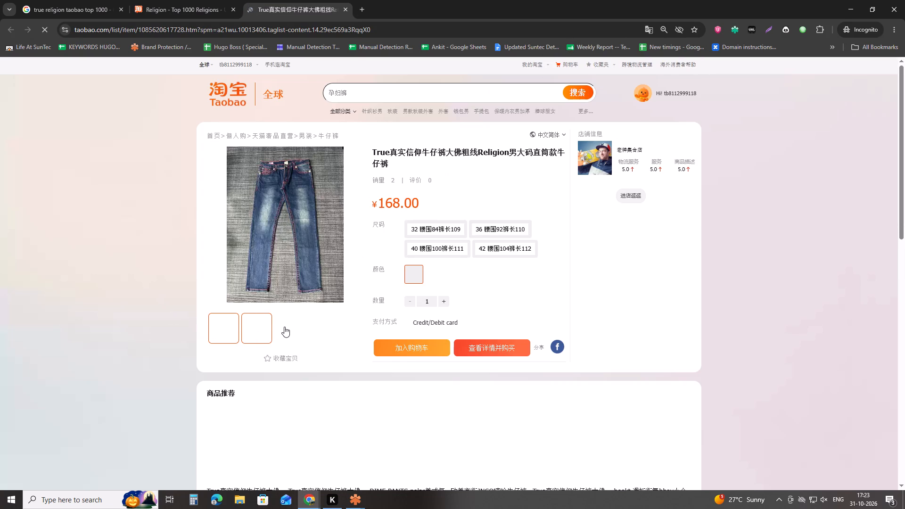
click(284, 327)
click(284, 327)
click(287, 328)
click(236, 326)
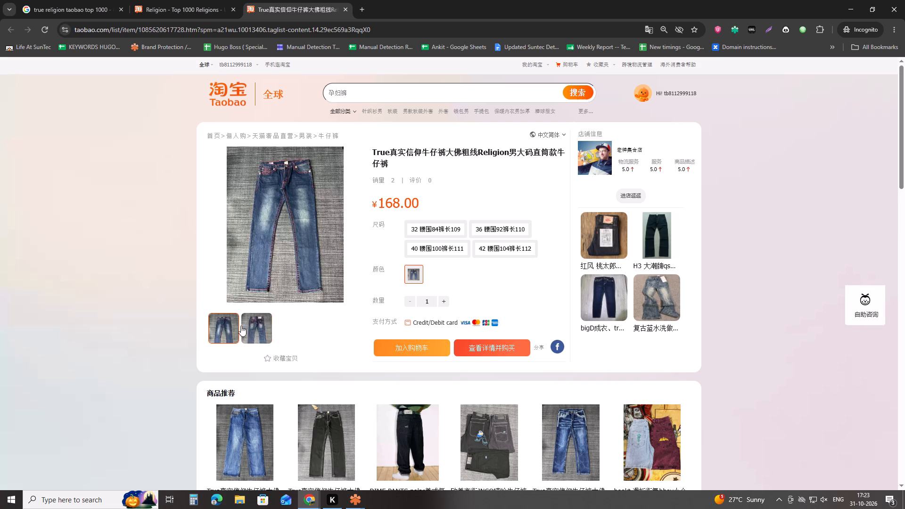
click(251, 326)
right_click(288, 246)
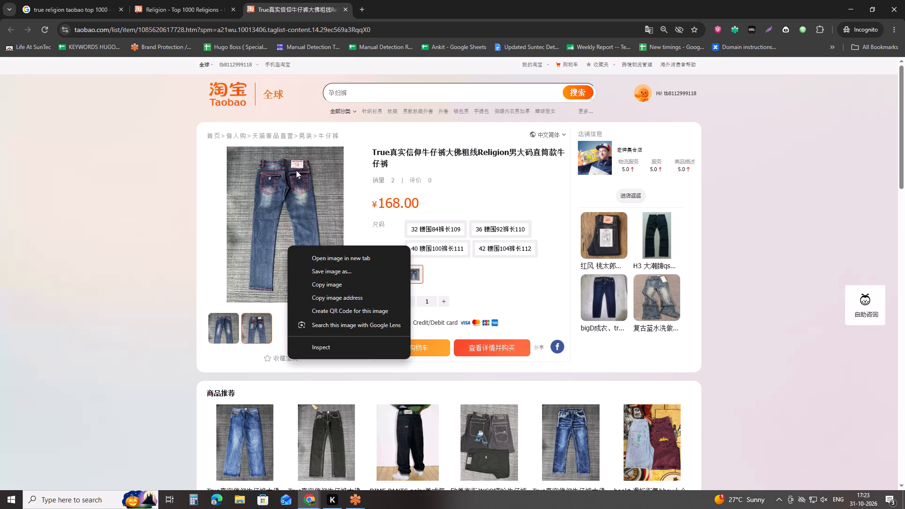
middle_click(283, 0)
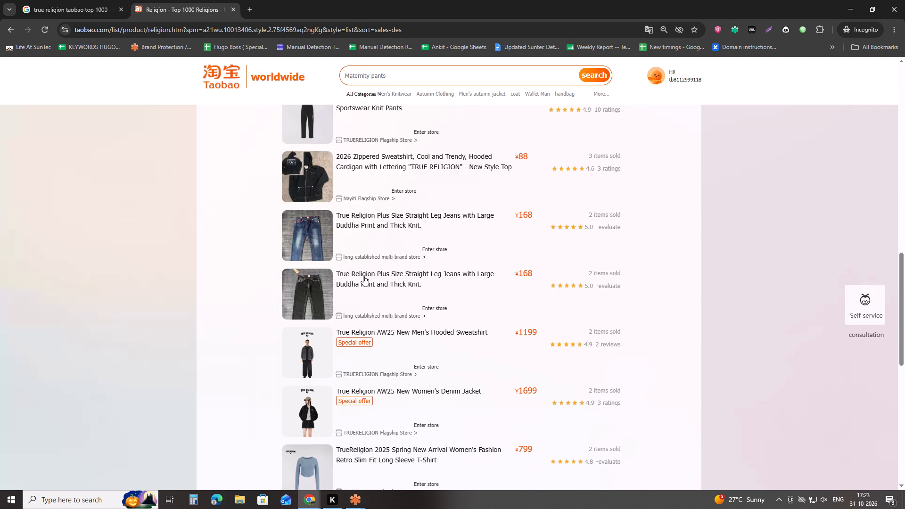
Open the blue and black ¥168 True Religion straight leg jeans listings separately and examine the blue pair's front and back photos.
right_click(363, 276)
click(181, 260)
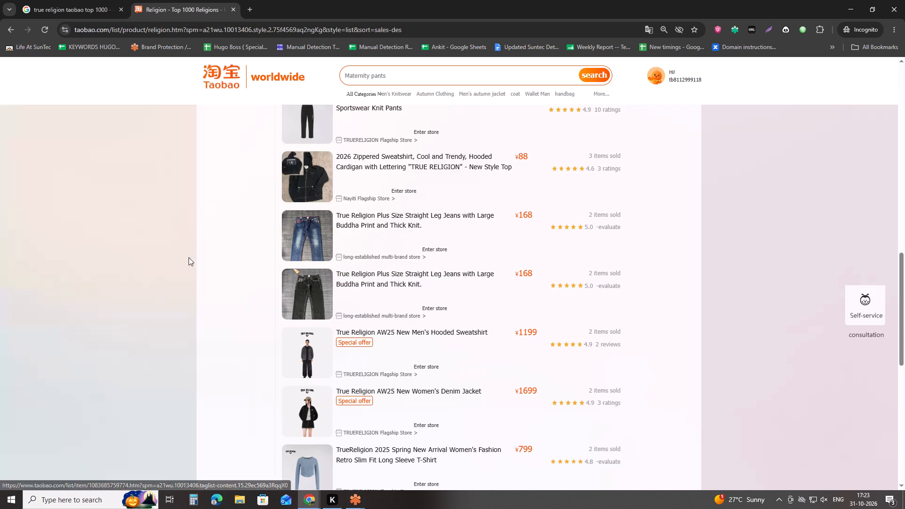
ctrl+click(317, 230)
ctrl+click(309, 295)
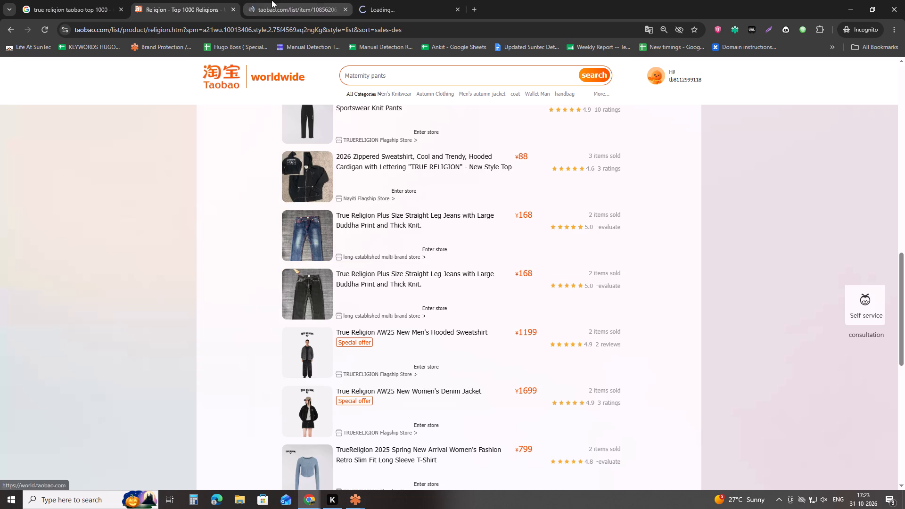
click(277, 0)
click(254, 325)
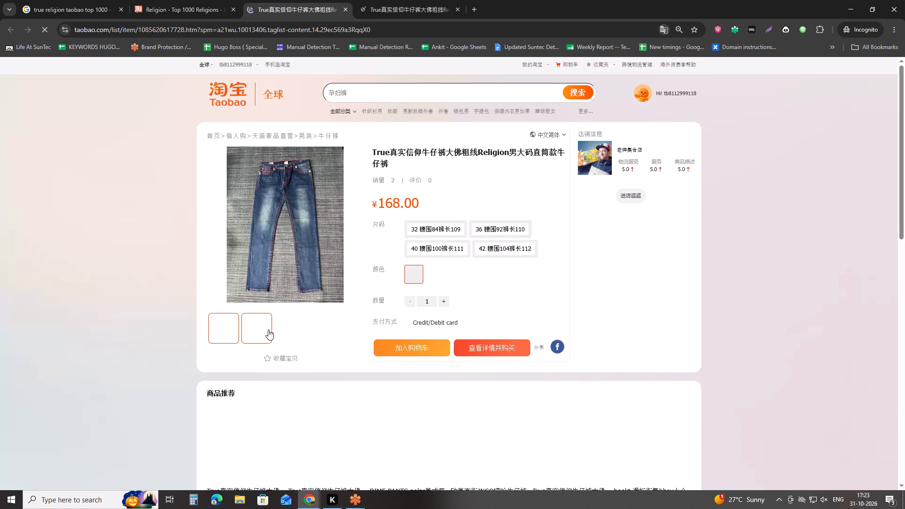
click(268, 329)
click(278, 331)
click(300, 324)
click(297, 327)
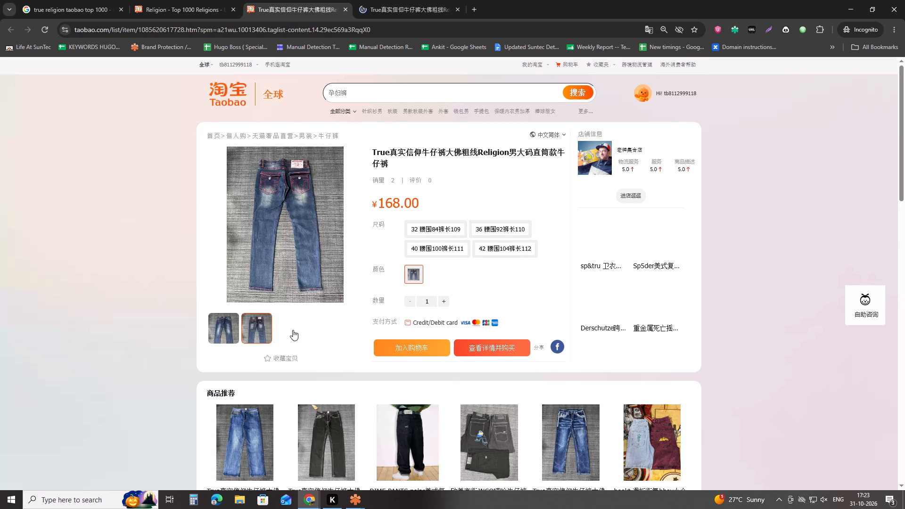
Go to the black ¥168 True Religion jeans listing and examine the photos of all its colour variants.
click(361, 0)
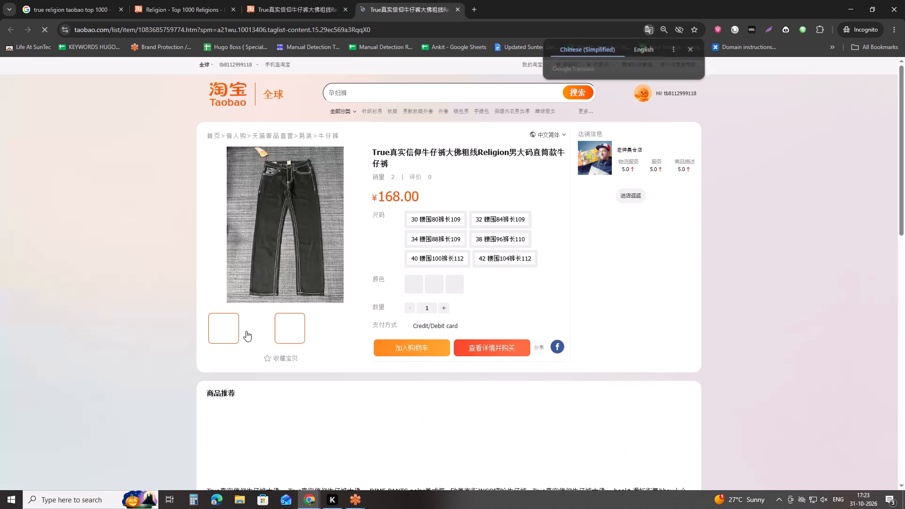
click(249, 330)
click(253, 333)
click(258, 337)
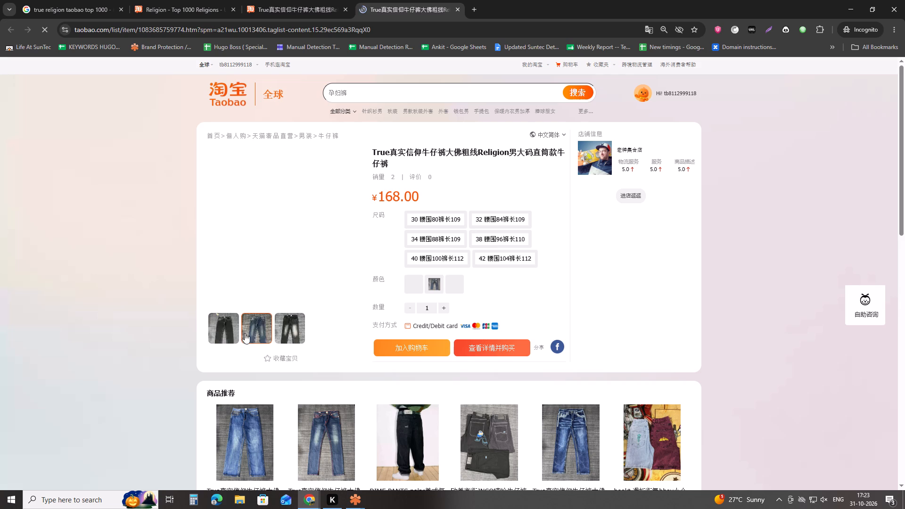
click(283, 328)
click(264, 326)
click(279, 327)
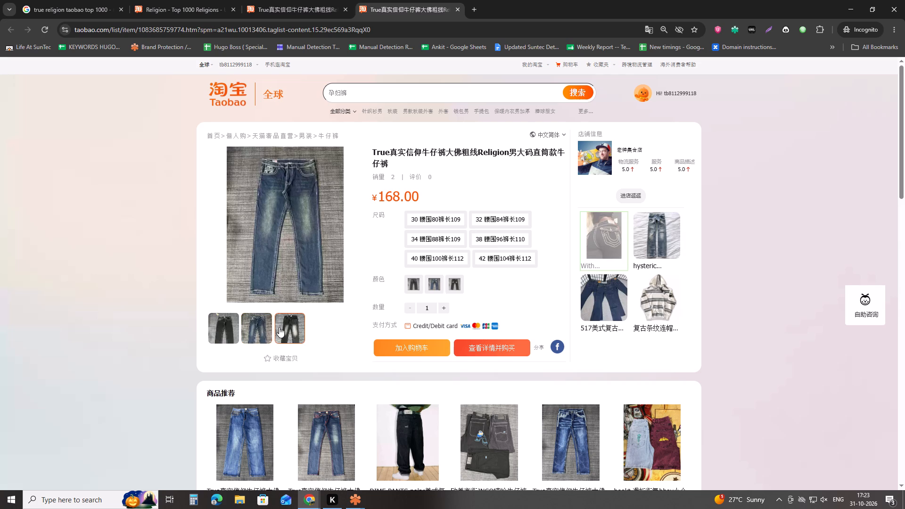
click(258, 327)
click(227, 325)
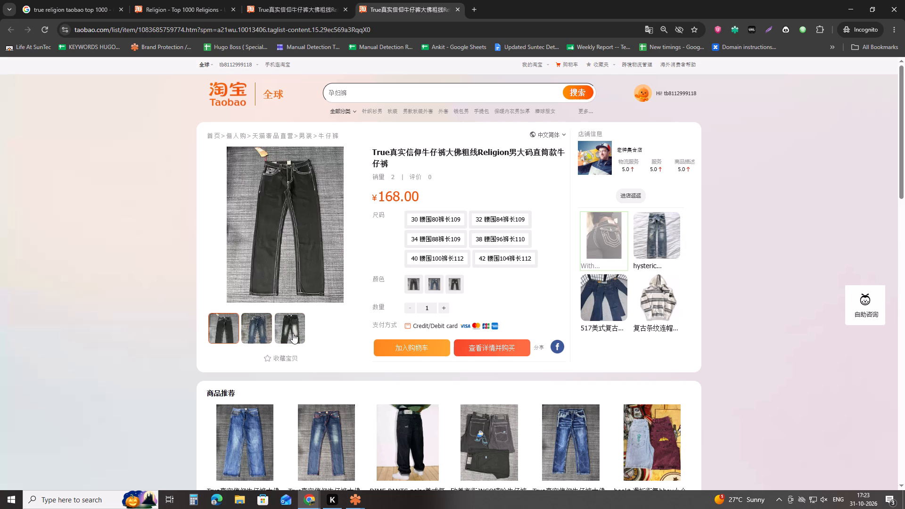
click(293, 333)
click(220, 330)
Open the black jeans photo on its own, enlarge it to 500% to examine the waistband and pocket stitching, and close it.
right_click(278, 227)
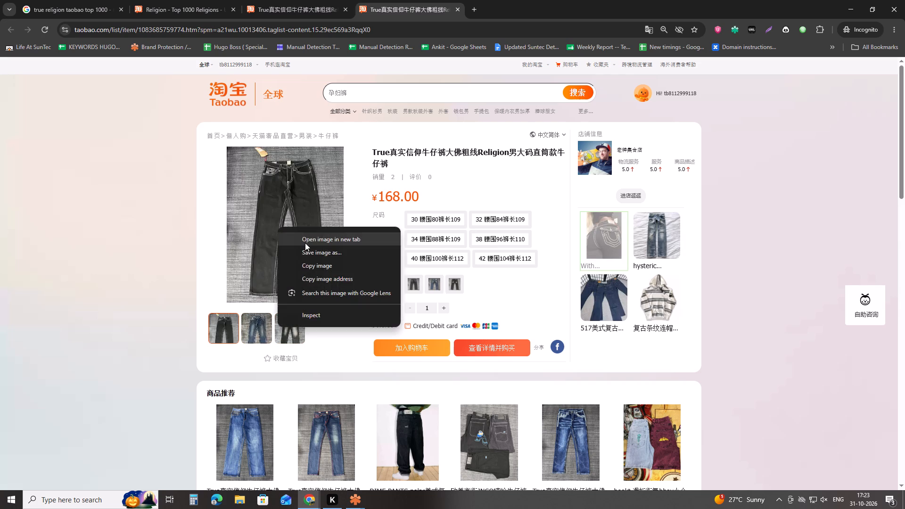
click(307, 239)
click(487, 0)
click(441, 170)
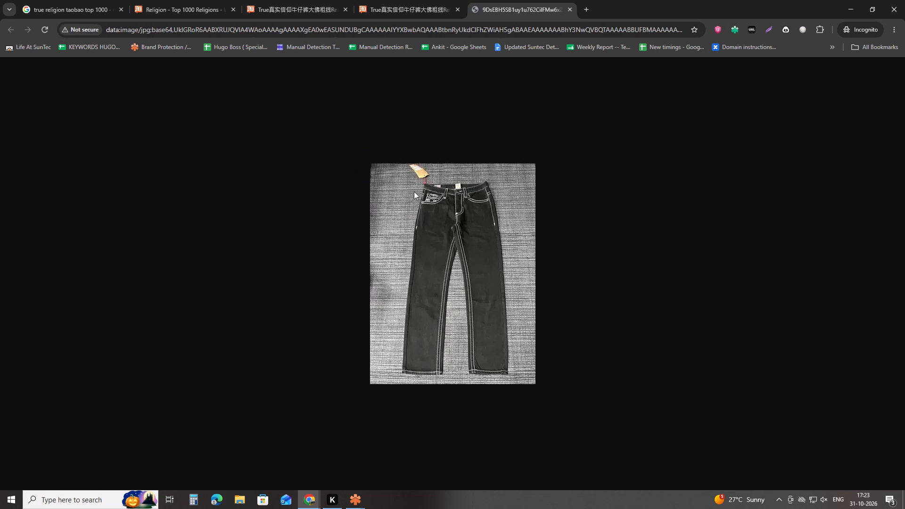
ctrl+scroll(437, 211, up, 5)
ctrl+scroll(436, 253, up, 6)
drag(412, 191, 414, 264)
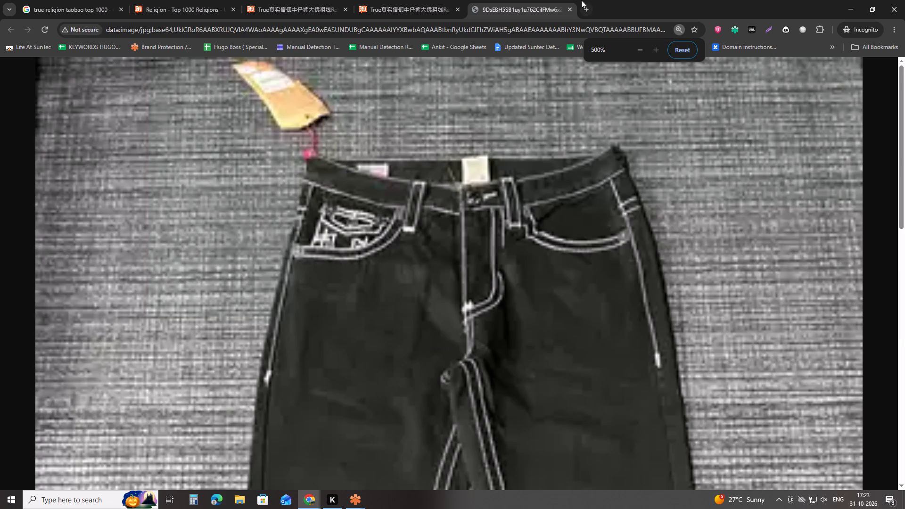
middle_click(545, 0)
Copy the black ¥168 jeans listing link and paste it into the empty Link cell below the first Taobao link in Manual Detection Records.
click(338, 27)
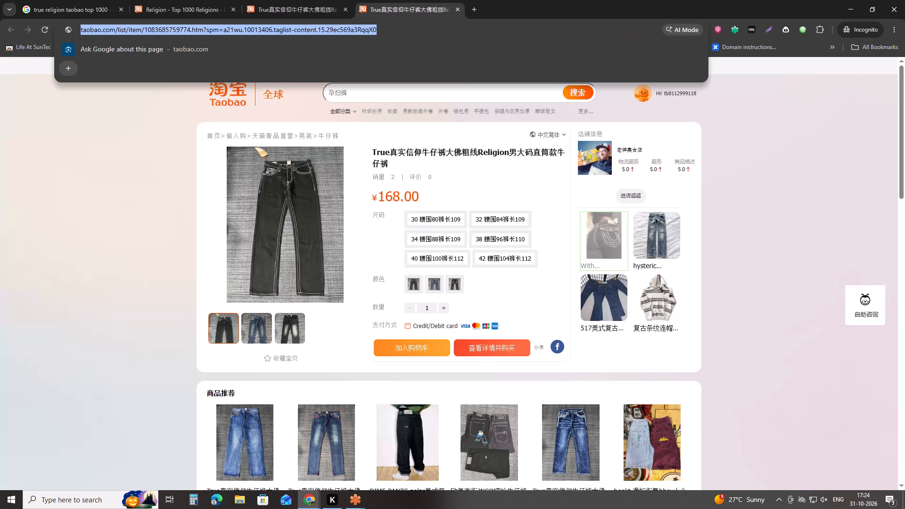
key(ctrl+a)
key(ctrl+x)
key(alt+Tab)
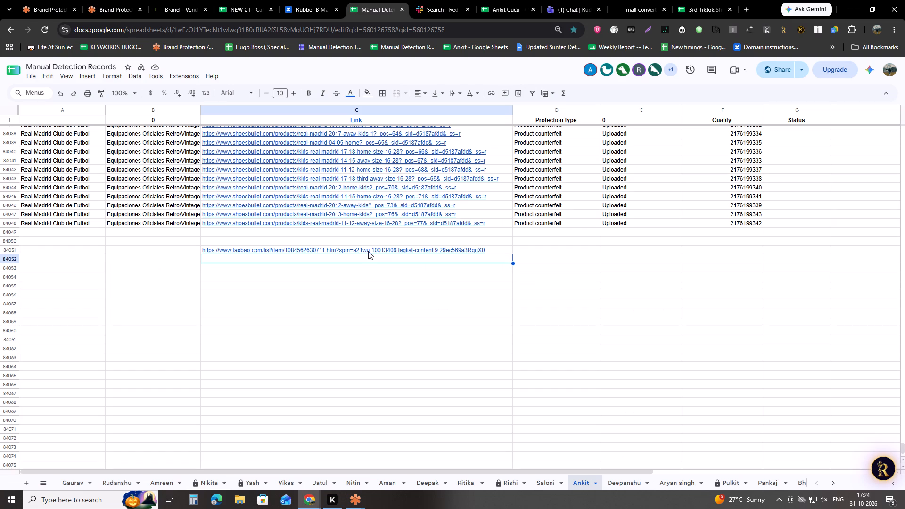
key(ctrl+v)
click(369, 271)
Copy the blue ¥168 jeans link, close both listings, and paste it beside the first Taobao link in Manual Detection Records.
key(alt+Tab)
click(271, 0)
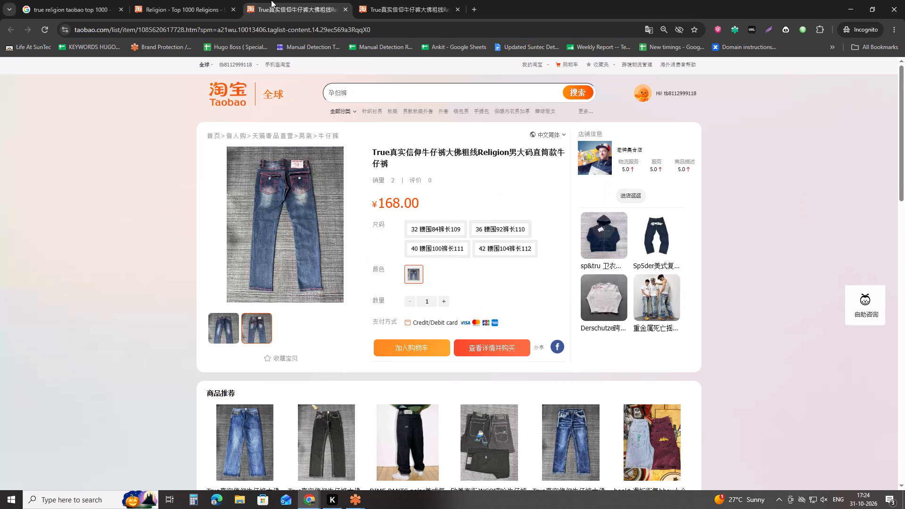
click(280, 32)
key(ctrl+a)
key(ctrl+x)
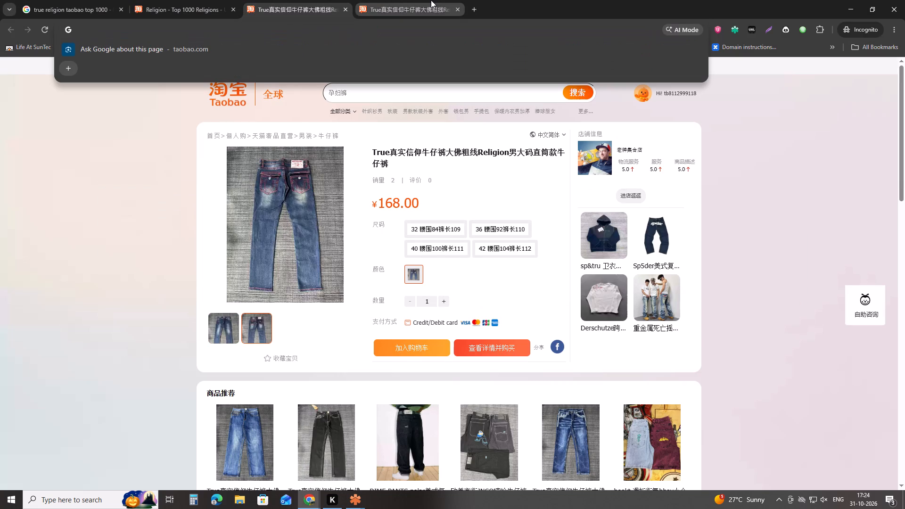
middle_click(431, 0)
middle_click(326, 0)
key(alt+Tab)
click(594, 254)
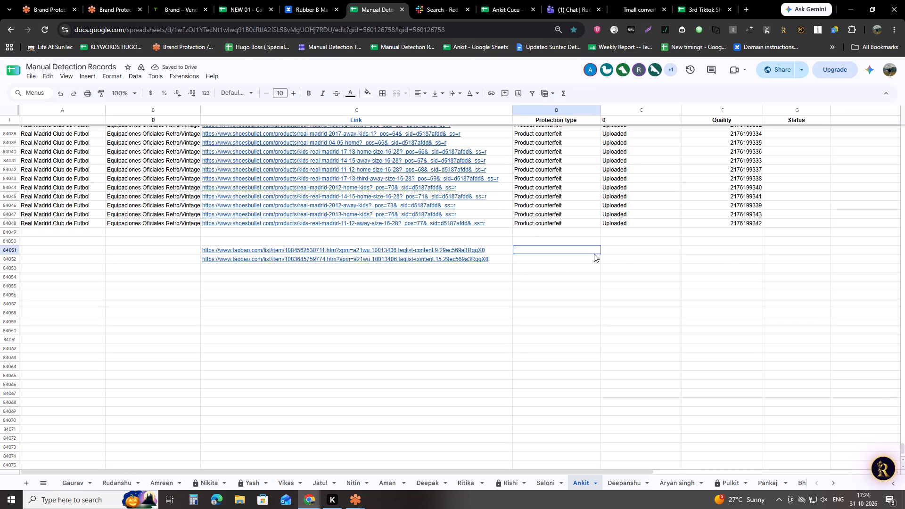
key(ctrl+v)
click(416, 261)
click(421, 272)
key(alt+Tab)
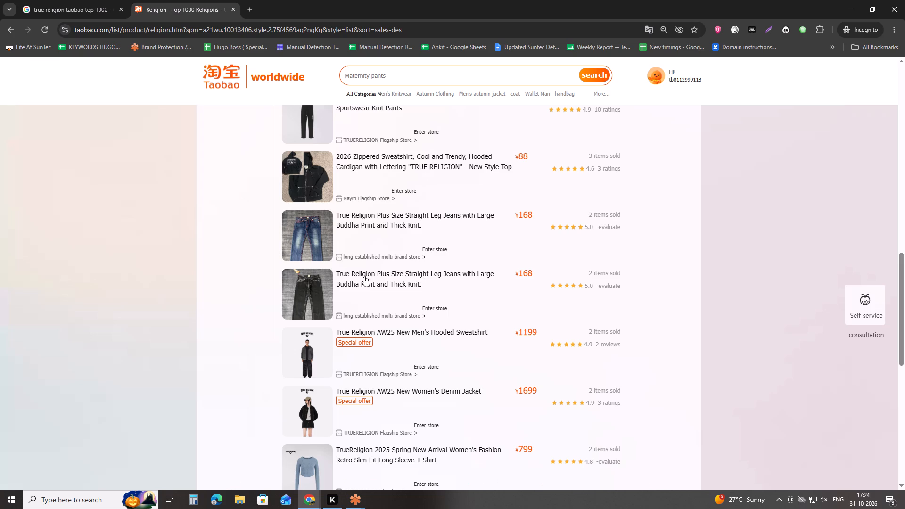
Scan the rest of the Taobao religion product list for further suspect True Religion items from stores other than the flagship store.
scroll(362, 278, down, 5)
scroll(249, 270, down, 2)
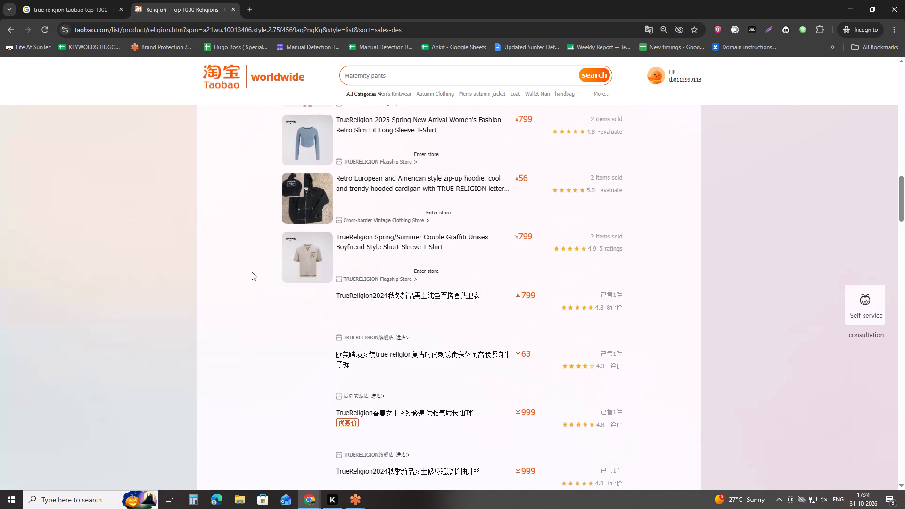
scroll(252, 272, down, 3)
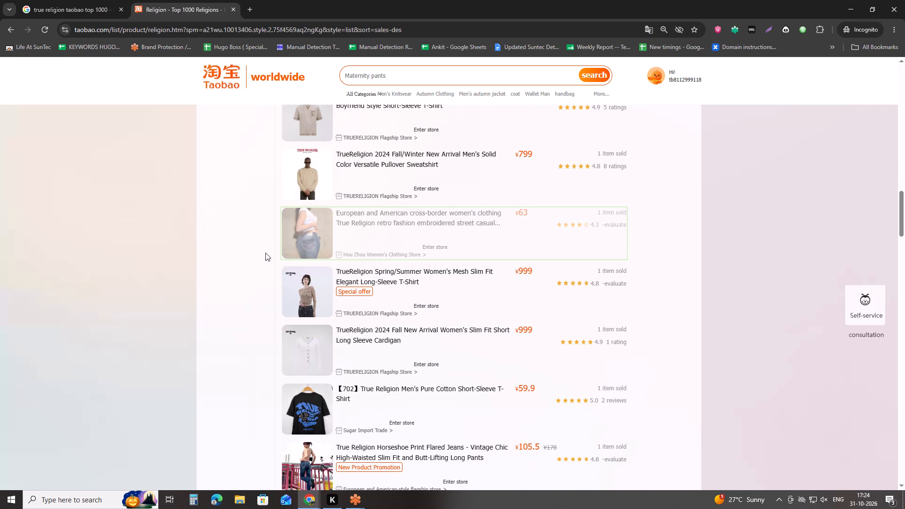
scroll(265, 253, down, 5)
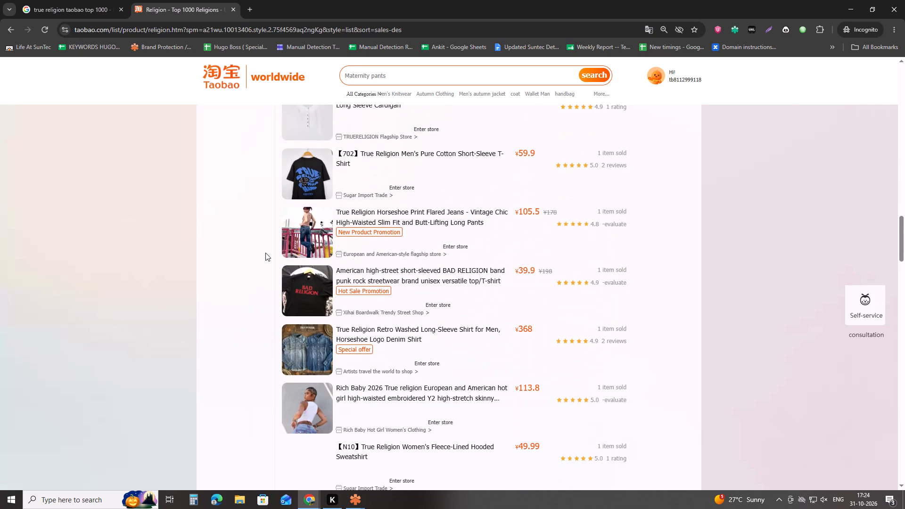
scroll(270, 264, down, 2)
scroll(315, 295, down, 3)
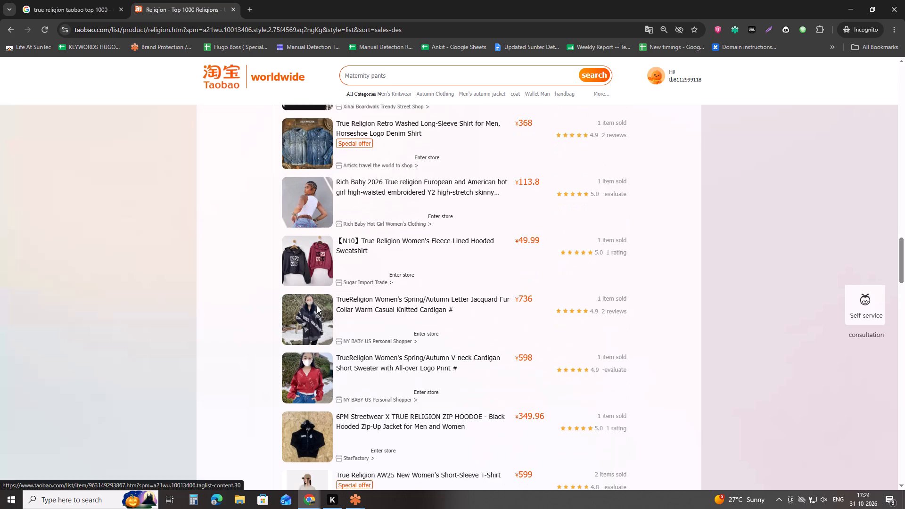
scroll(317, 305, down, 1)
scroll(299, 423, down, 2)
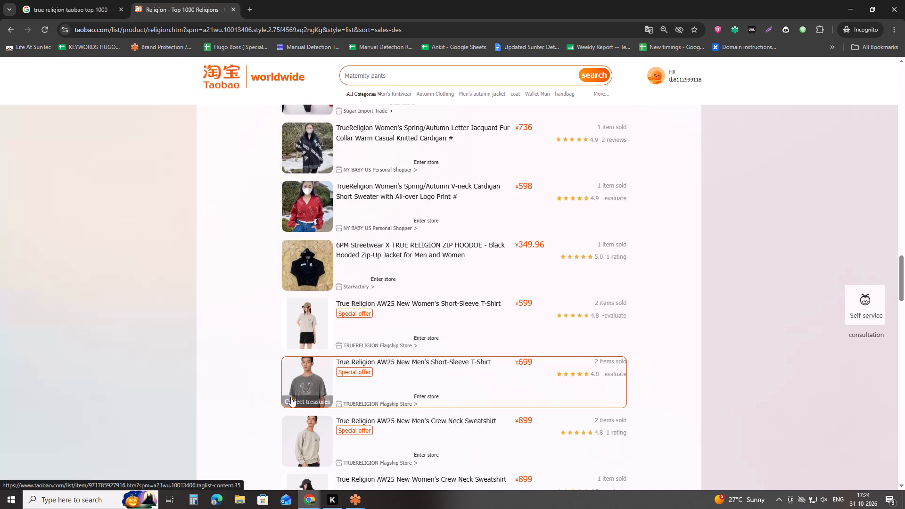
scroll(293, 399, down, 2)
scroll(318, 349, down, 4)
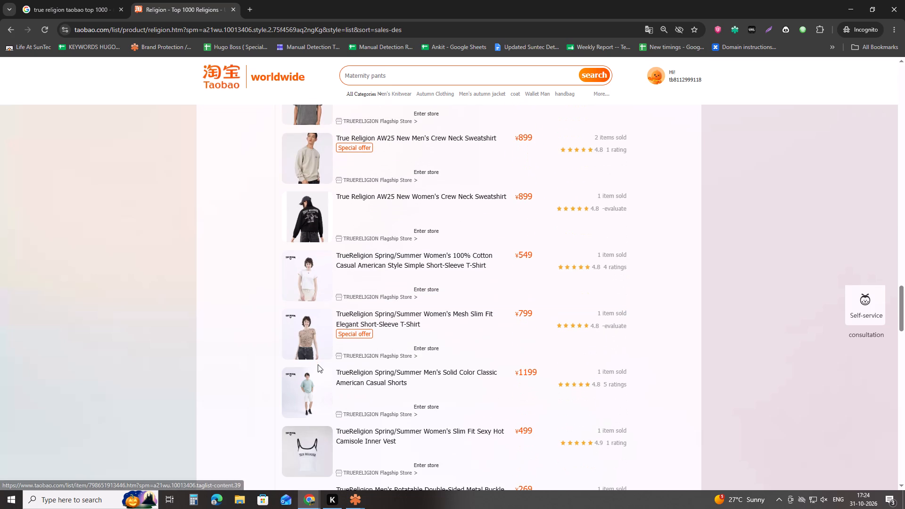
scroll(318, 364, down, 7)
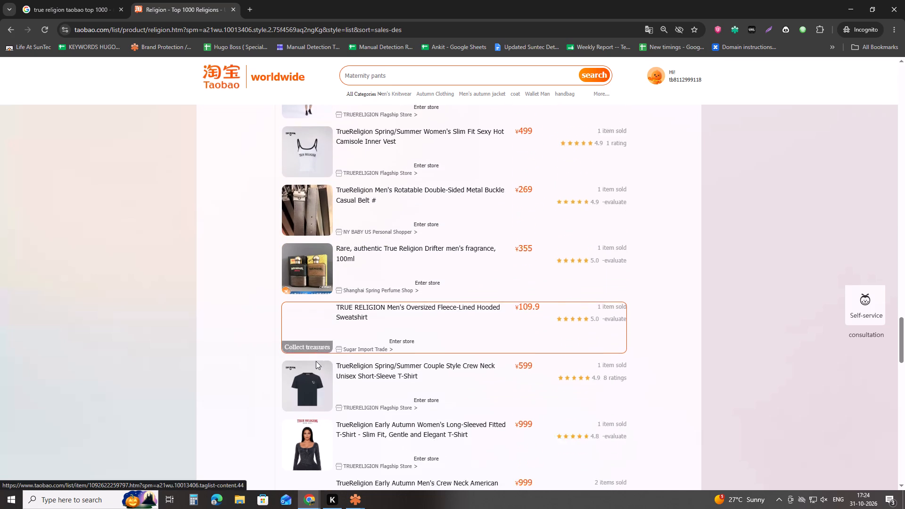
scroll(316, 361, down, 2)
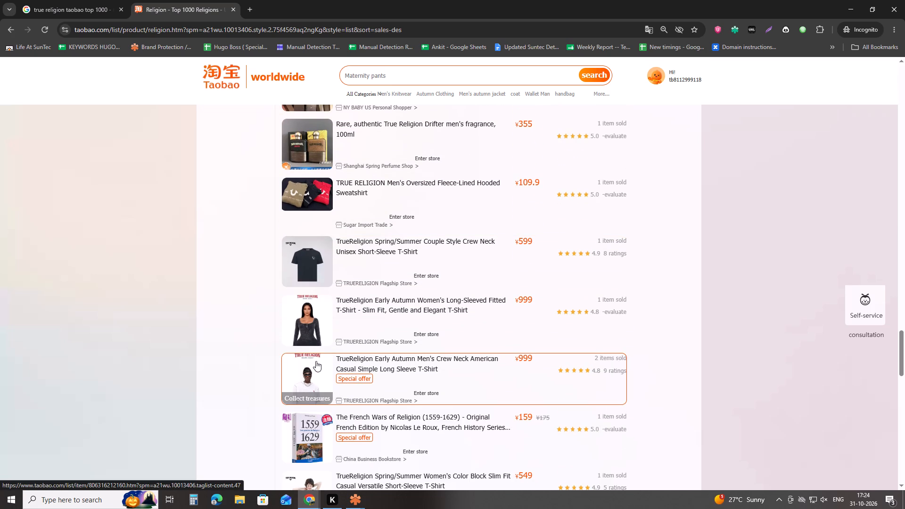
scroll(316, 361, down, 7)
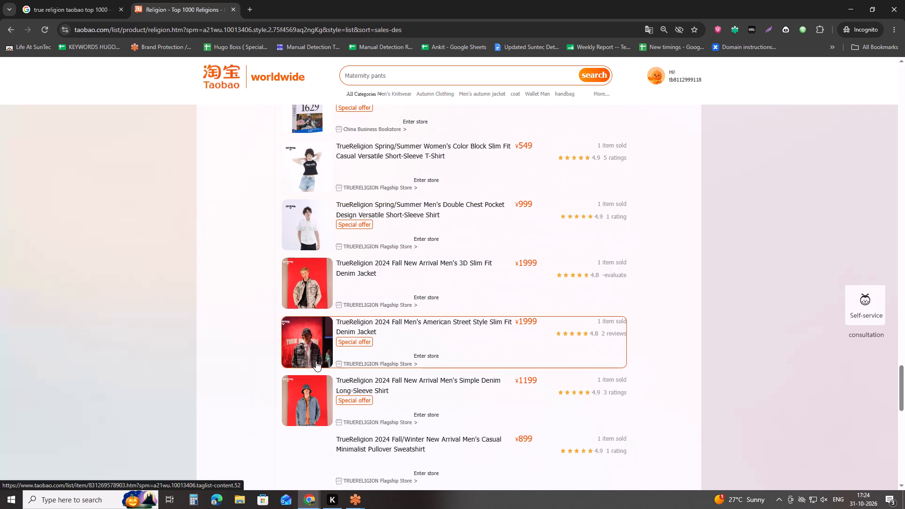
scroll(316, 361, down, 4)
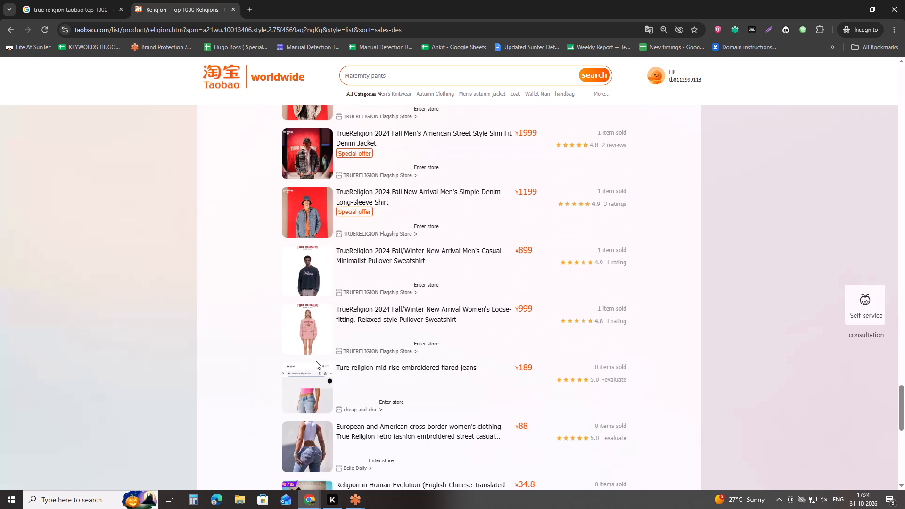
scroll(316, 361, down, 2)
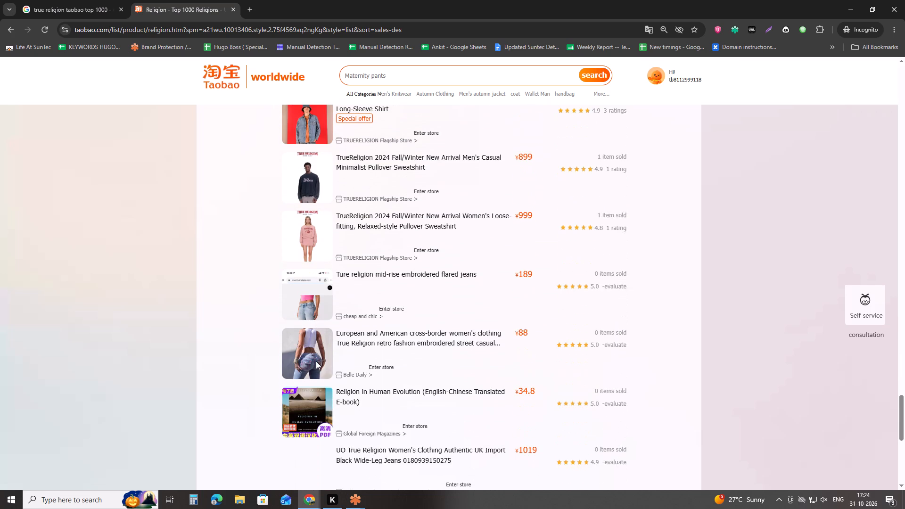
scroll(316, 361, down, 5)
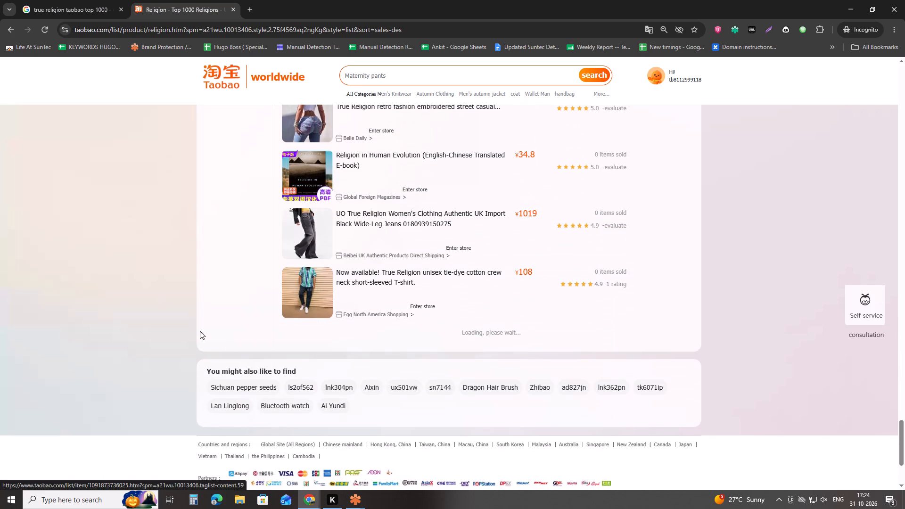
scroll(164, 243, down, 4)
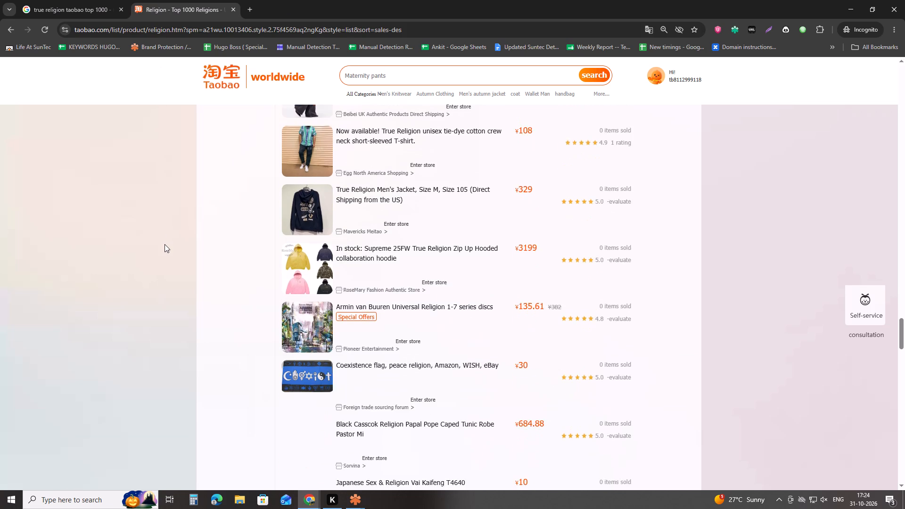
scroll(165, 243, down, 6)
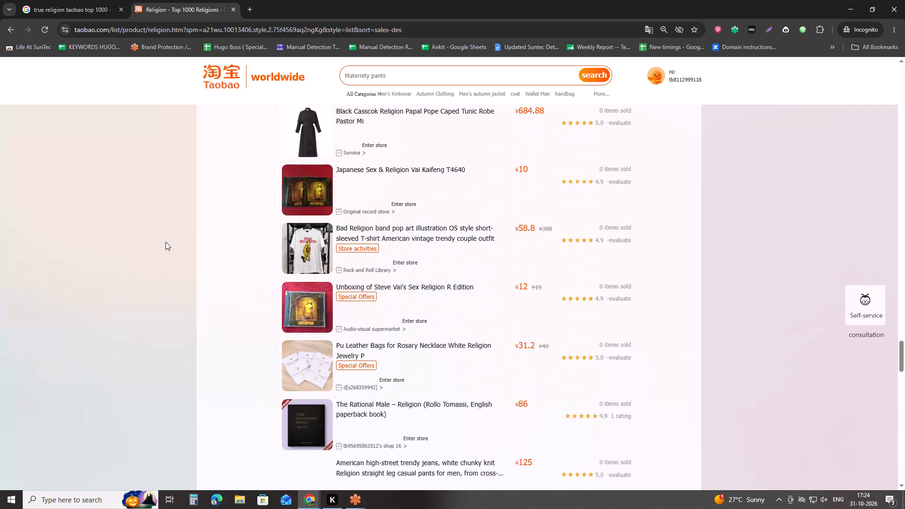
Open the product image of the ¥119 true religion women's skinny jeans on its own to check it, and close it.
scroll(170, 239, down, 4)
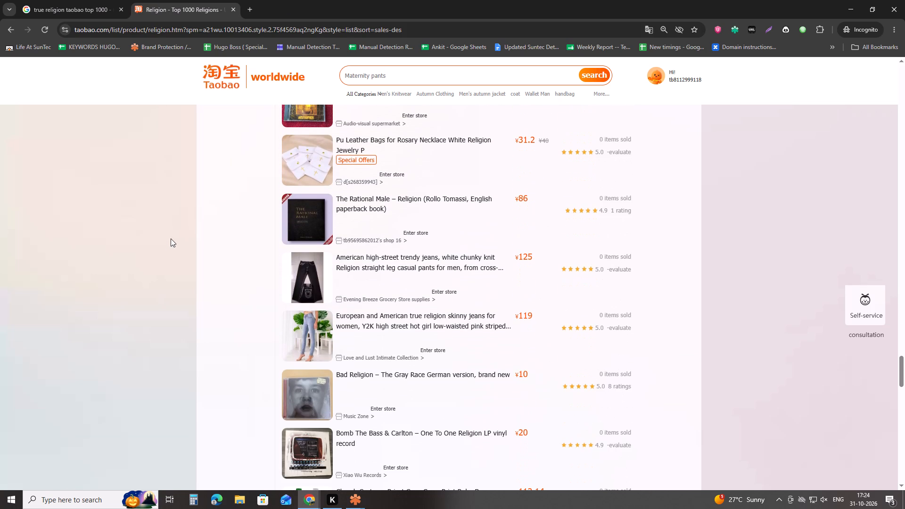
right_click(306, 330)
drag(365, 228, 369, 223)
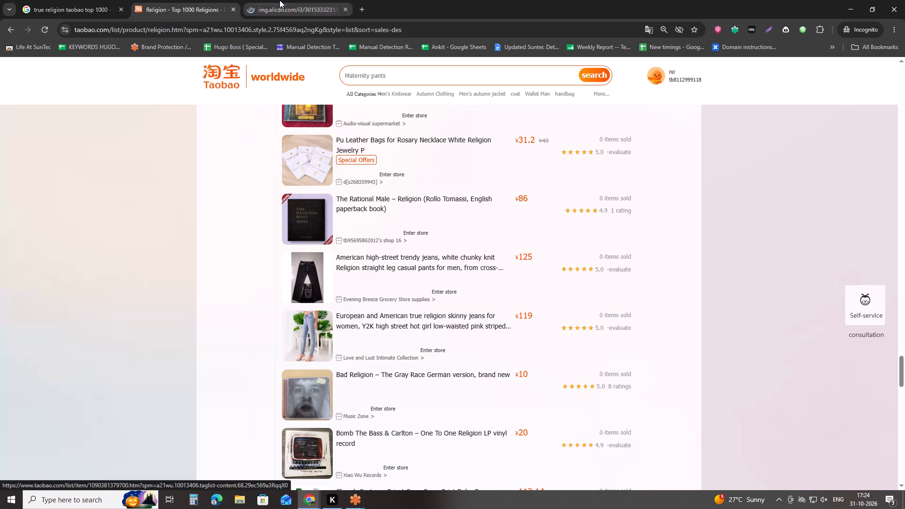
click(280, 0)
middle_click(280, 0)
Scan further down the Taobao religion list and check the product image of the ¥168 True Religion plus size straight leg jeans on its own.
scroll(289, 356, down, 2)
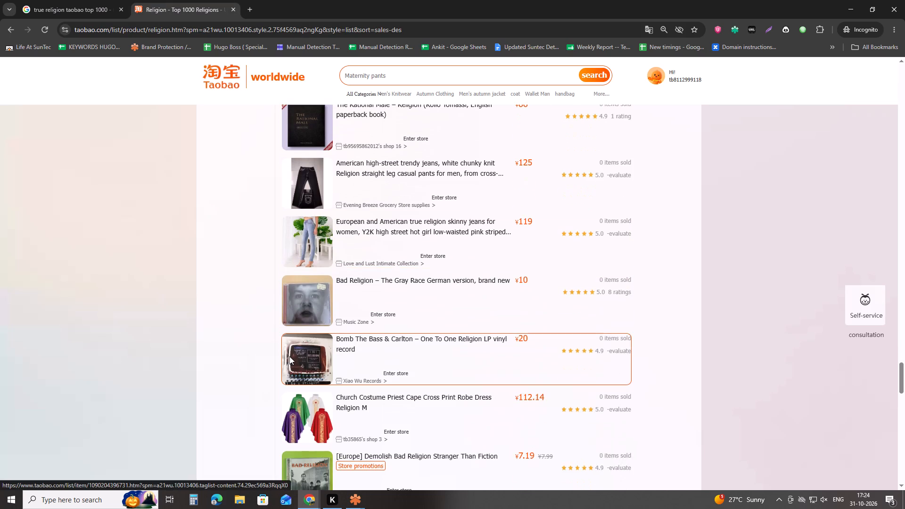
scroll(289, 356, down, 3)
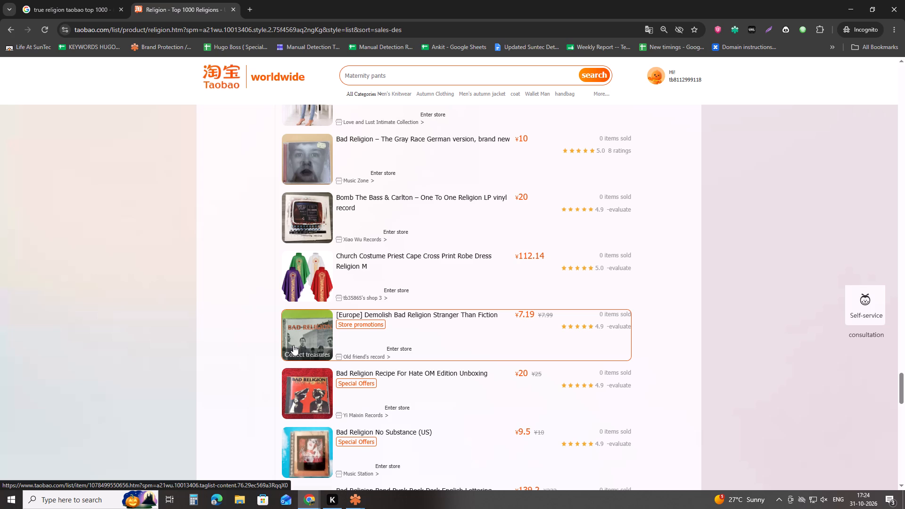
scroll(295, 345, down, 2)
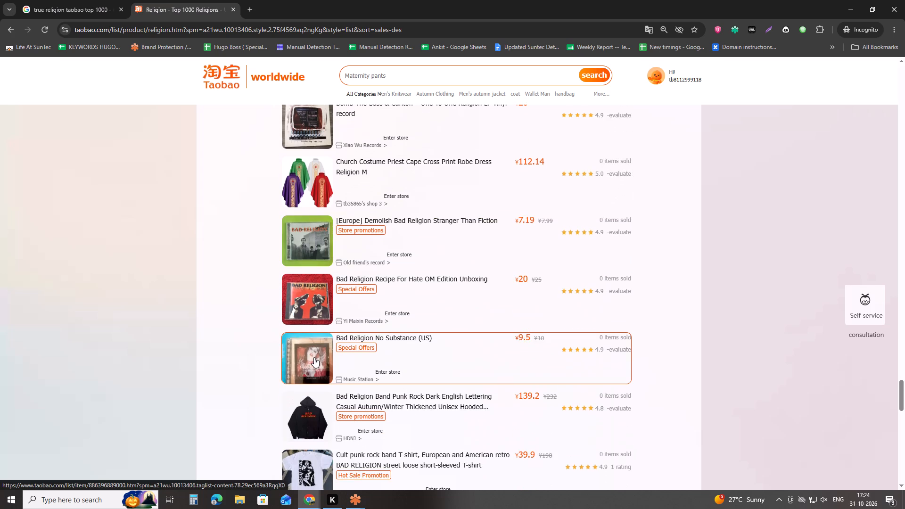
scroll(312, 357, down, 6)
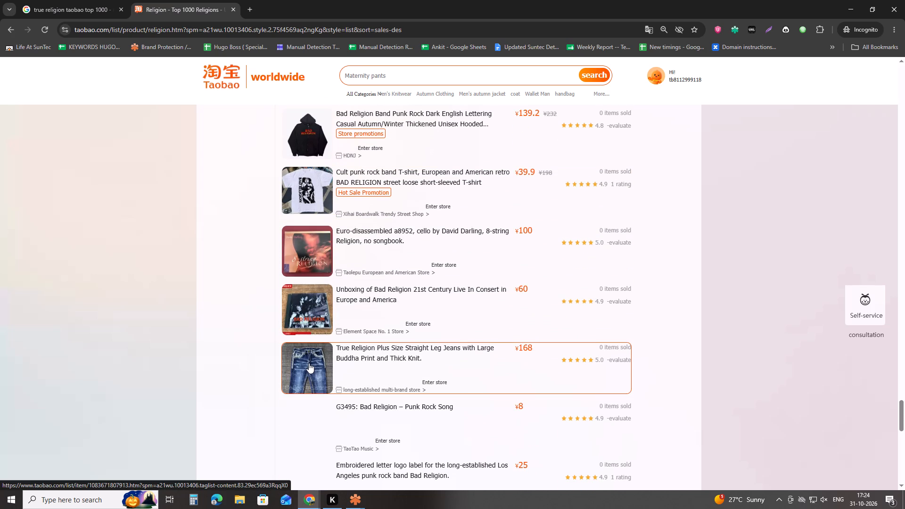
right_click(310, 360)
click(357, 253)
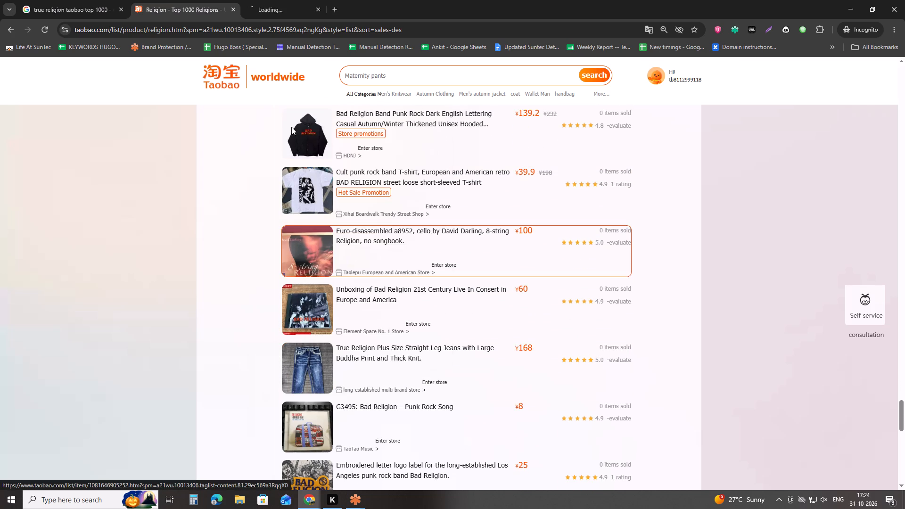
click(289, 0)
middle_click(289, 0)
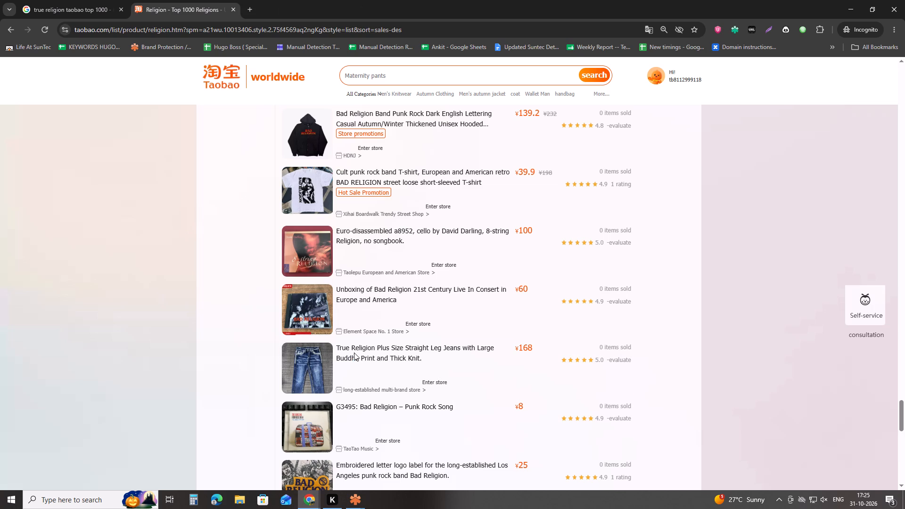
Open the listing of the ¥168 True Religion plus size straight leg jeans, examine its second photo, and close the listing.
middle_click(354, 353)
click(279, 0)
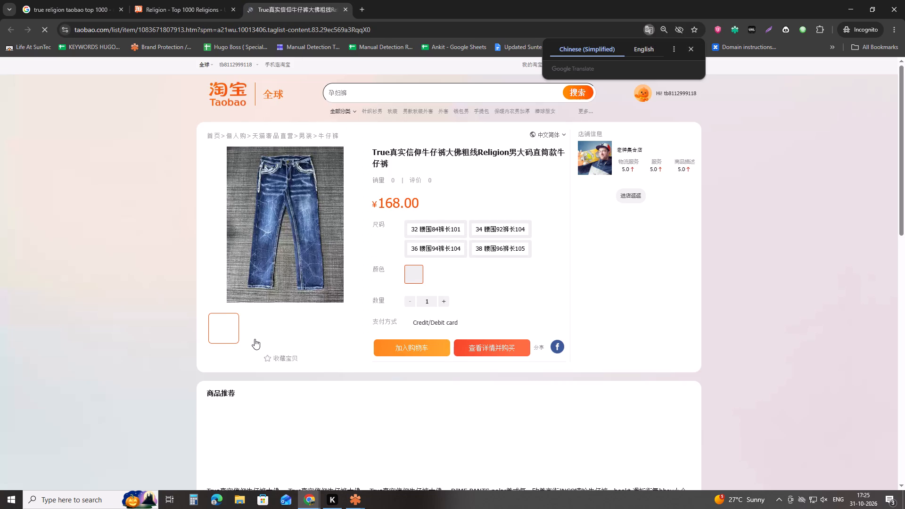
click(253, 335)
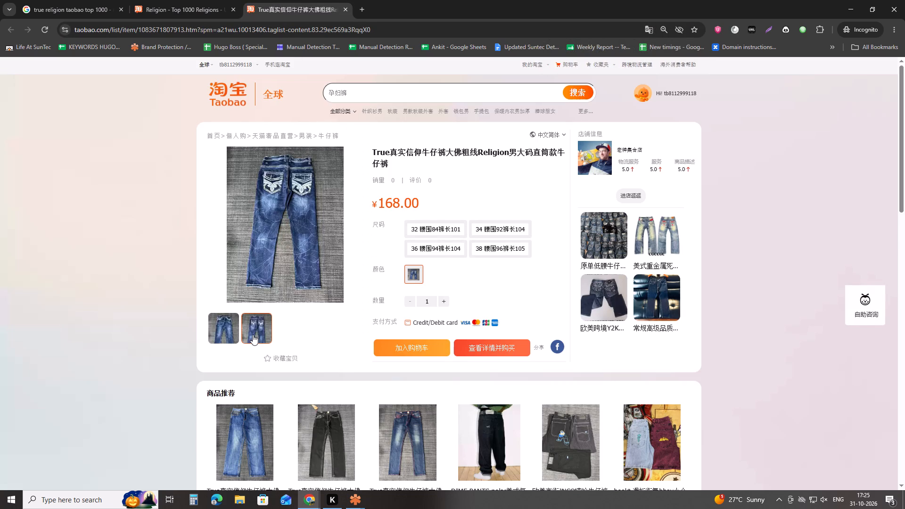
middle_click(307, 0)
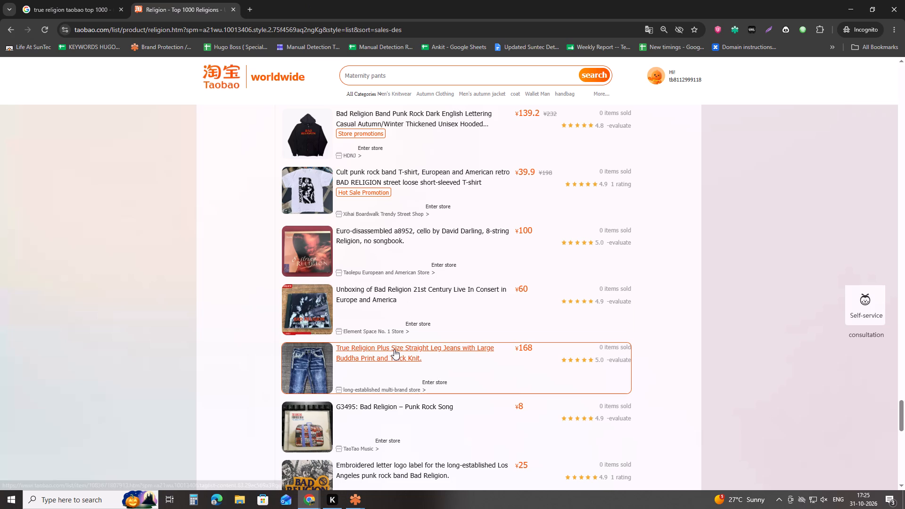
Copy the ¥168 plus size jeans listing link and paste it into the empty Link cell below the recorded Taobao links in Manual Detection Records.
right_click(394, 349)
click(440, 433)
key(alt+Tab)
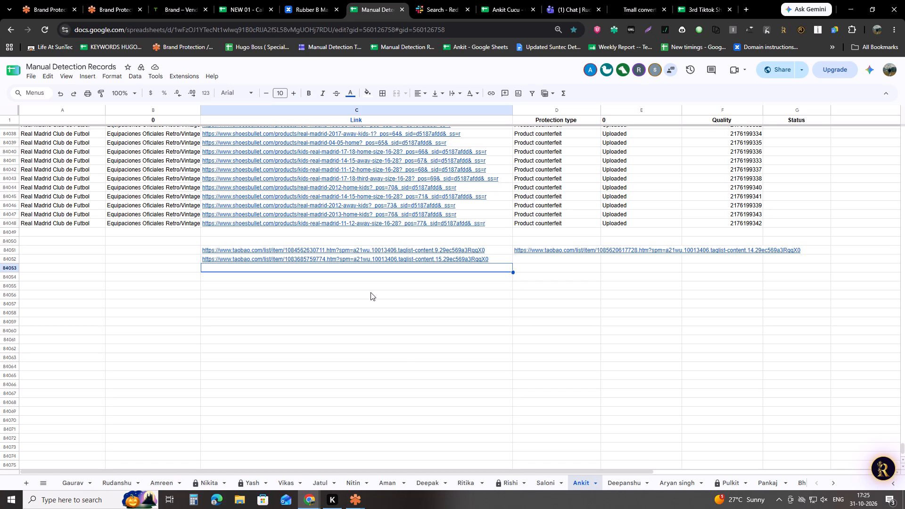
key(ctrl+v)
Reopen the second Taobao link recorded in the Link column in a new incognito tab to recheck the listing.
key(Up)
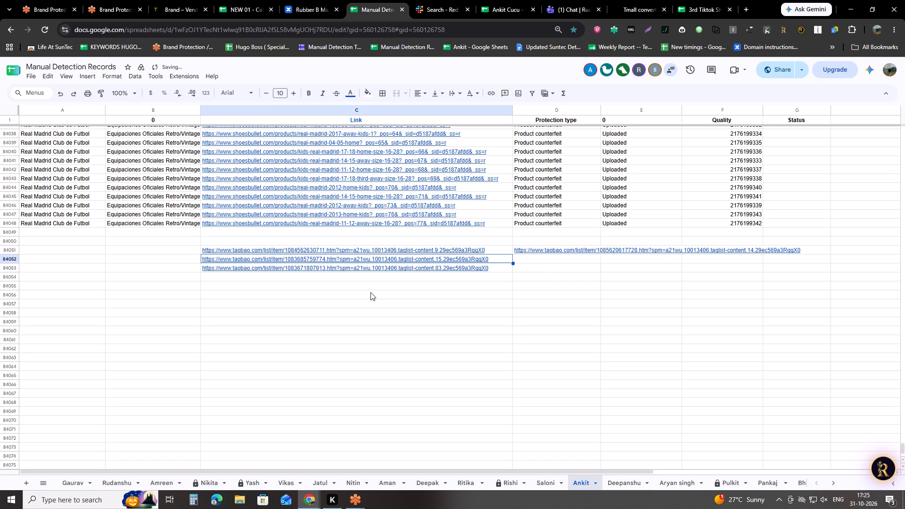
key(ctrl+c)
key(alt+Tab)
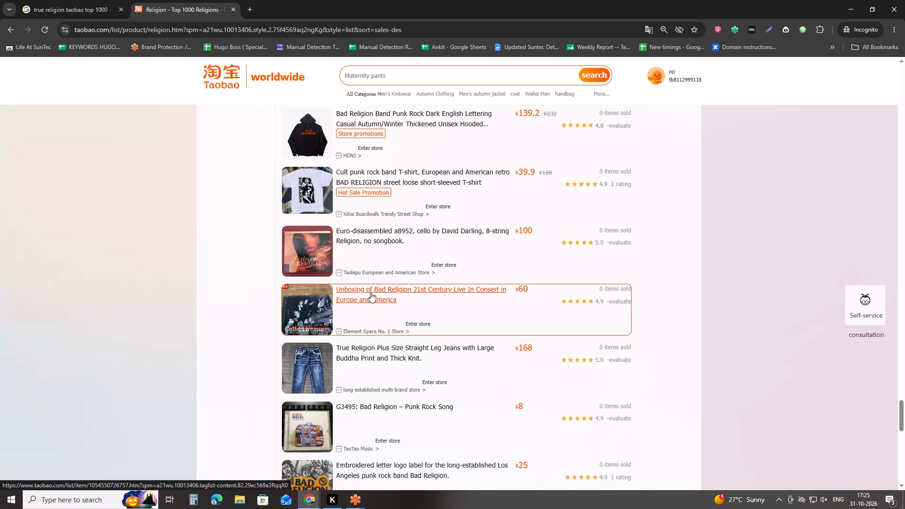
key(ctrl+t)
key(ctrl+v)
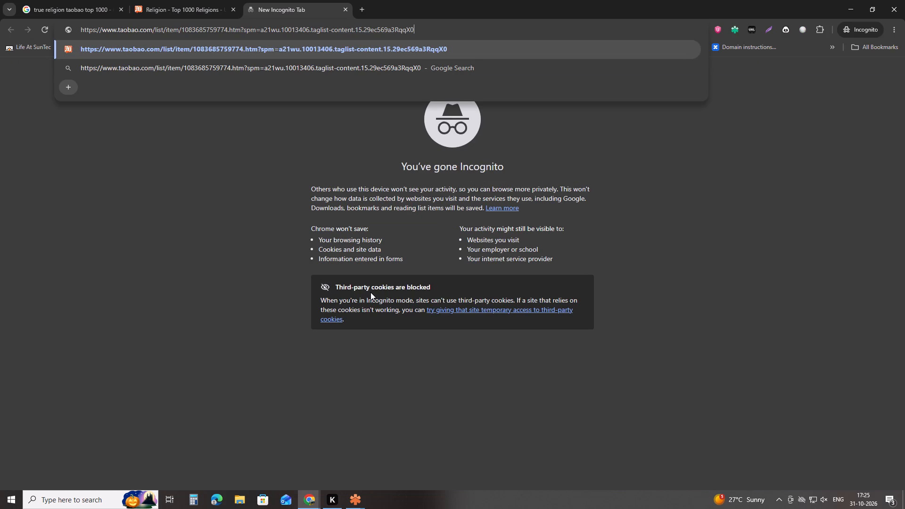
key(Return)
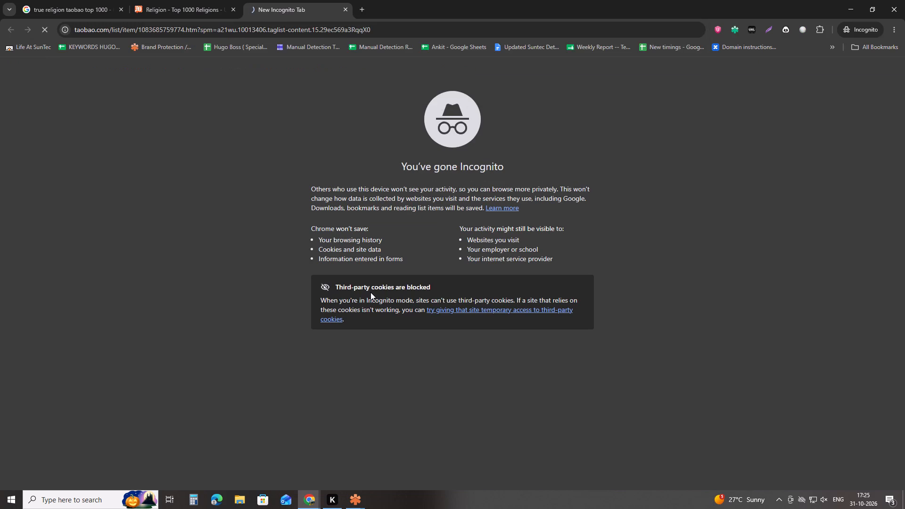
Open the Taobao link recorded beside the first one in another incognito tab, recheck the listing, and close both reopened listings.
key(alt+Tab)
click(523, 248)
key(ctrl+c)
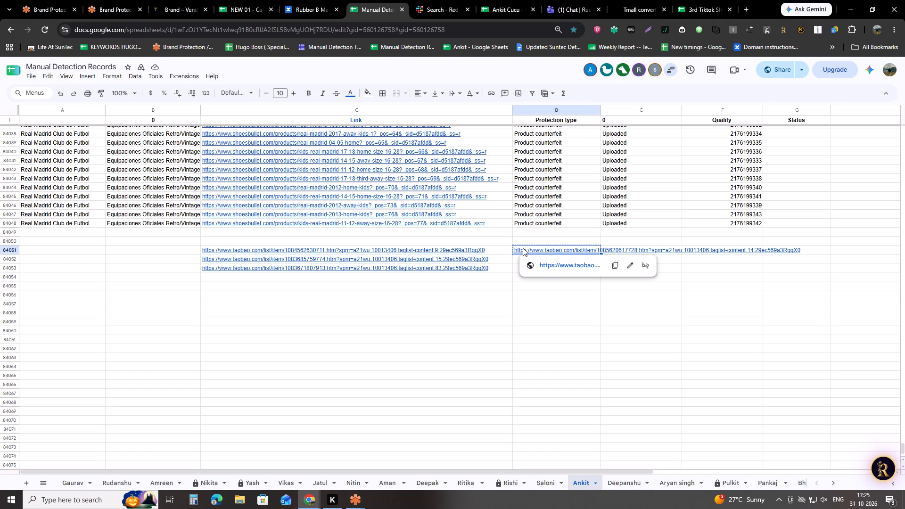
key(alt+Tab)
key(ctrl+t)
key(ctrl+v)
key(Return)
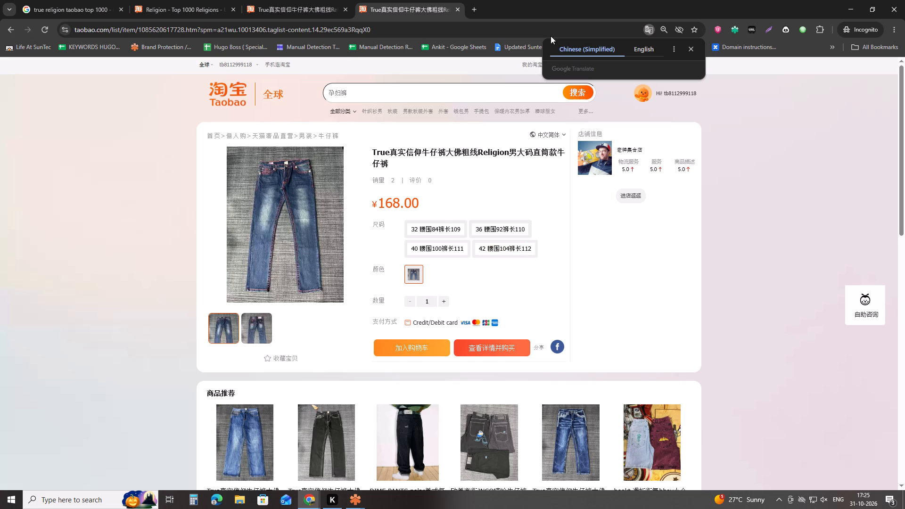
middle_click(442, 0)
scroll(326, 0, up, 1)
middle_click(326, 0)
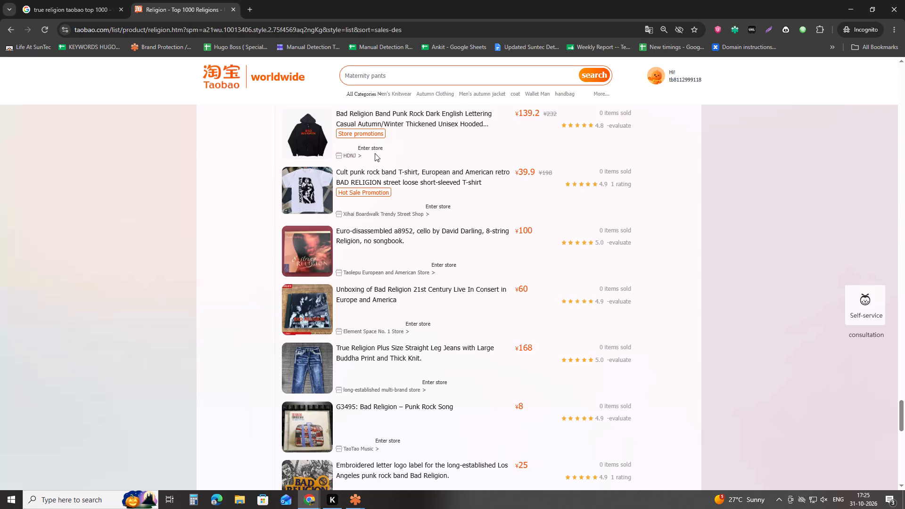
Create Red Points incidents for the three Taobao links in the Link column, with asset True Religion - Jeans and protection type Product brand abuse.
key(alt+Tab)
click(396, 271)
key(ctrl+space)
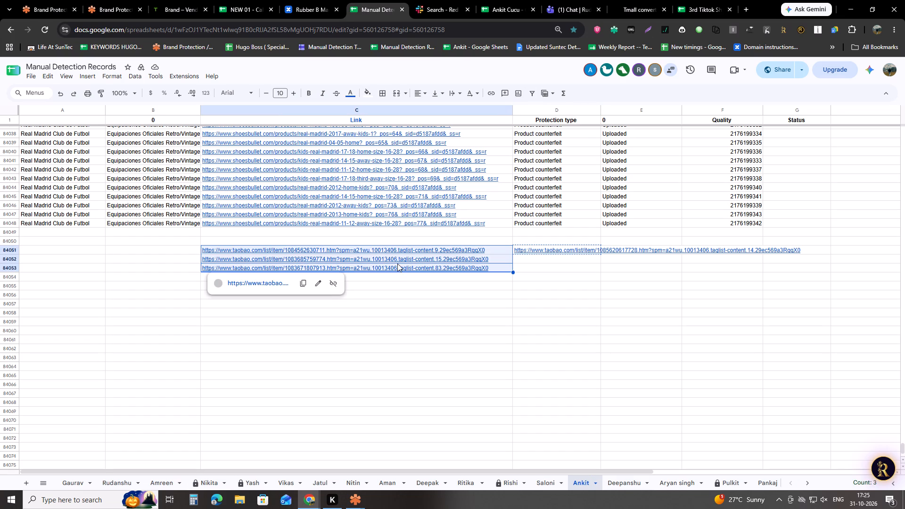
key(ctrl+c)
key(ctrl+c)
key(ctrl+c)
key(ctrl+c)
click(54, 0)
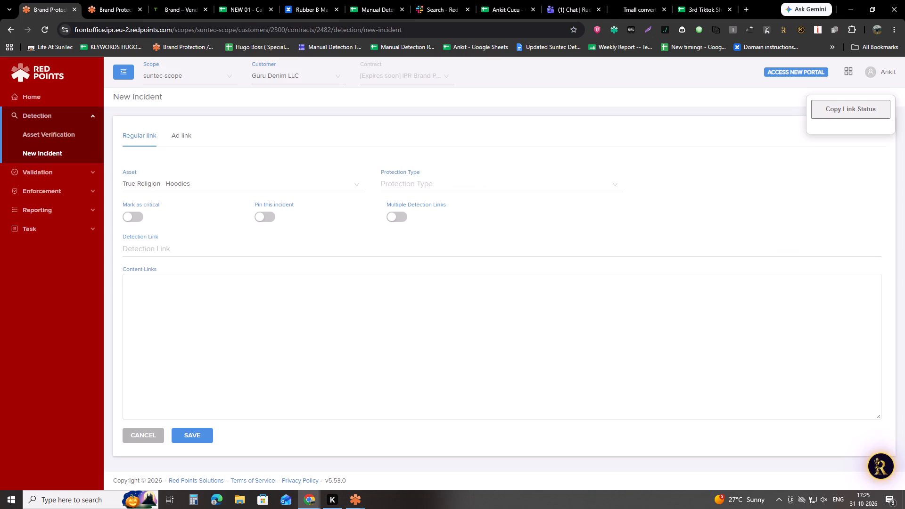
click(220, 188)
click(207, 234)
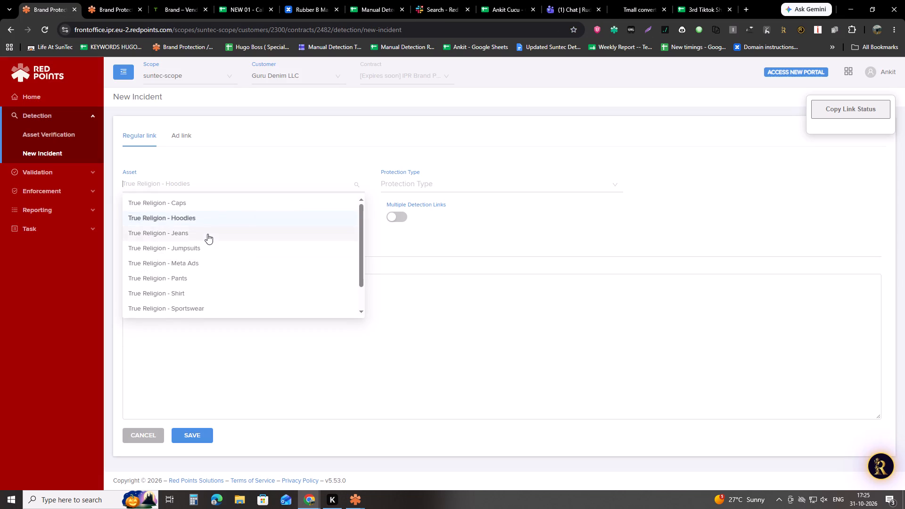
click(419, 179)
click(429, 221)
click(391, 218)
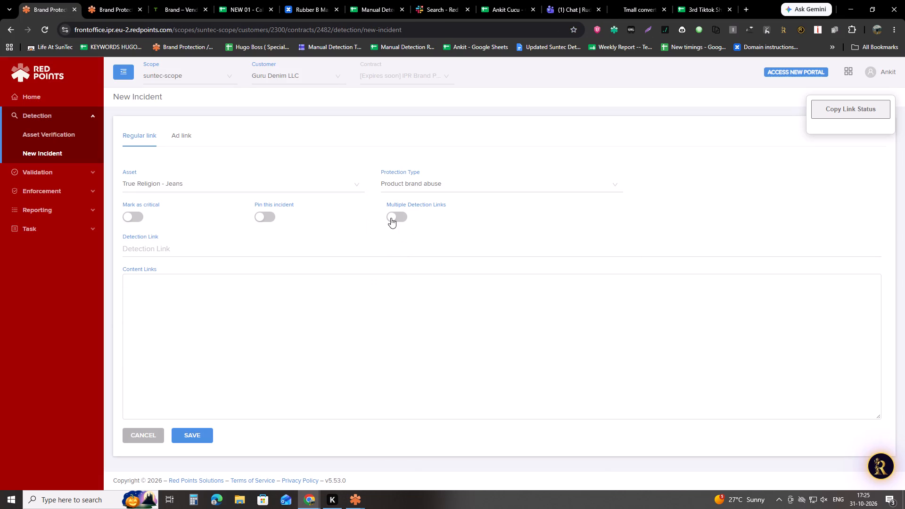
click(295, 313)
key(ctrl+v)
click(193, 437)
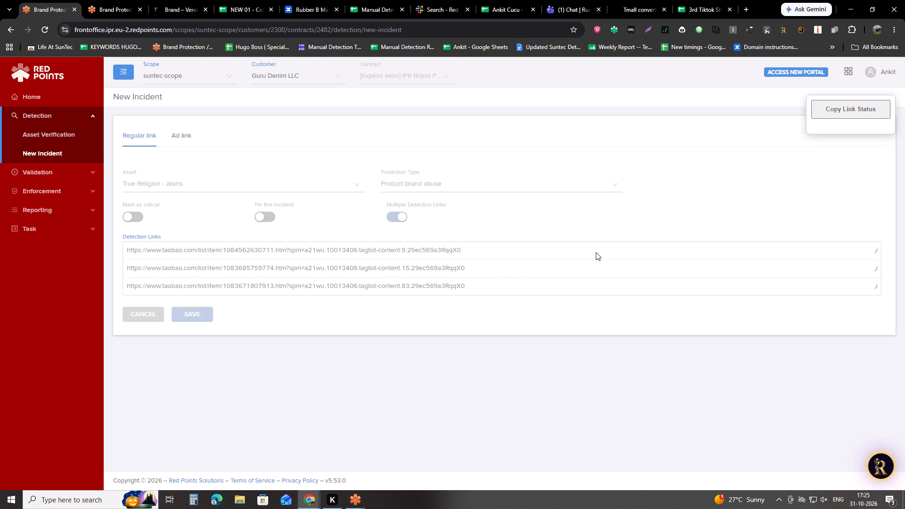
Copy the link status of the three brand abuse incidents and paste it into column A at row 84052 of Manual Detection Records.
click(875, 114)
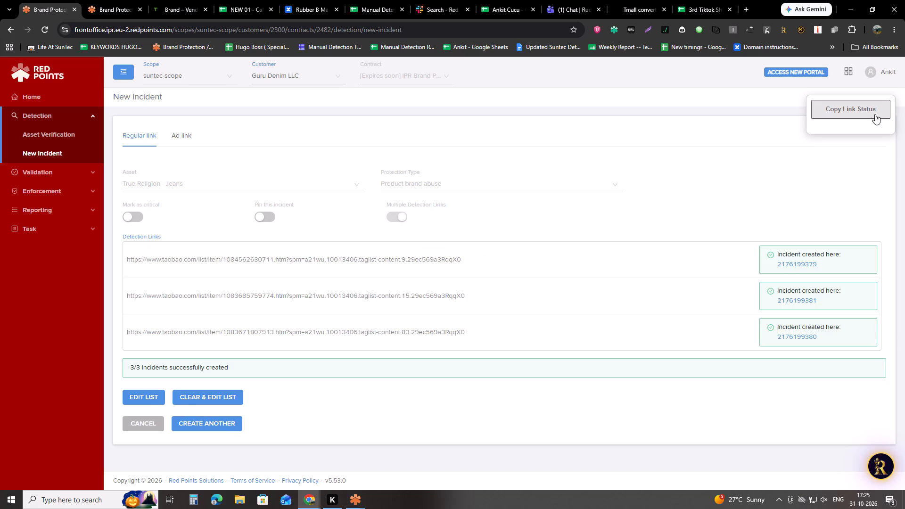
click(370, 0)
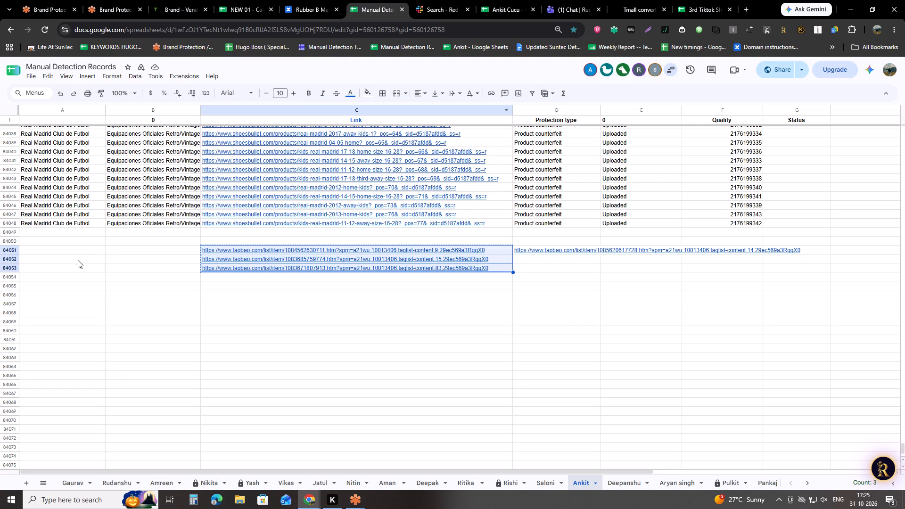
click(63, 262)
key(ctrl+v)
Create a Product counterfeit incident for True Religion - Jeans in Red Points from the Taobao link in the Protection type column.
click(534, 248)
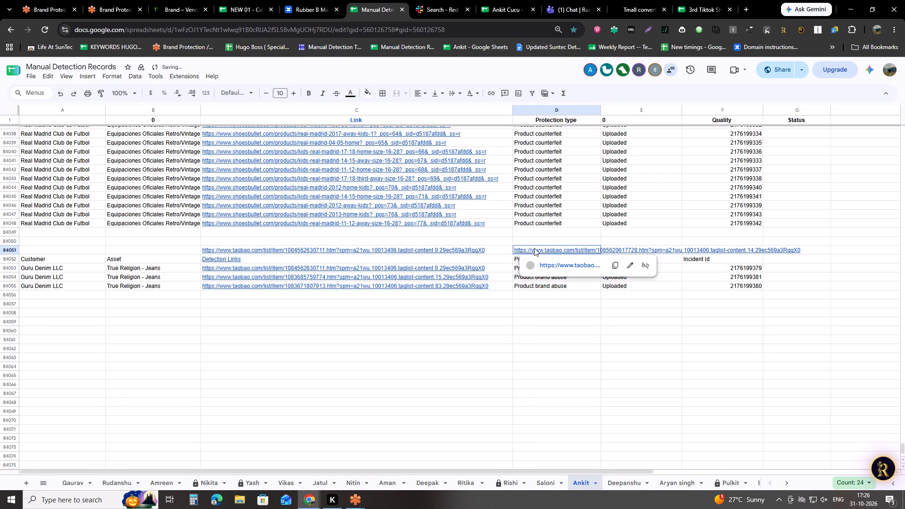
key(ctrl+c)
key(ctrl+c)
click(54, 0)
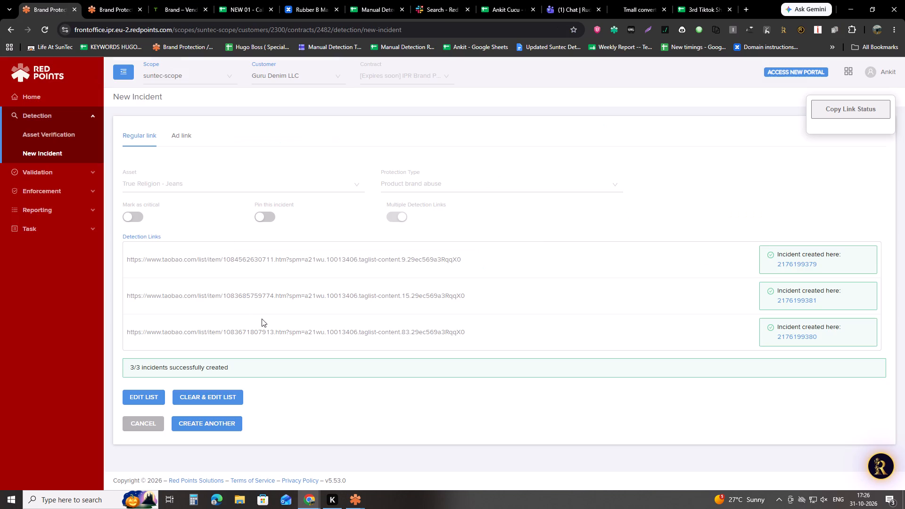
click(235, 404)
click(431, 189)
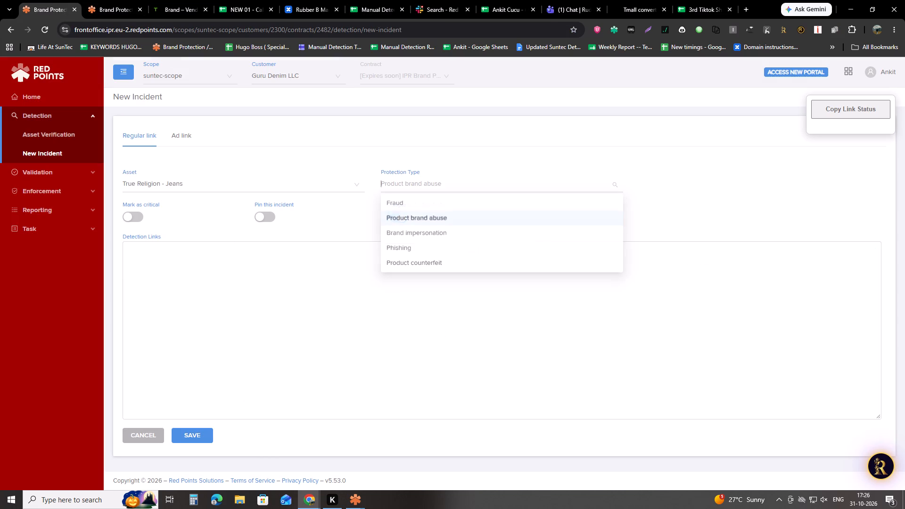
click(426, 258)
click(316, 307)
key(ctrl+v)
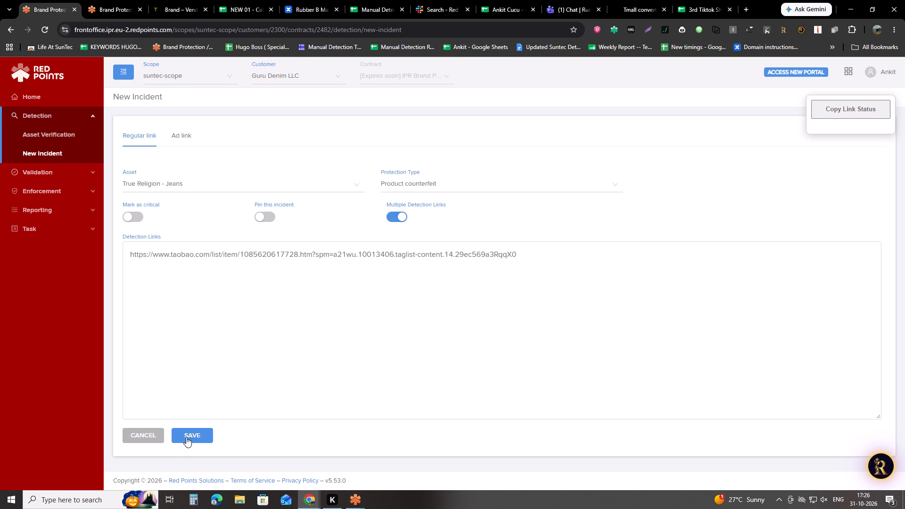
click(186, 437)
Copy the counterfeit incident's link status and paste it into column A at row 84057 of Manual Detection Records.
click(825, 109)
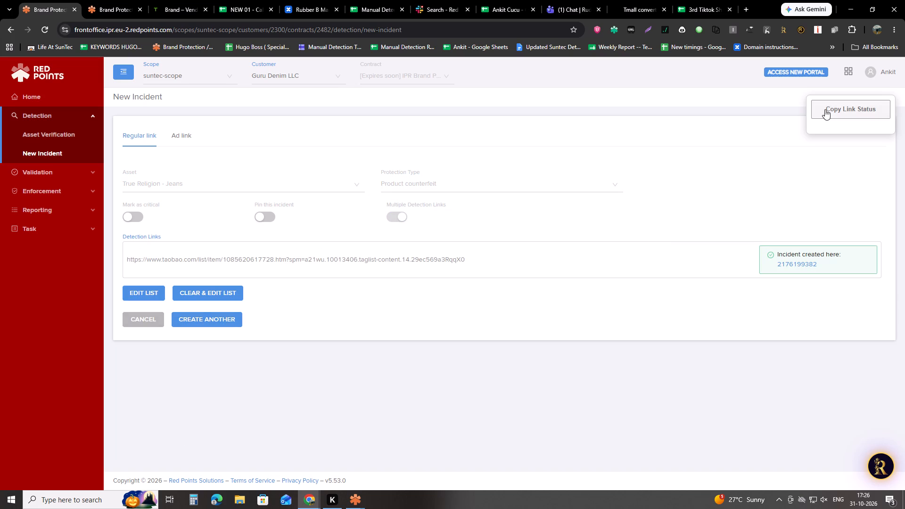
click(381, 0)
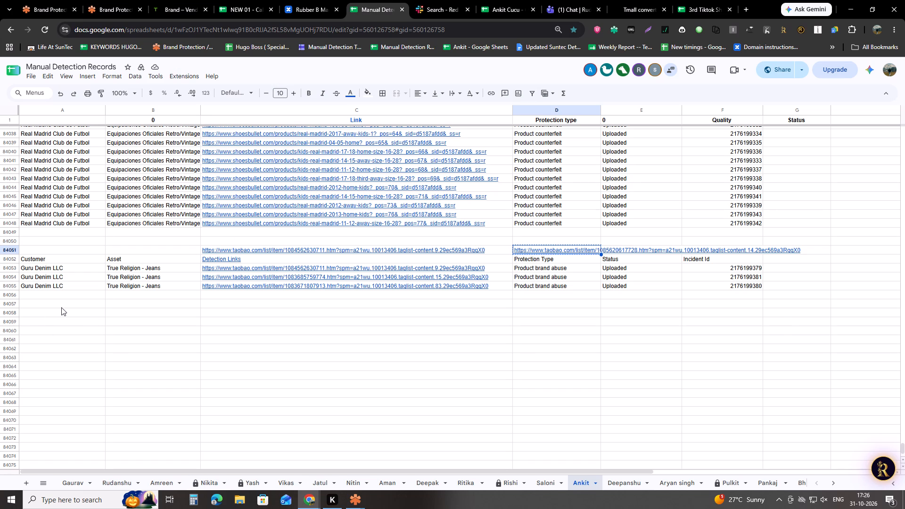
click(61, 307)
key(ctrl+v)
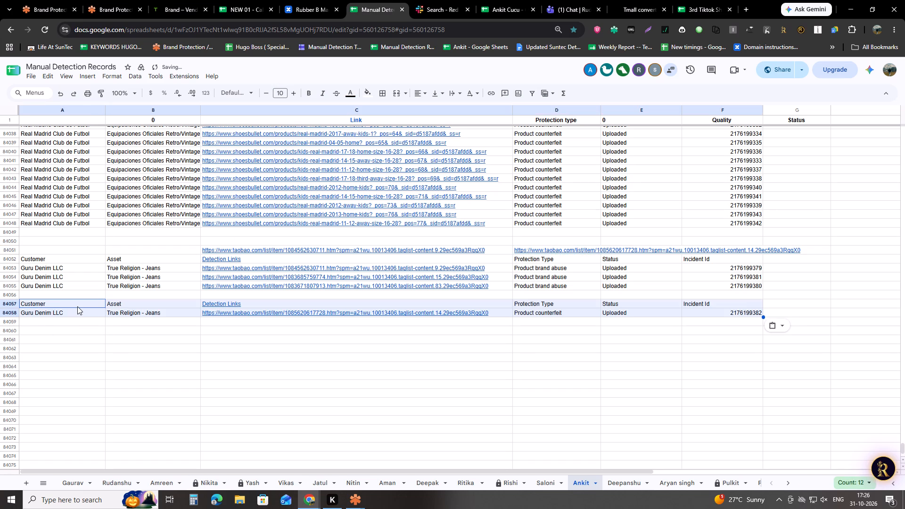
Delete both pasted header rows and the leftover row of loose Taobao links from Manual Detection Records.
click(259, 303)
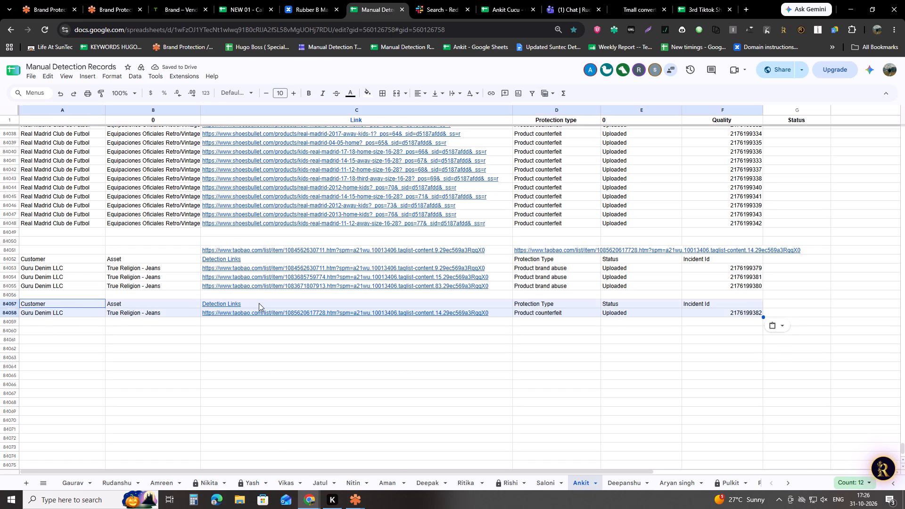
right_click(259, 303)
click(285, 284)
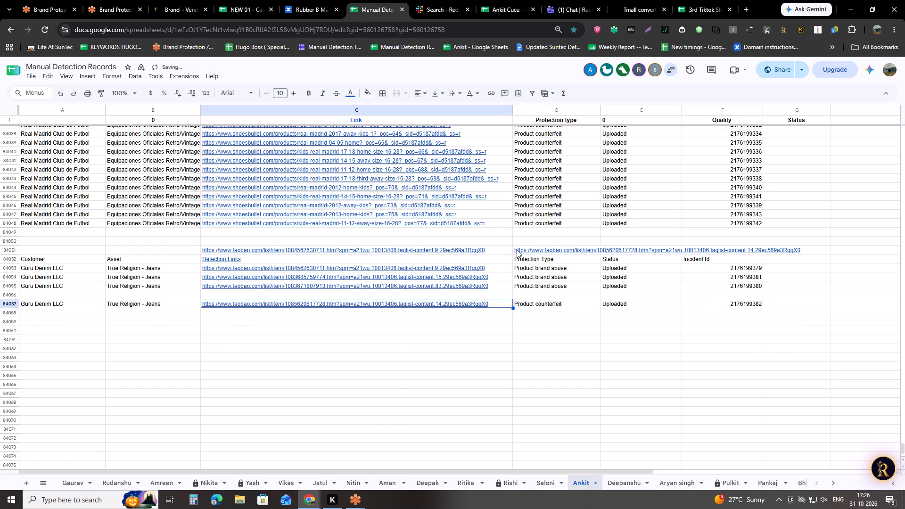
drag(517, 250, 441, 263)
right_click(441, 263)
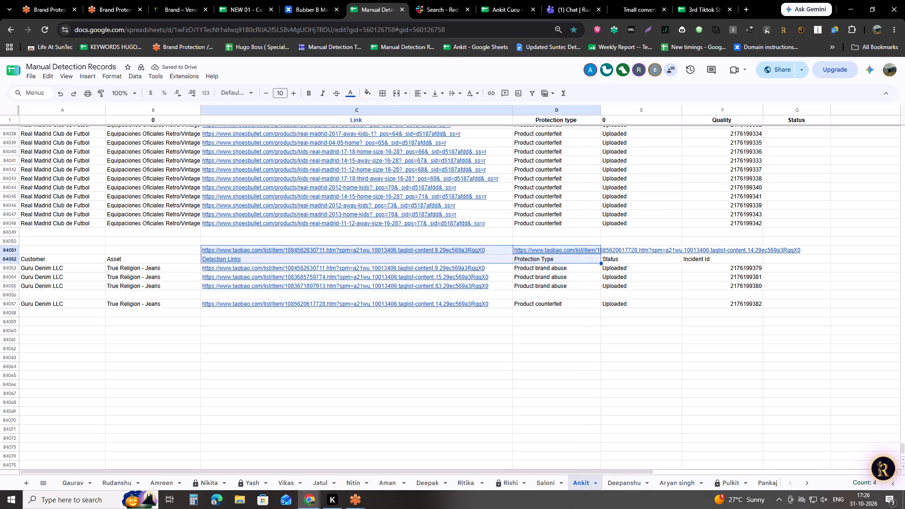
click(464, 310)
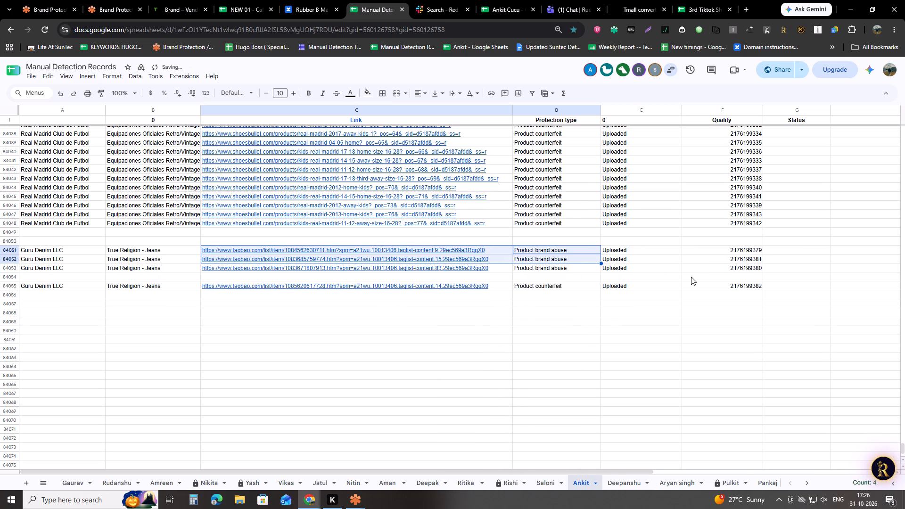
Filter the Tuinet brand tracker by customer MTG CO LTD, copied from the calendar sheet, and mark its taobao.com row EITHER for day 31.
scroll(691, 277, up, 20)
click(238, 0)
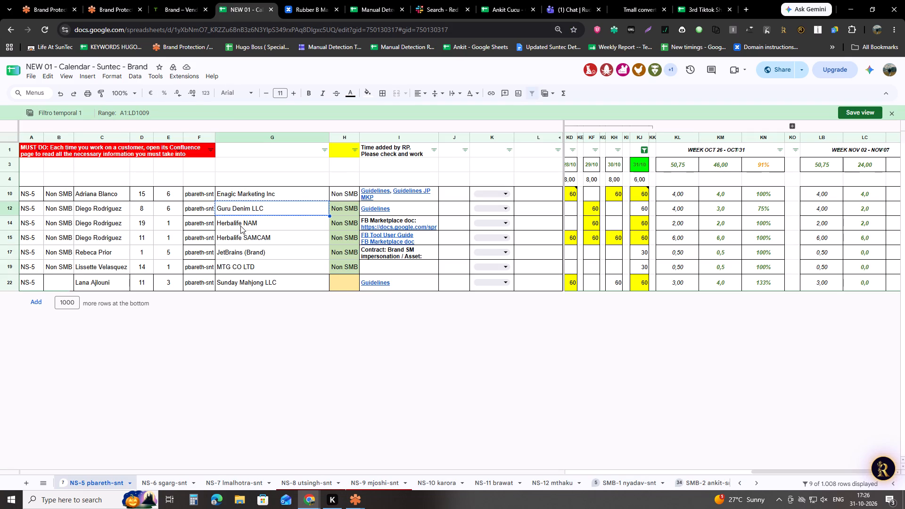
click(0, 211)
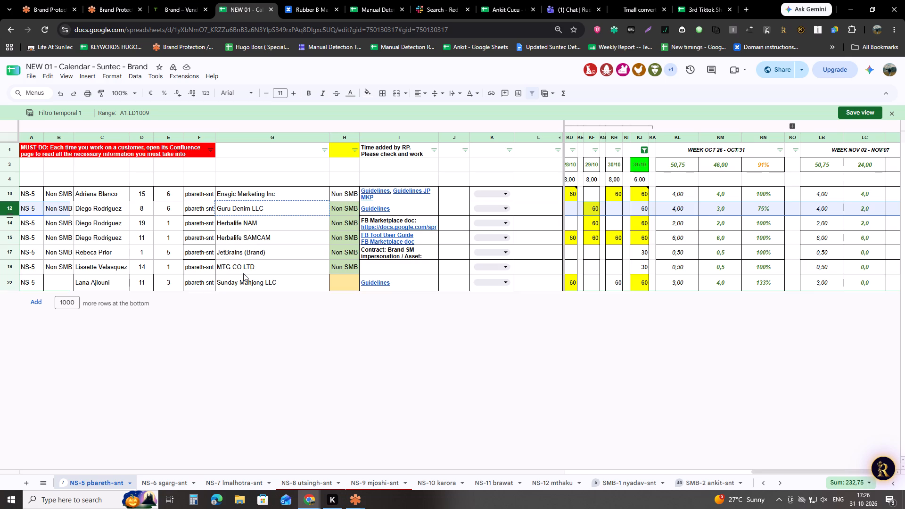
click(247, 267)
key(ctrl+c)
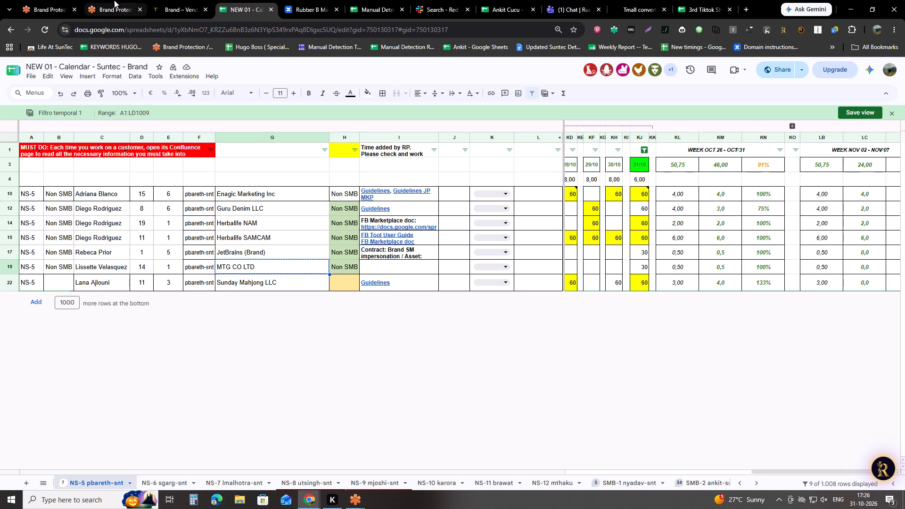
click(176, 0)
click(326, 186)
key(ctrl+v)
key(ctrl+v)
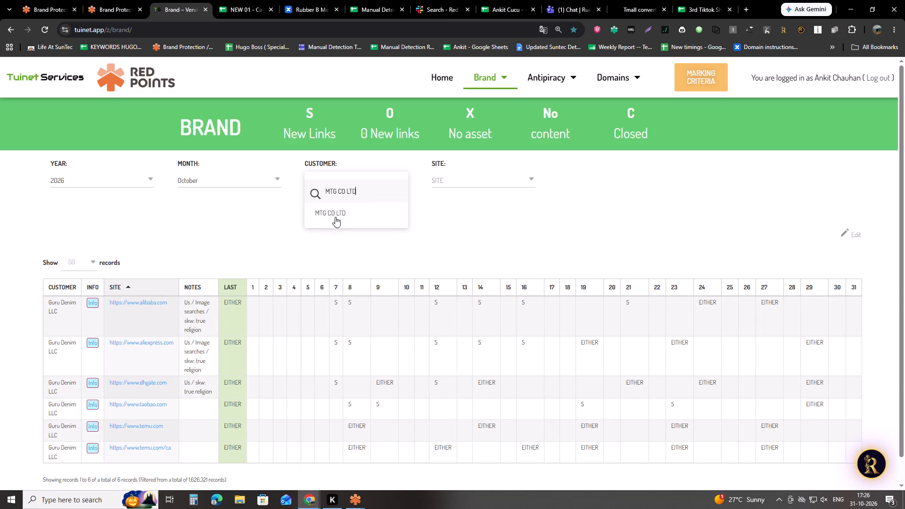
click(336, 221)
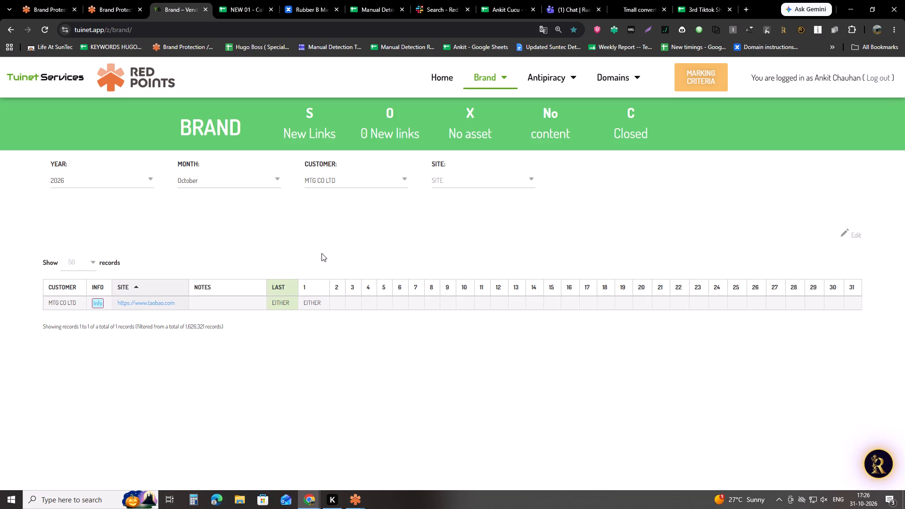
double_click(849, 303)
click(840, 353)
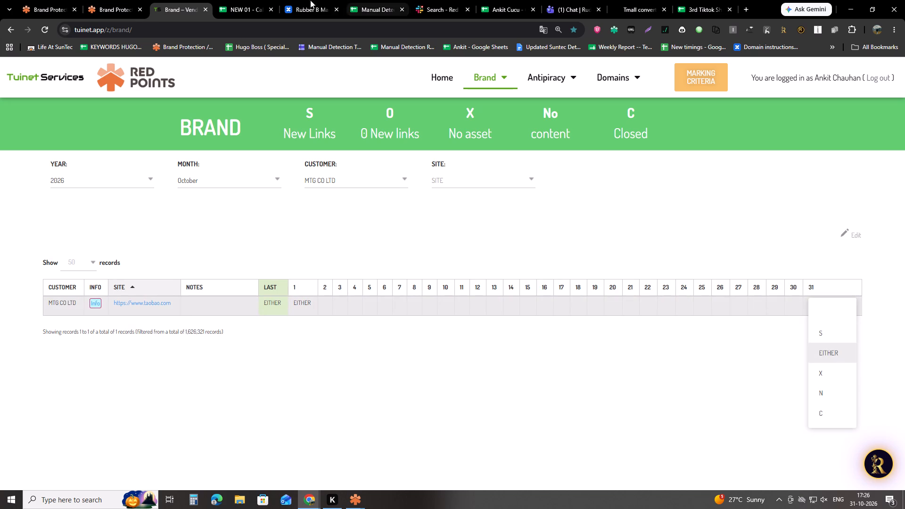
Filter the Tuinet tracker by JetBrains (Brand) and mark t.me, instagram.com and pinterest.com EITHER for day 31.
click(229, 0)
click(270, 289)
key(ctrl+c)
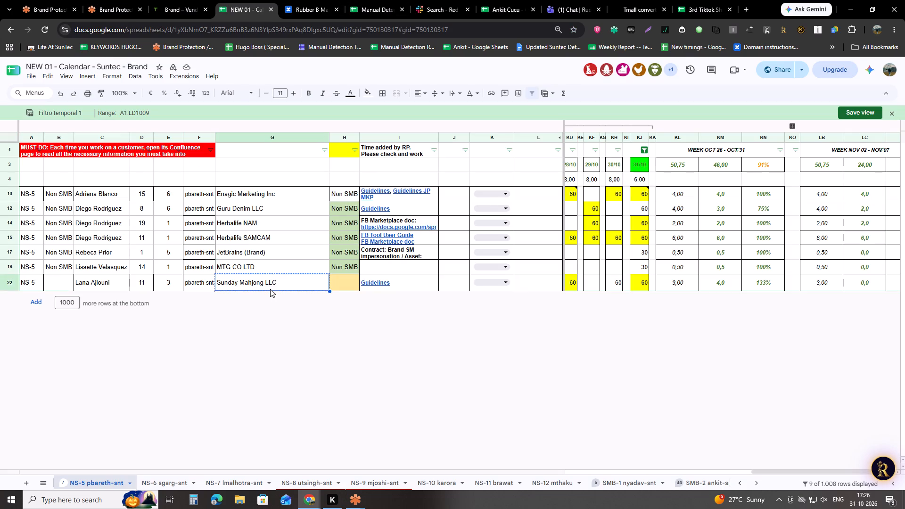
key(ctrl+c)
click(255, 242)
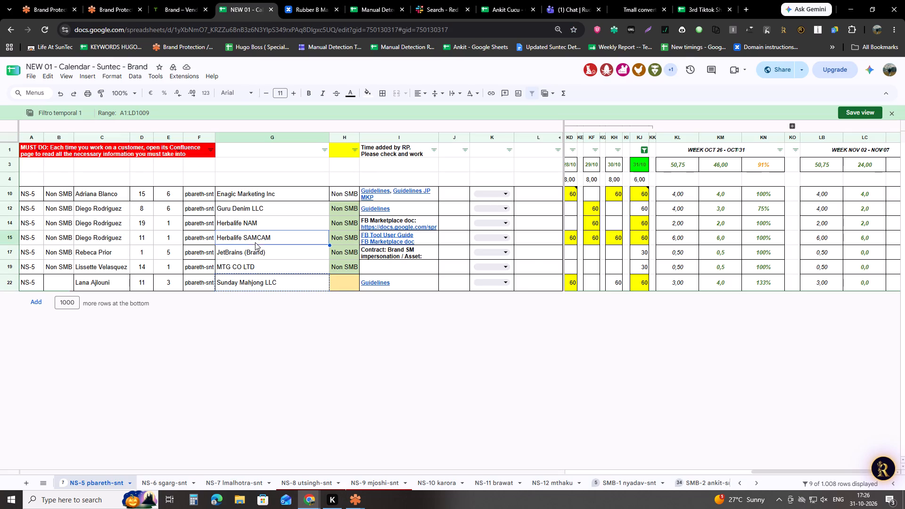
click(252, 249)
key(ctrl+c)
click(183, 4)
click(330, 176)
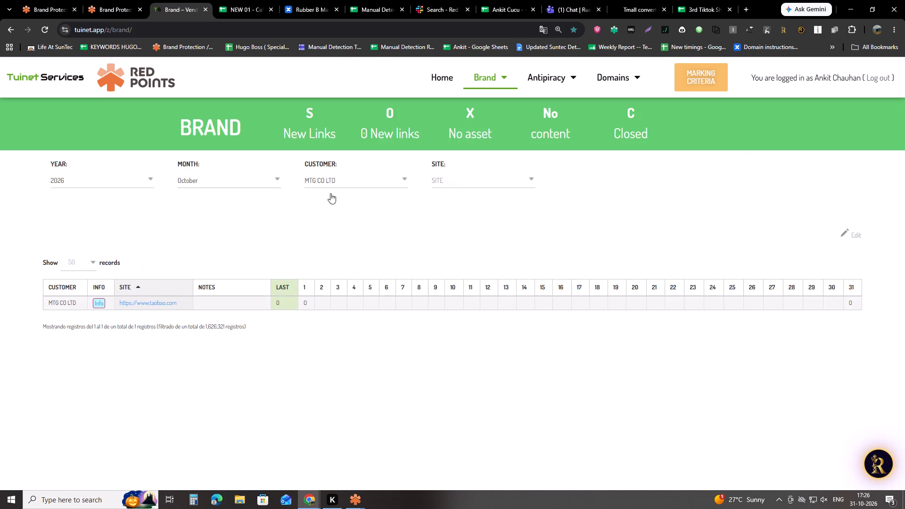
key(ctrl+v)
click(346, 216)
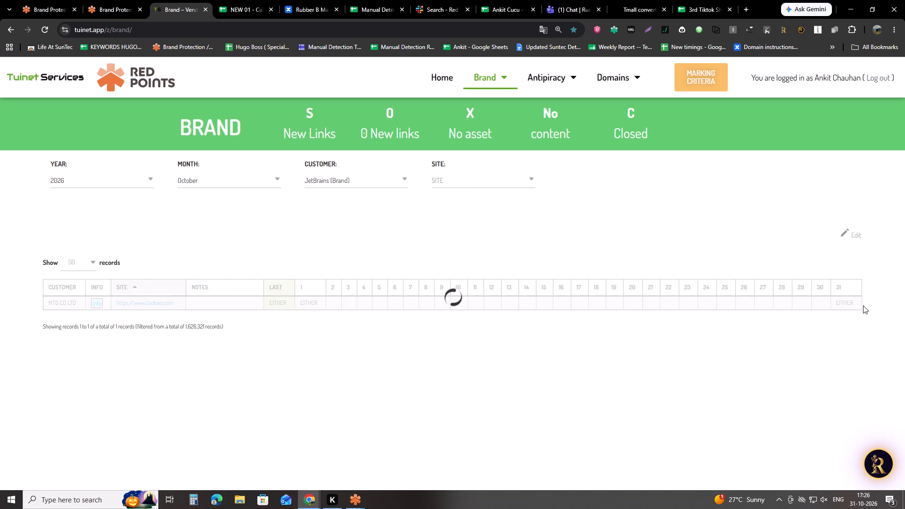
double_click(851, 309)
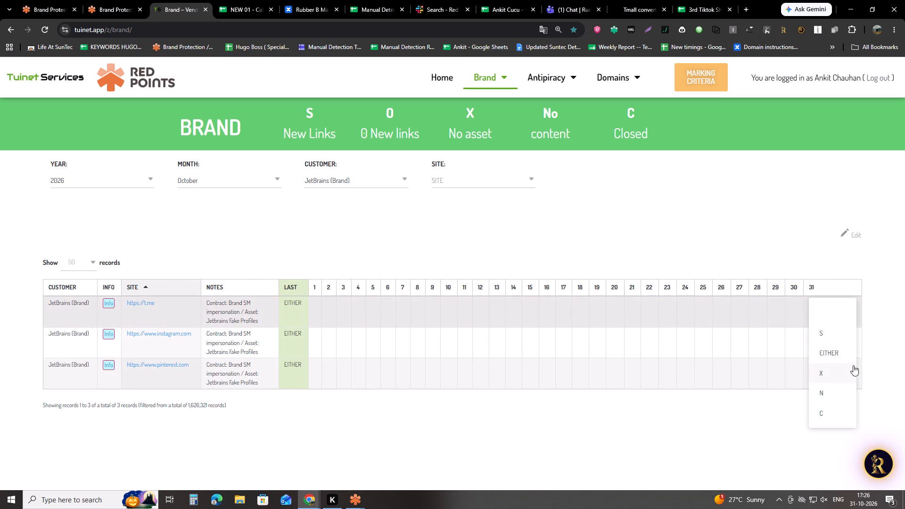
click(851, 360)
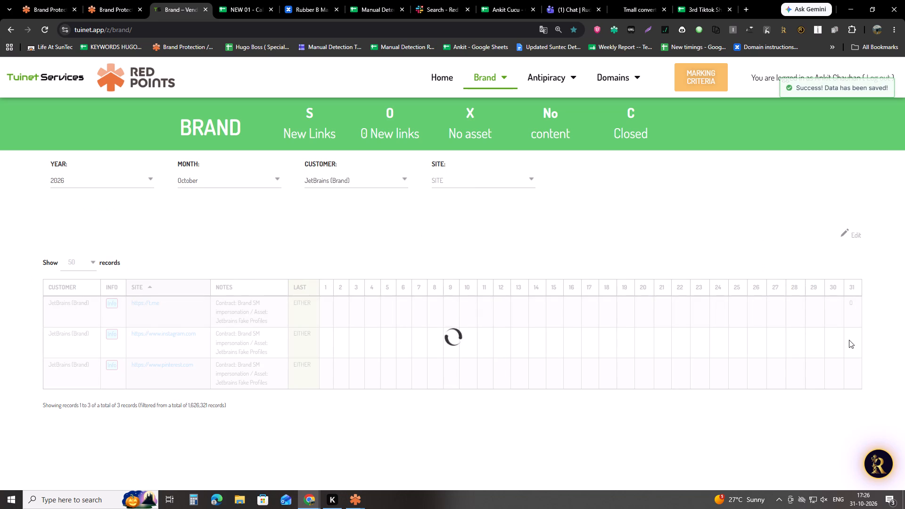
double_click(849, 340)
click(834, 376)
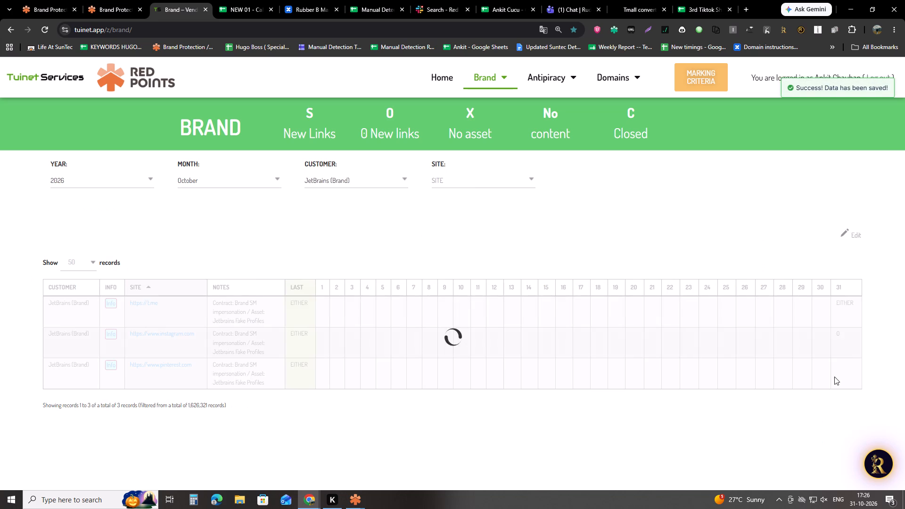
double_click(850, 376)
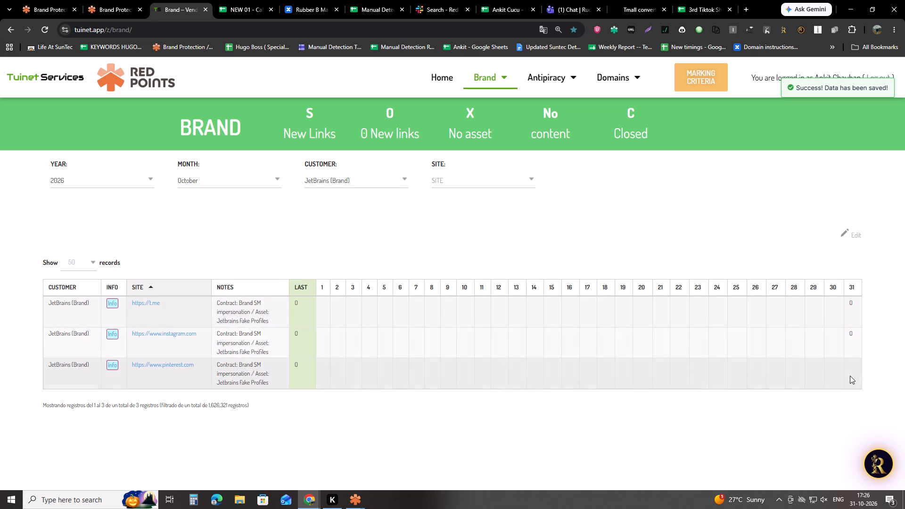
click(833, 302)
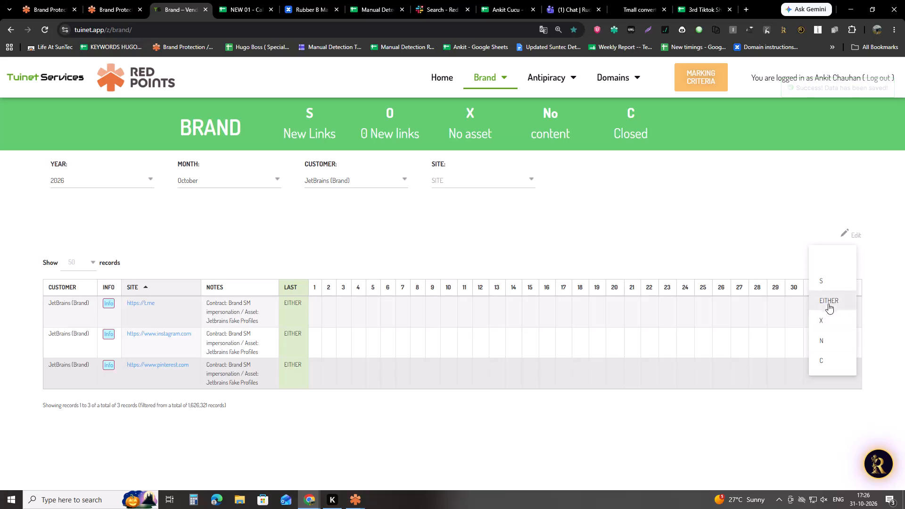
Select all values in the 31/10 column filter of the calendar sheet to list every customer.
click(235, 0)
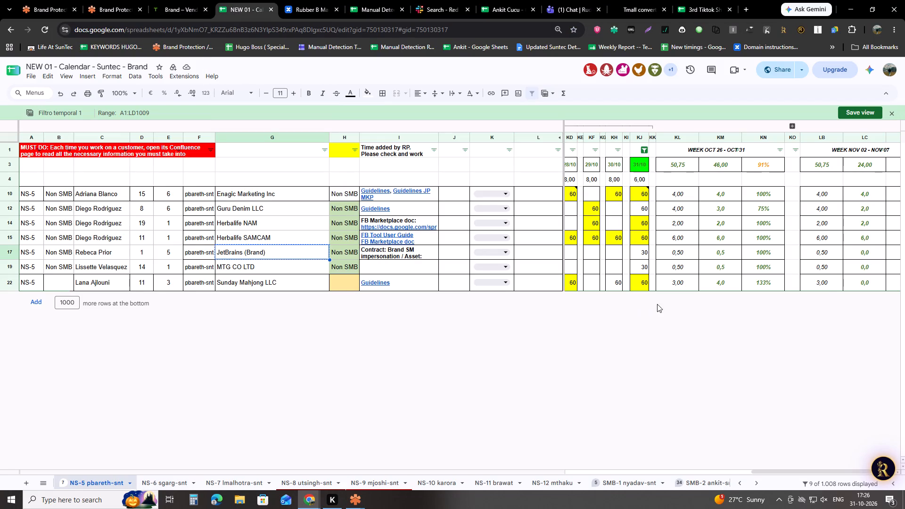
drag(640, 255, 638, 263)
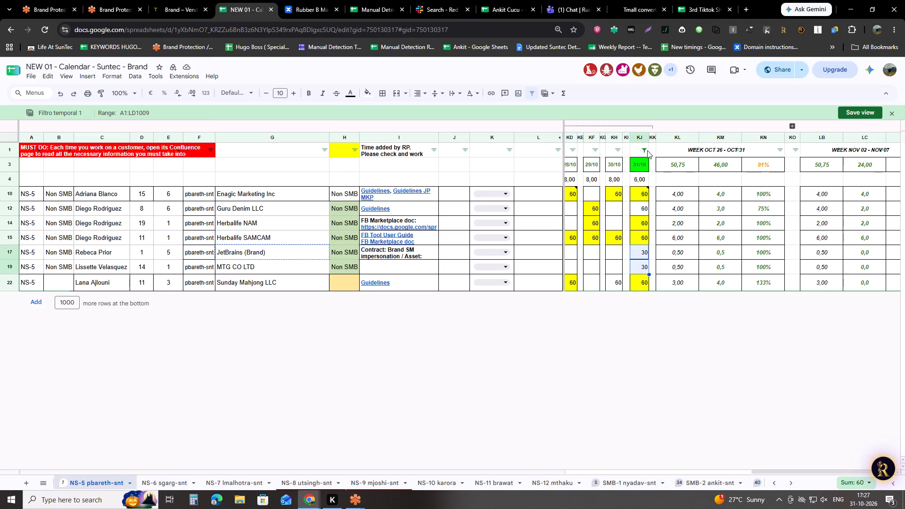
click(646, 150)
click(546, 257)
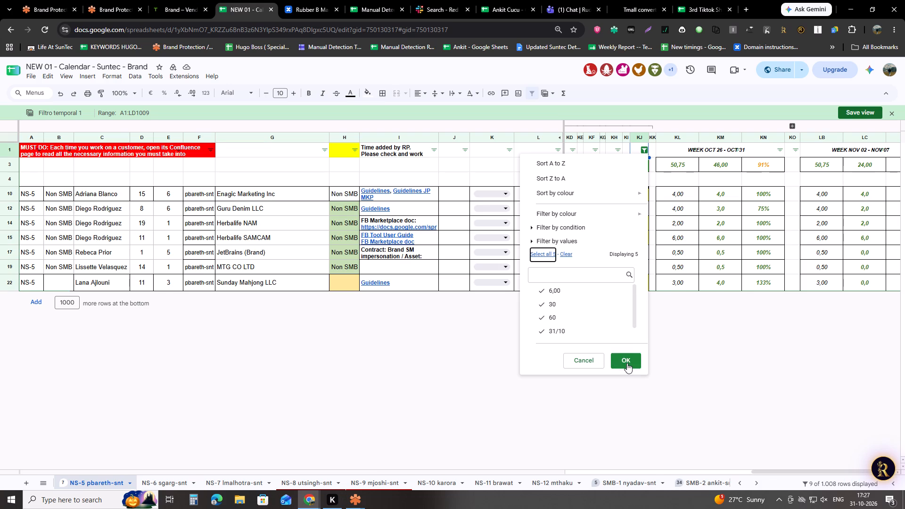
click(627, 363)
scroll(438, 371, down, 5)
scroll(527, 361, up, 3)
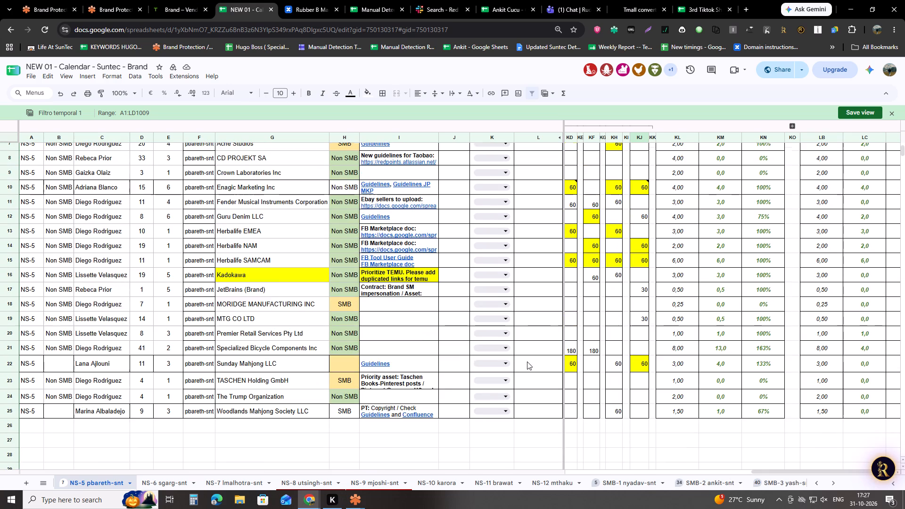
Copy Woodlands Mahjong Society LLC from the calendar, set it as the Red Points customer, and review its New Incident asset list.
click(279, 374)
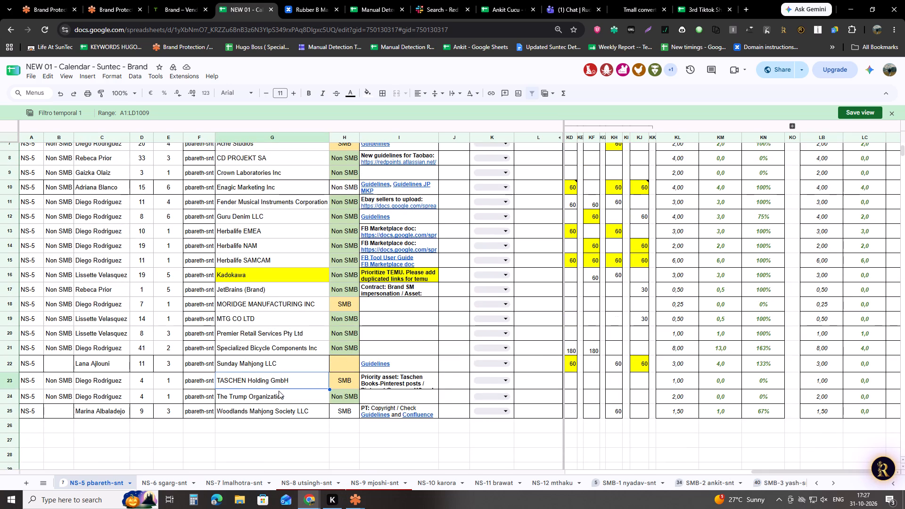
click(271, 411)
key(ctrl+c)
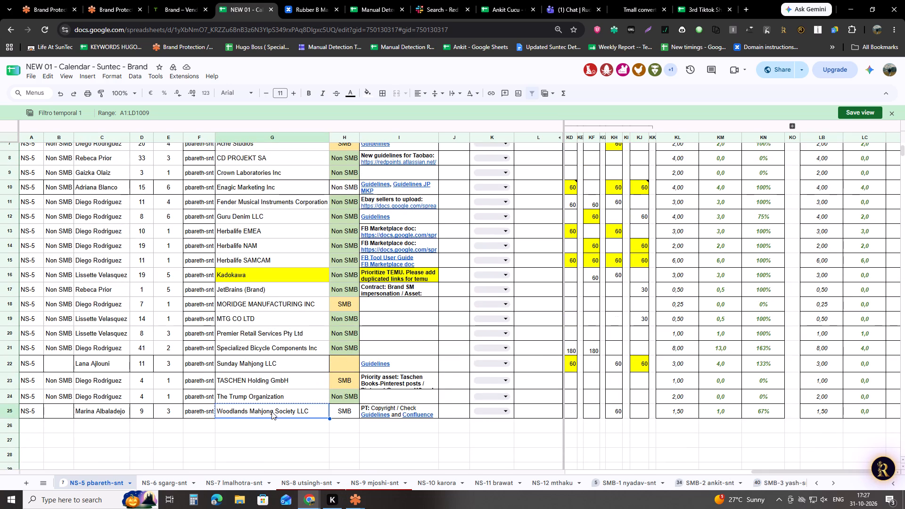
key(ctrl+c)
key(ctrl+c)
key(ctrl+c)
click(63, 0)
click(284, 76)
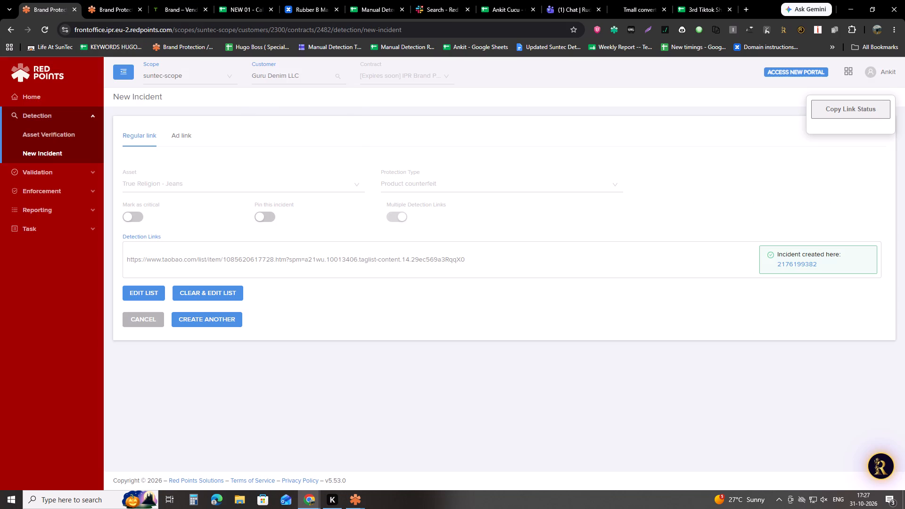
key(ctrl+v)
click(289, 99)
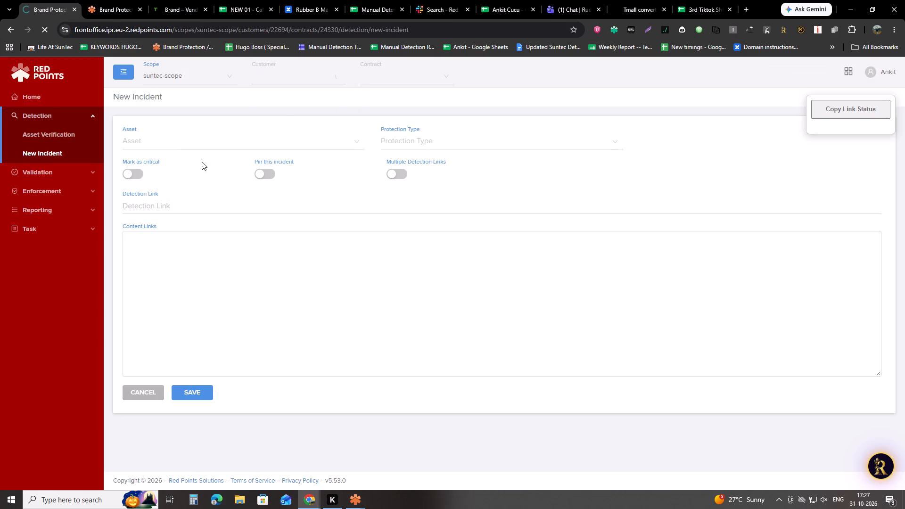
click(172, 155)
click(175, 146)
click(95, 0)
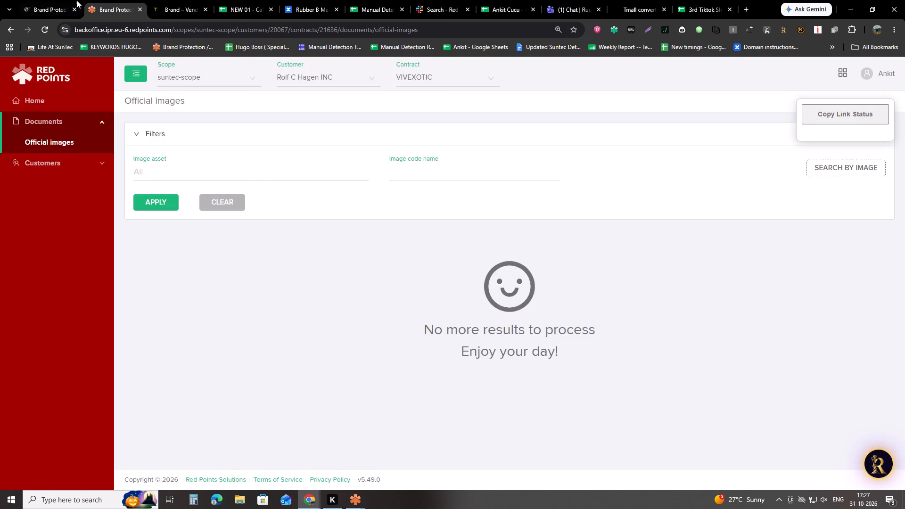
click(76, 0)
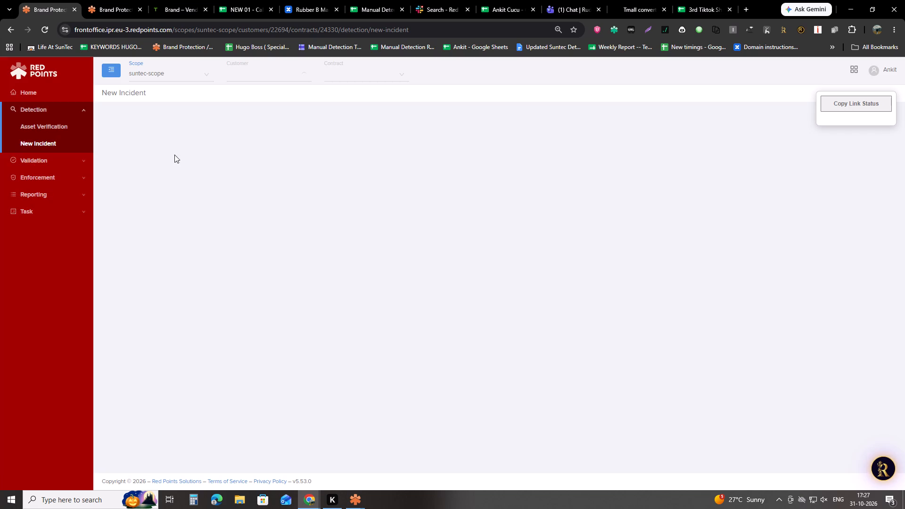
click(173, 144)
click(173, 131)
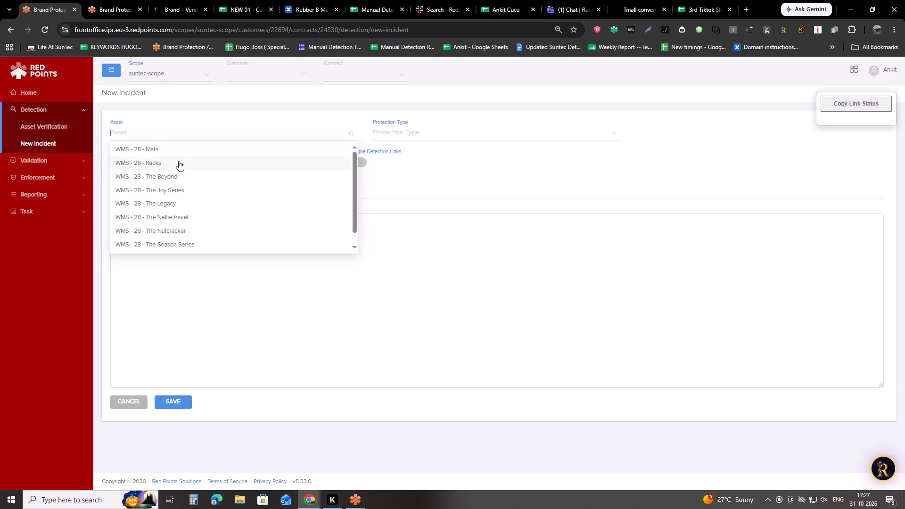
scroll(179, 161, down, 4)
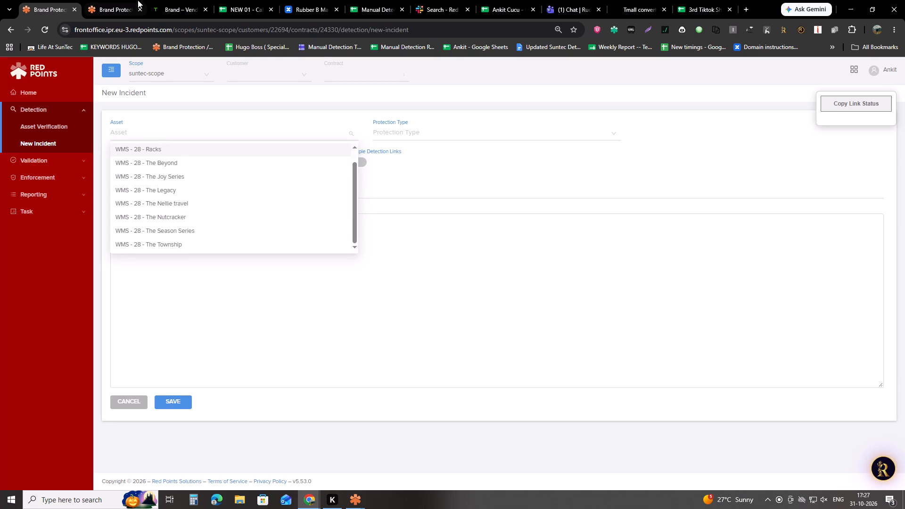
Copy TASCHEN Holding GmbH from the calendar, set it as the Red Points customer, and examine its New Incident asset list.
click(256, 0)
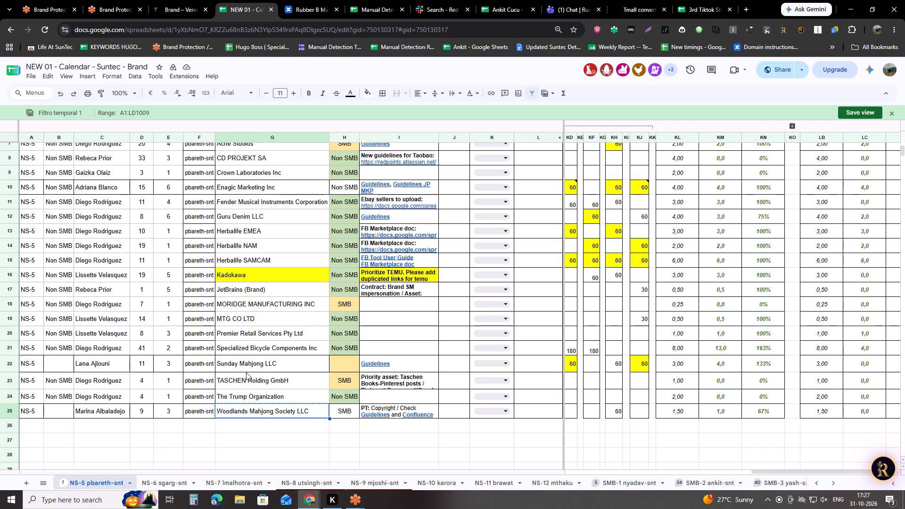
click(260, 383)
key(ctrl+c)
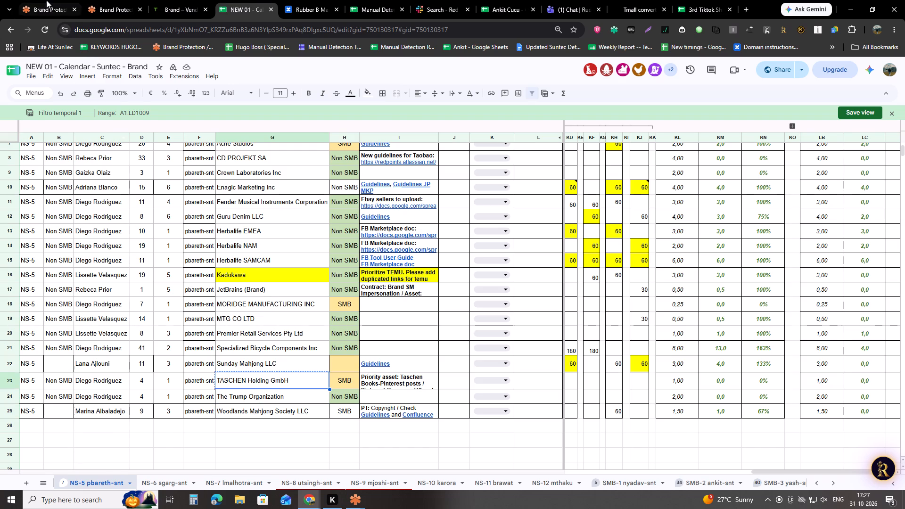
click(46, 0)
click(250, 68)
key(ctrl+v)
click(254, 91)
click(232, 0)
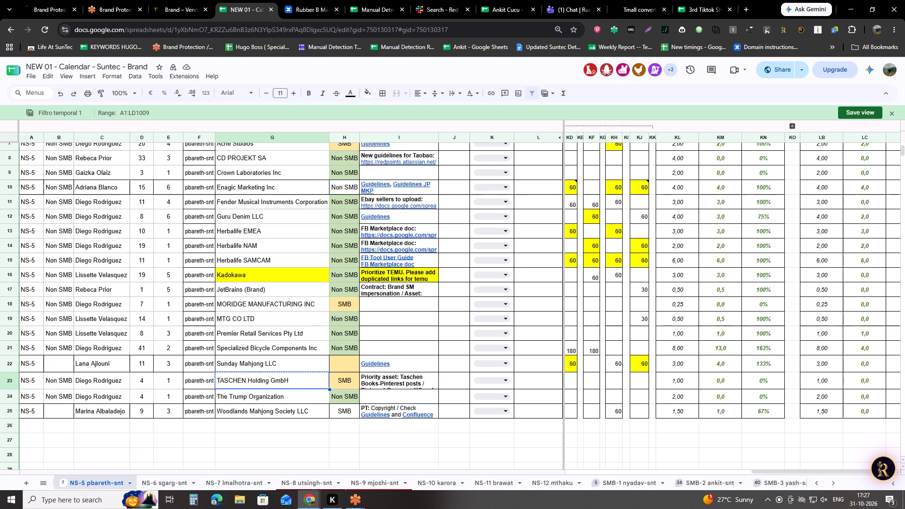
click(257, 368)
key(ctrl+c)
click(55, 0)
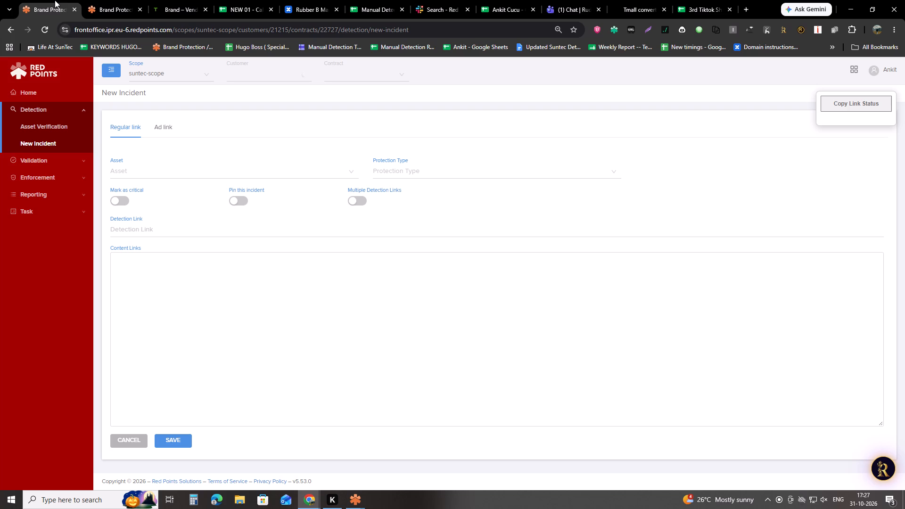
click(158, 168)
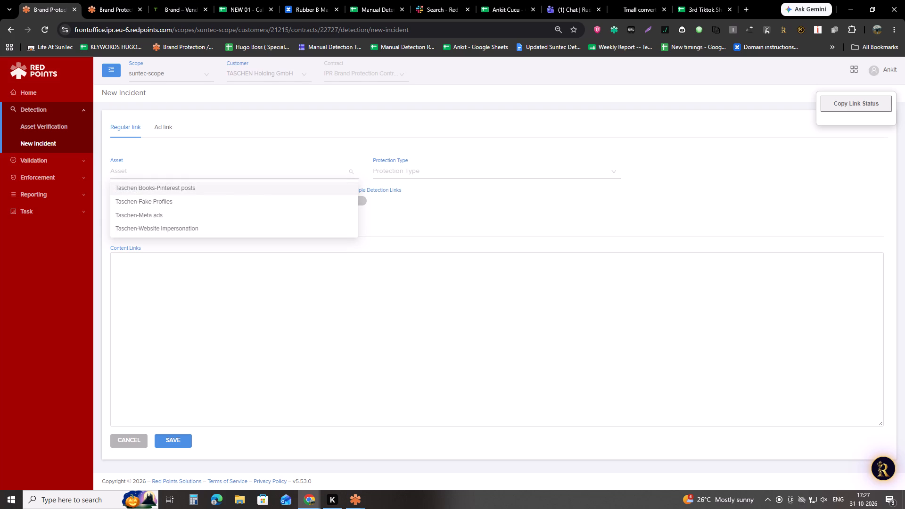
Copy Crown Laboratories Inc from the calendar and search for it as the Red Points customer.
click(233, 0)
scroll(211, 312, up, 5)
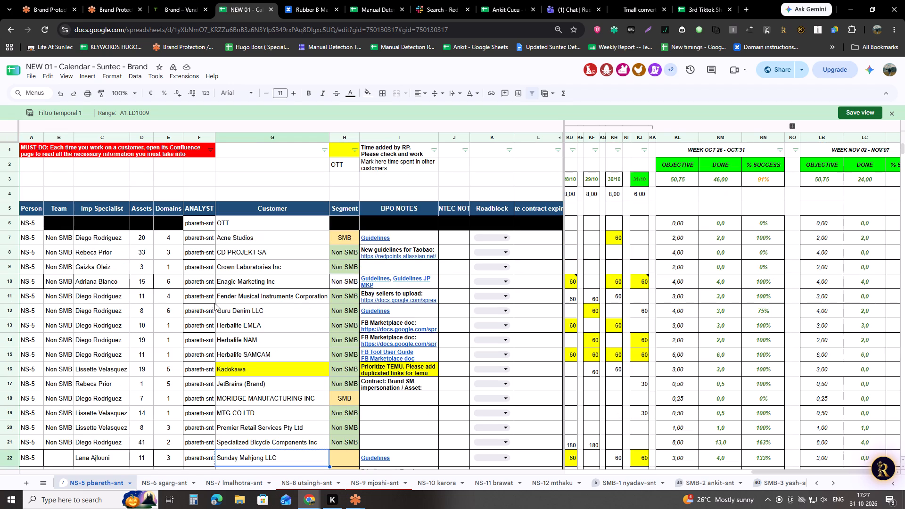
click(257, 243)
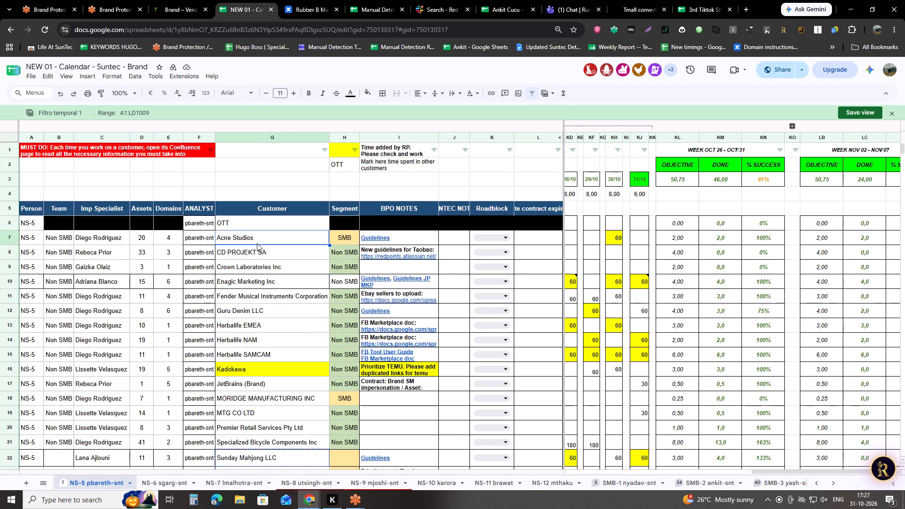
click(254, 250)
click(257, 264)
key(ctrl+c)
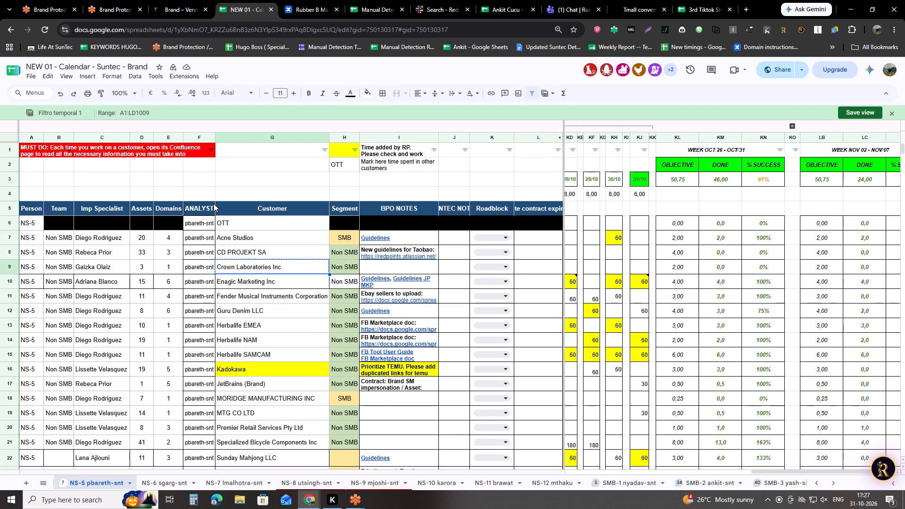
click(40, 0)
click(259, 79)
key(ctrl+v)
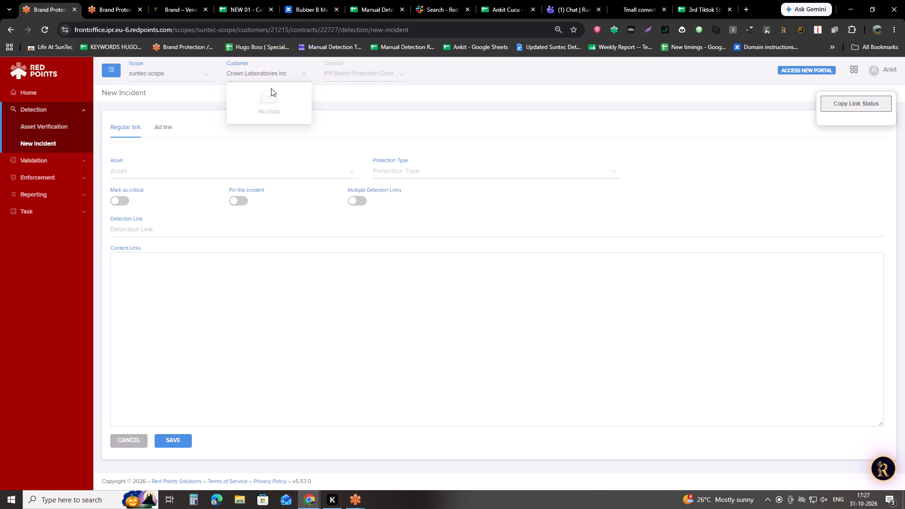
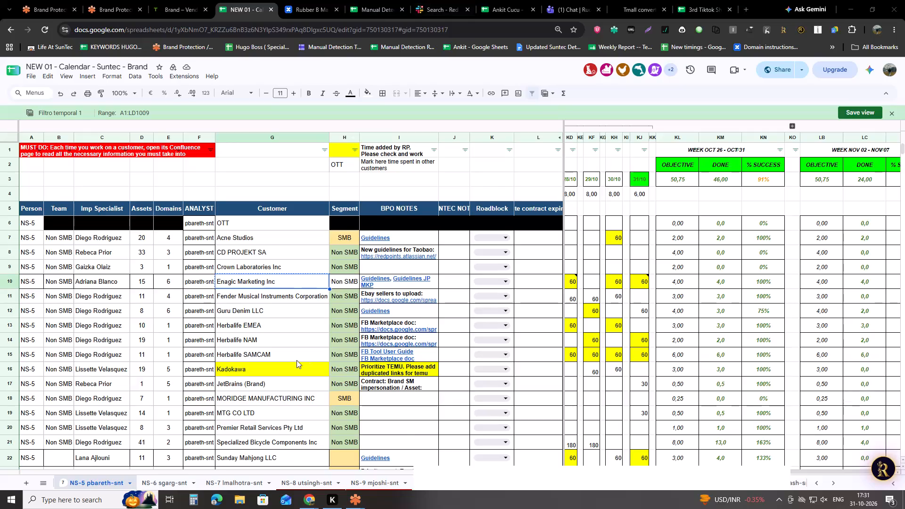
Copy Acne Studios from the calendar's customer column and search for it as the Red Points customer.
scroll(295, 354, down, 1)
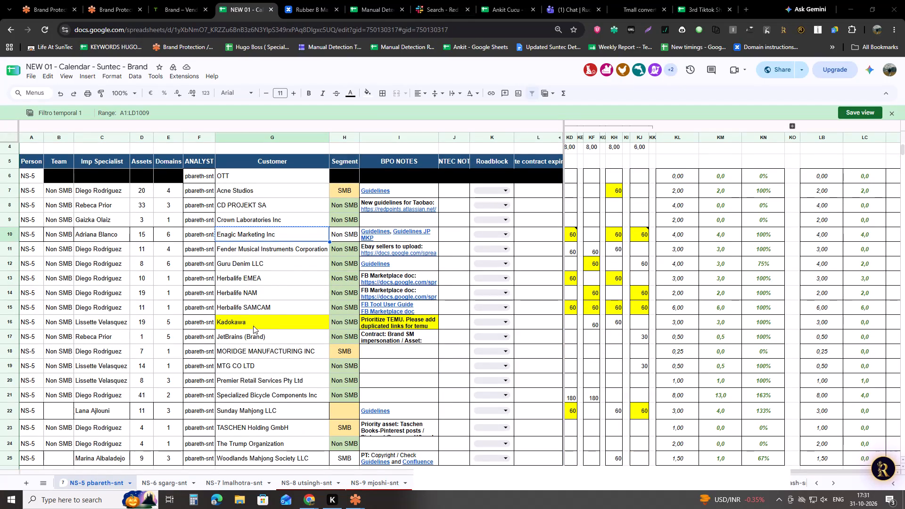
click(243, 278)
click(254, 203)
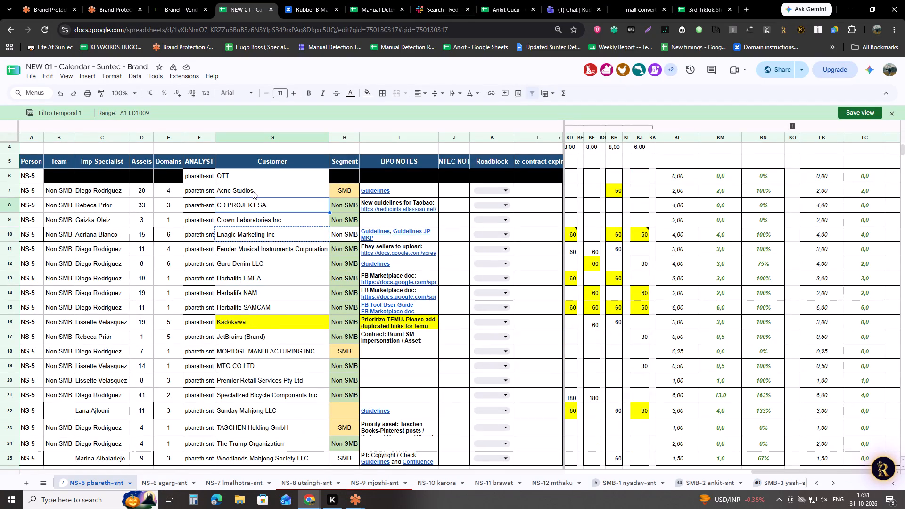
click(253, 191)
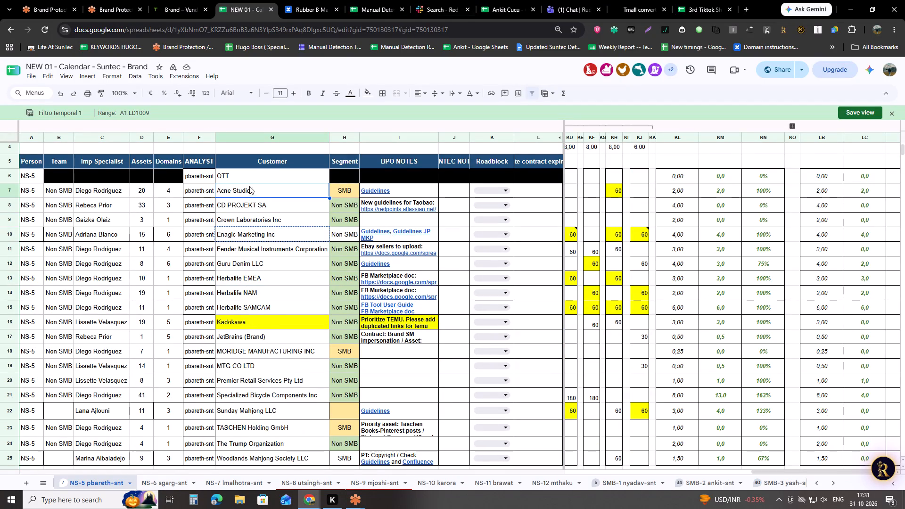
key(ctrl+c)
key(ctrl+c)
click(36, 0)
click(287, 78)
key(ctrl+v)
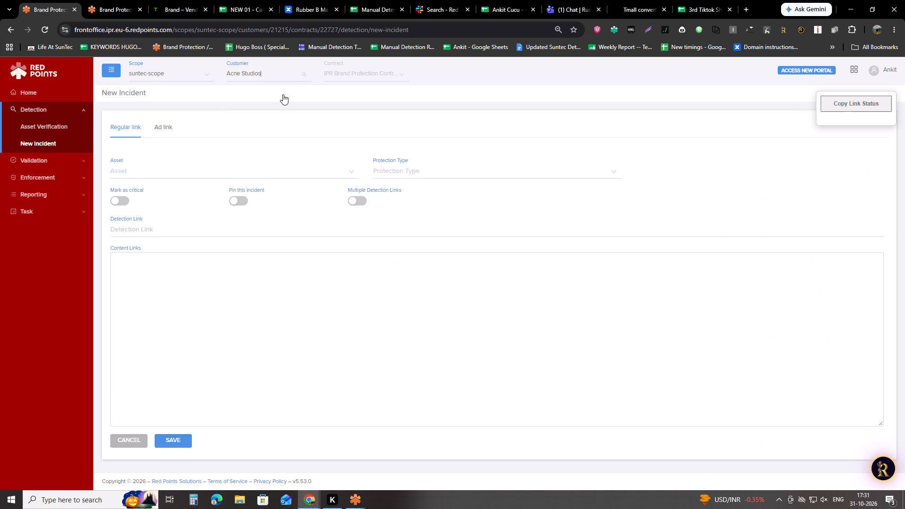
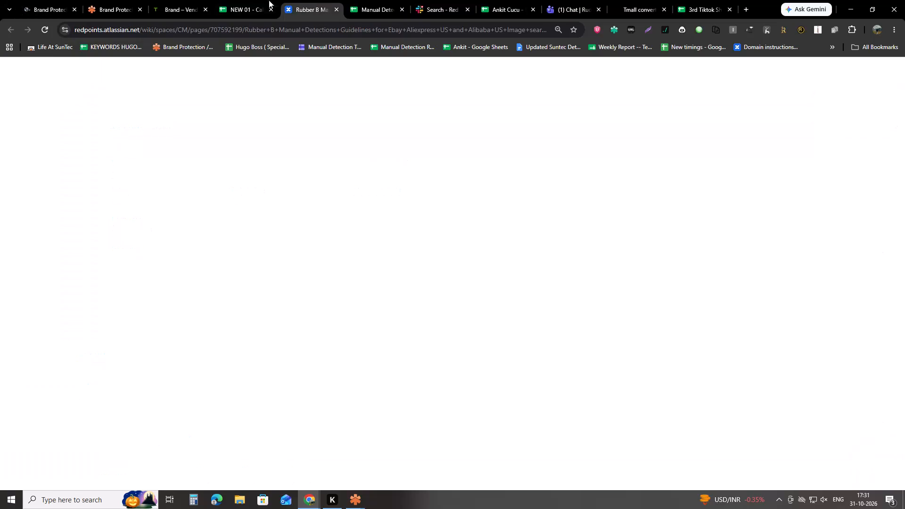
Open the Acne Studios guidelines from the calendar's BPO notes, close the Rubber B guidelines, and review the listed domains and assets.
click(253, 0)
click(393, 192)
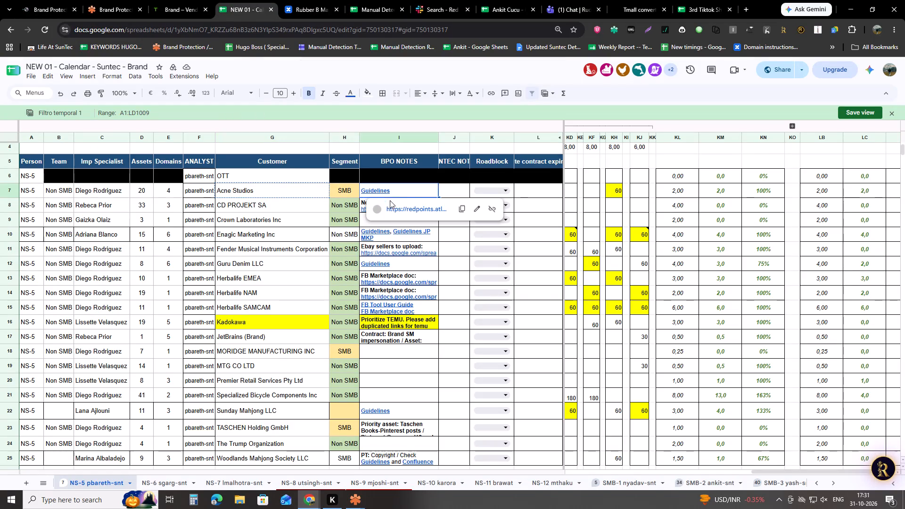
click(415, 210)
middle_click(327, 0)
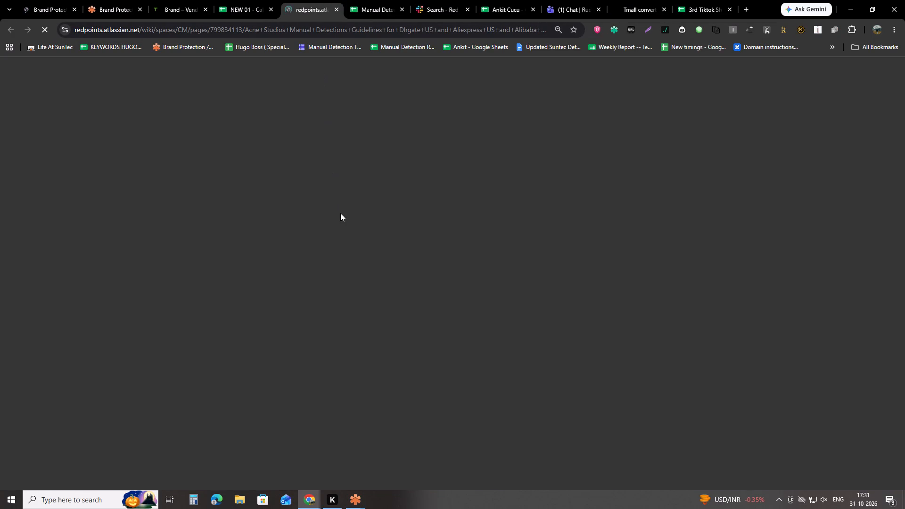
scroll(340, 213, down, 5)
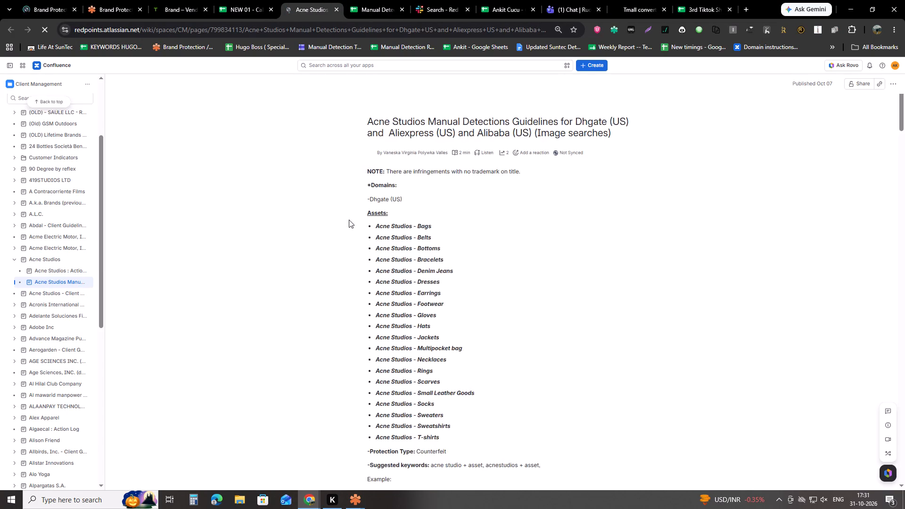
scroll(349, 220, down, 5)
scroll(349, 220, up, 4)
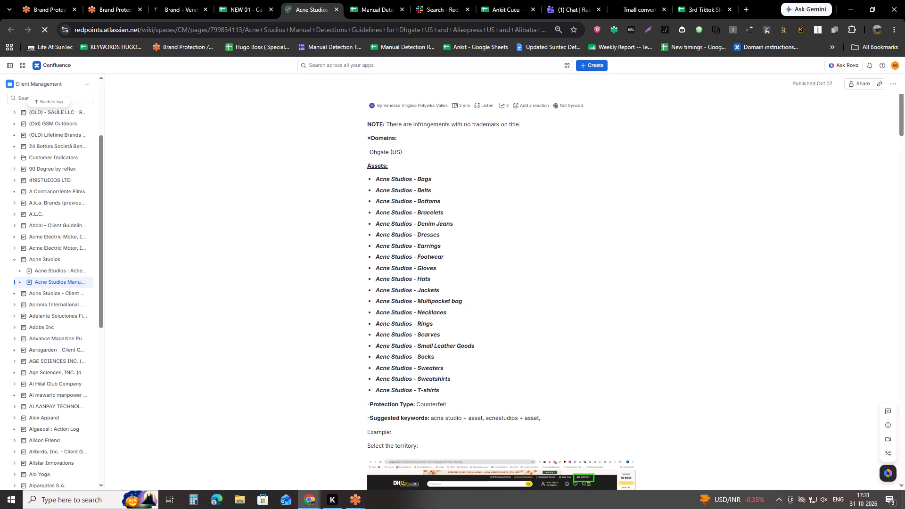
Filter the Tuinet brand records by the customer Acne Studios.
click(163, 0)
click(362, 181)
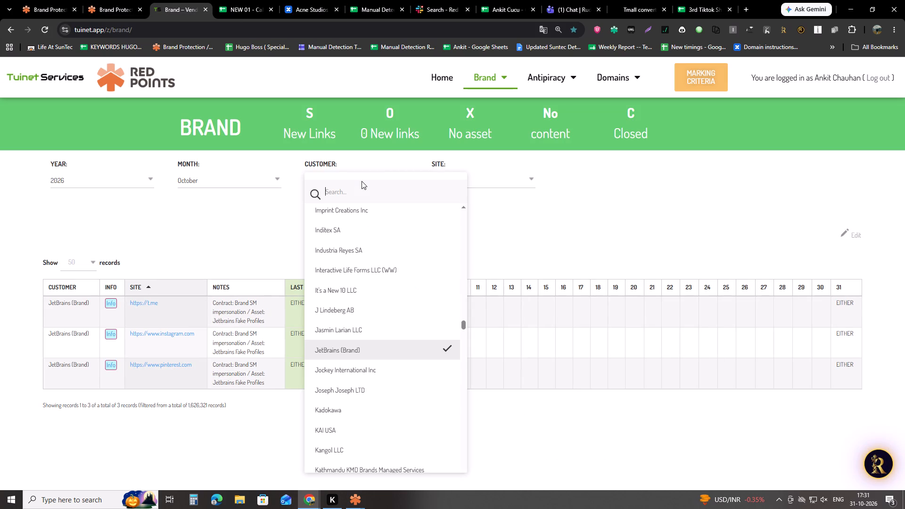
key(ctrl+v)
key(Return)
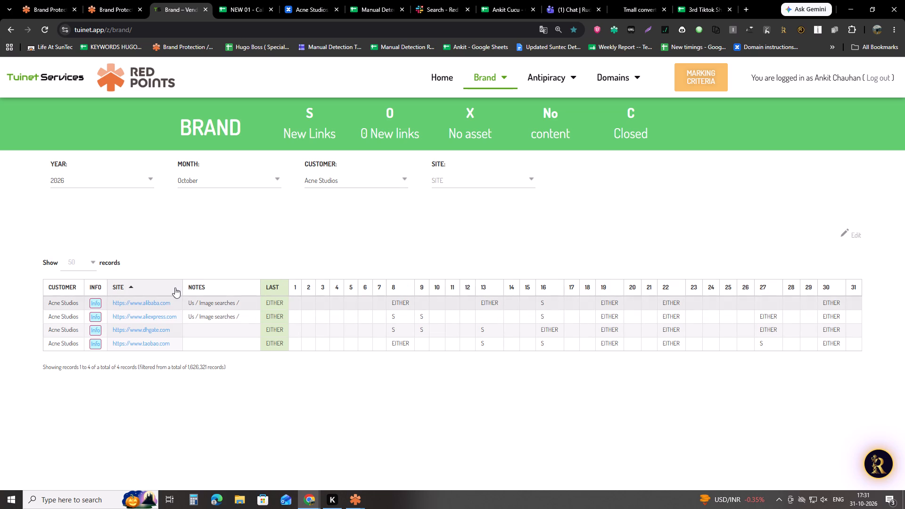
Check the Acne Studios assets against the Tuinet sites, set the Red Points incident's asset to Acne Studios - T-shirts, and copy its name.
click(40, 0)
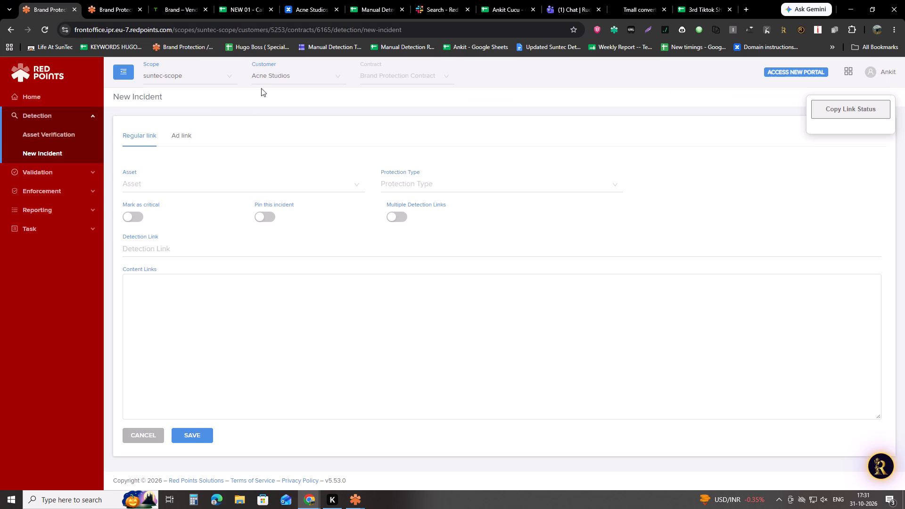
click(266, 82)
key(ctrl+v)
click(269, 95)
click(188, 188)
scroll(204, 238, down, 2)
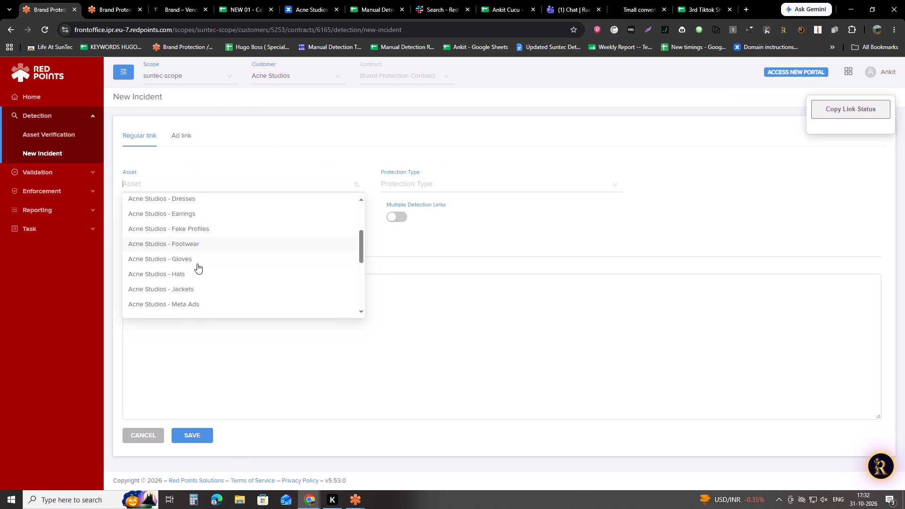
click(184, 0)
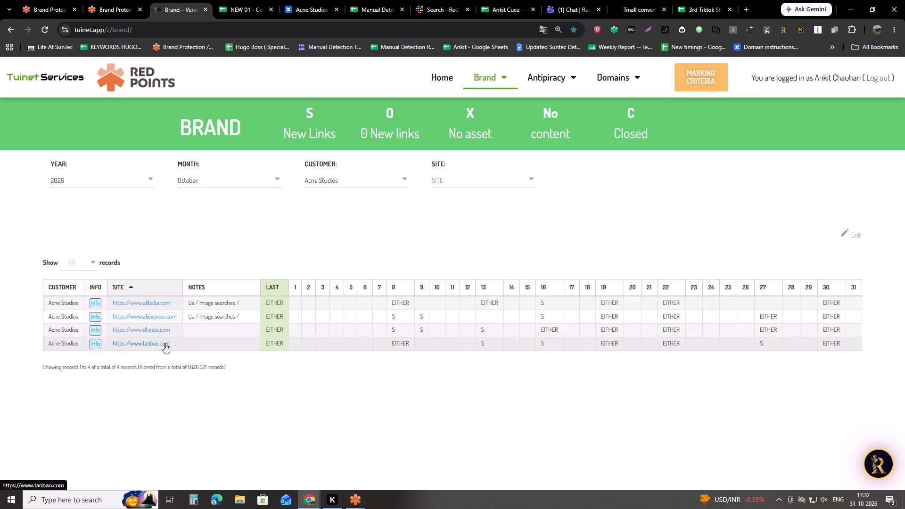
click(70, 0)
click(243, 174)
click(240, 179)
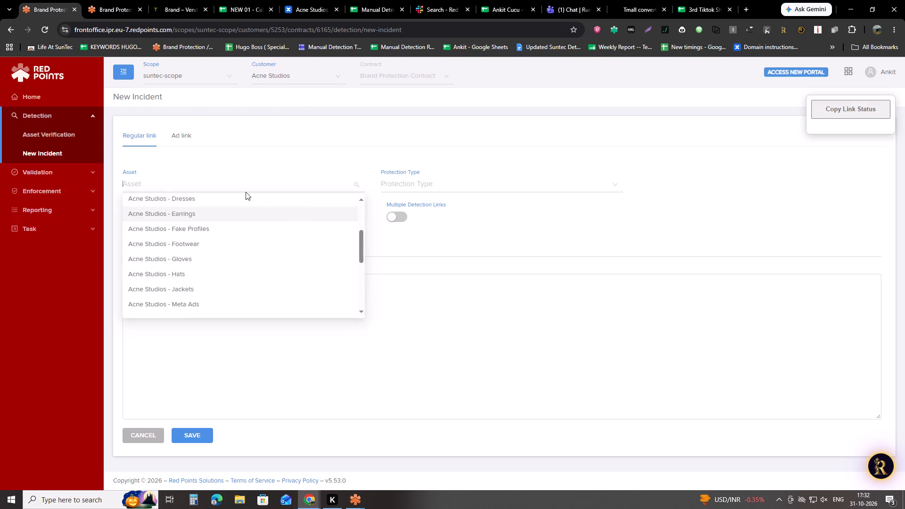
scroll(251, 218, down, 1)
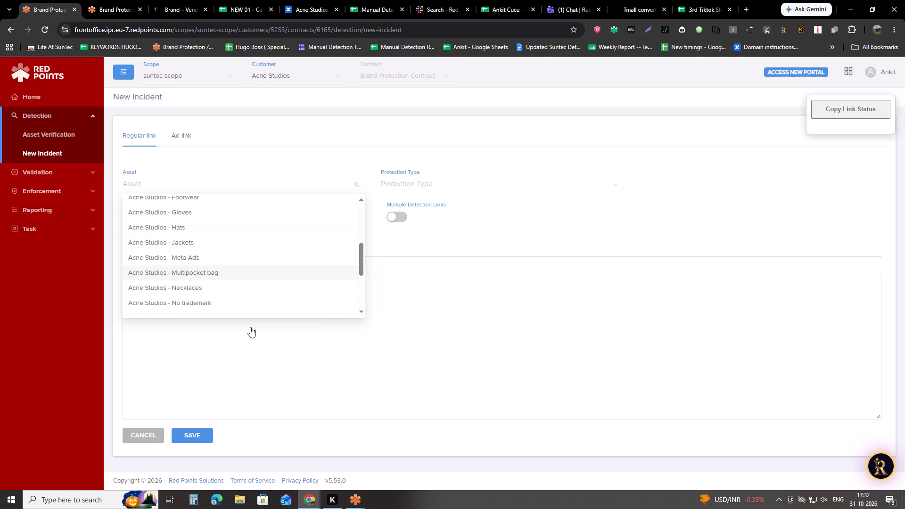
scroll(284, 280, down, 7)
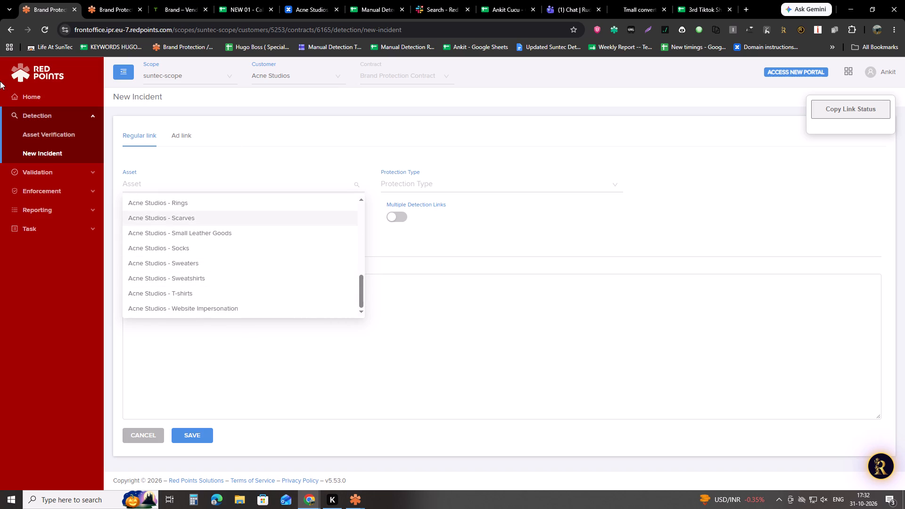
click(225, 288)
alt+click(175, 175)
alt+click(175, 176)
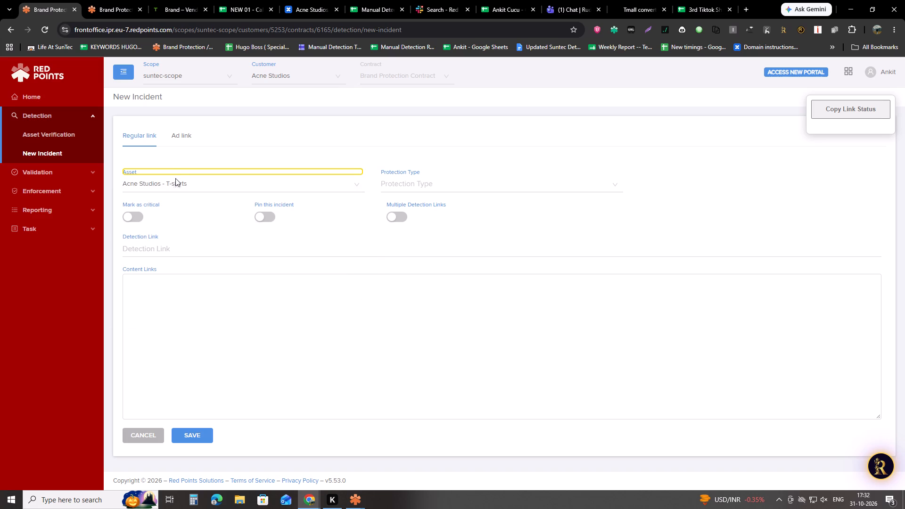
alt+click(181, 181)
In the incognito window, close the old Religion page and search Google for "Acne Studios T-shirts taobao top 1000".
key(alt+Tab)
key(alt+Tab)
click(112, 0)
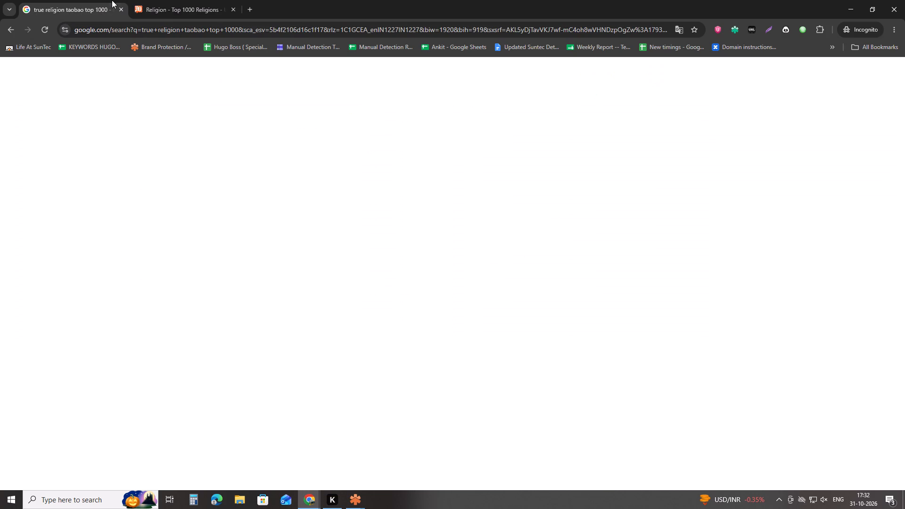
middle_click(176, 0)
drag(171, 80, 126, 86)
key(ctrl+v)
click(183, 82)
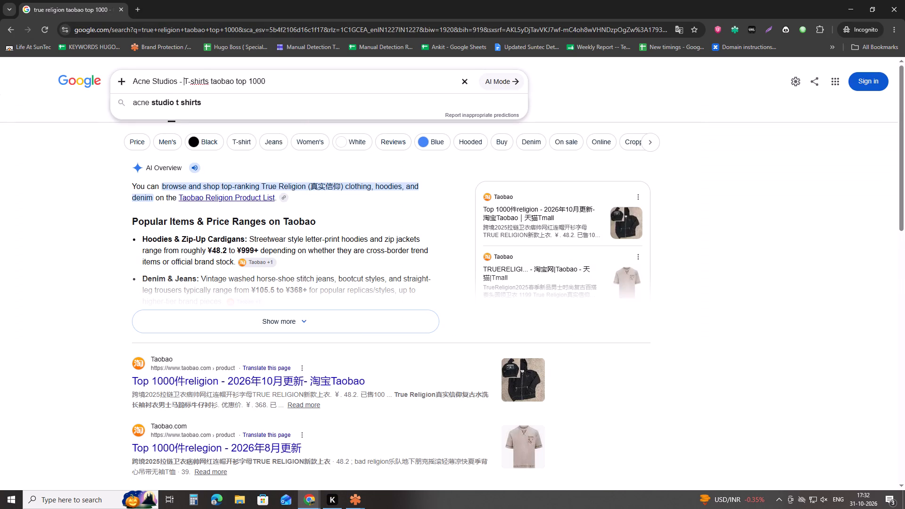
text(==)
key(BackSpace)
key(BackSpace)
key(BackSpace)
key(BackSpace)
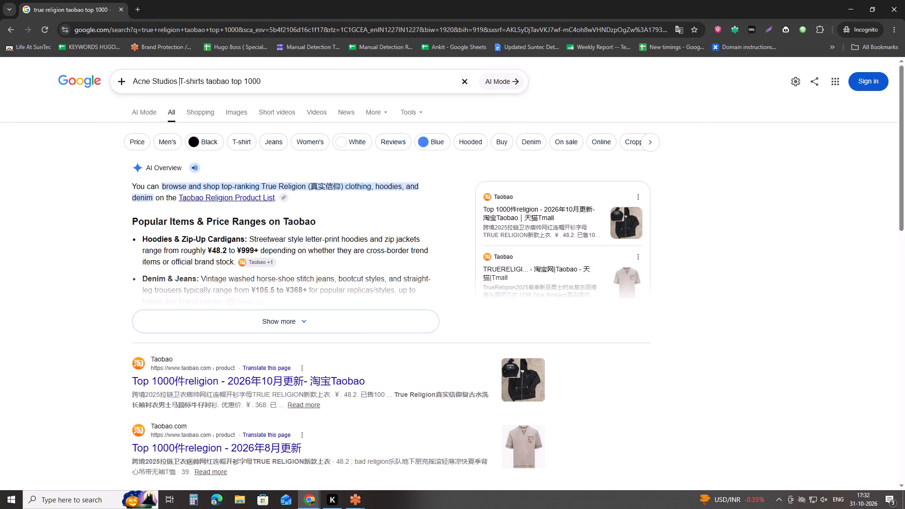
key(Return)
Open the first Taobao result for T恤acne and show its products in list view.
scroll(267, 363, down, 1)
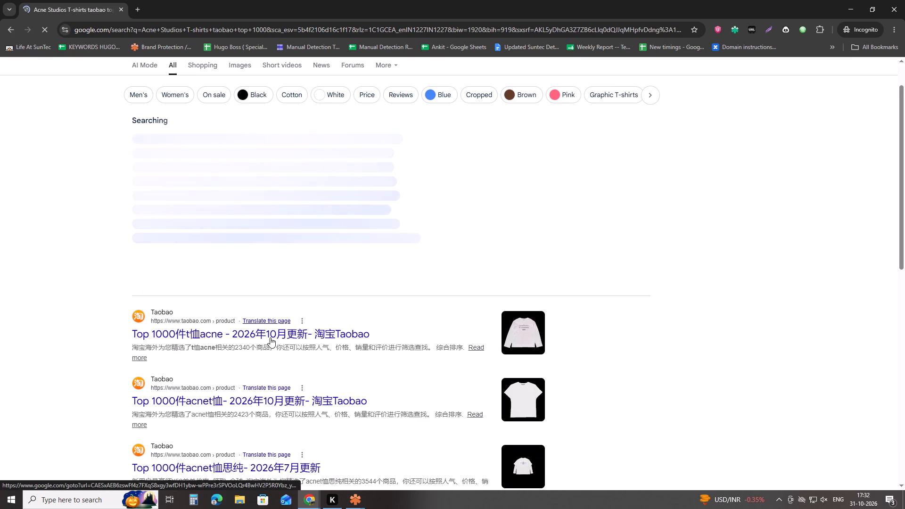
middle_click(270, 337)
click(154, 0)
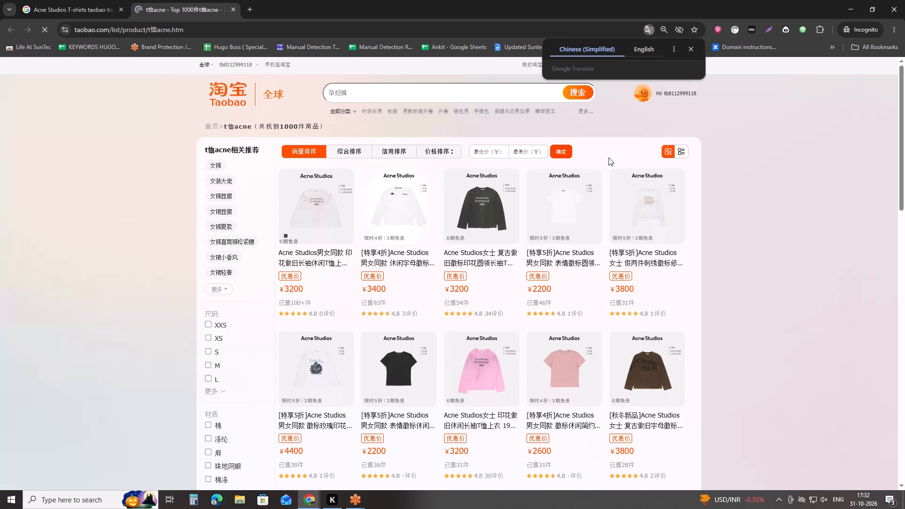
click(679, 152)
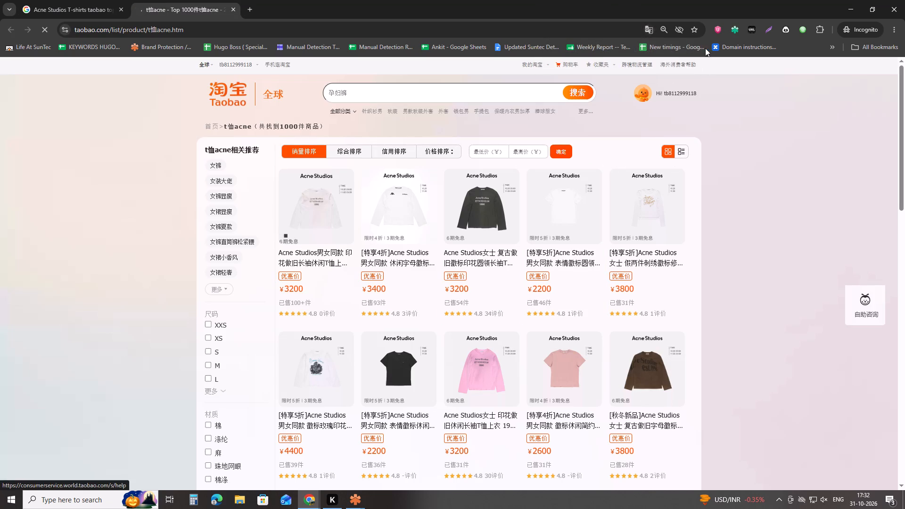
Open the RedPoints IPR Plugin's task configuration and stop the running task.
click(736, 24)
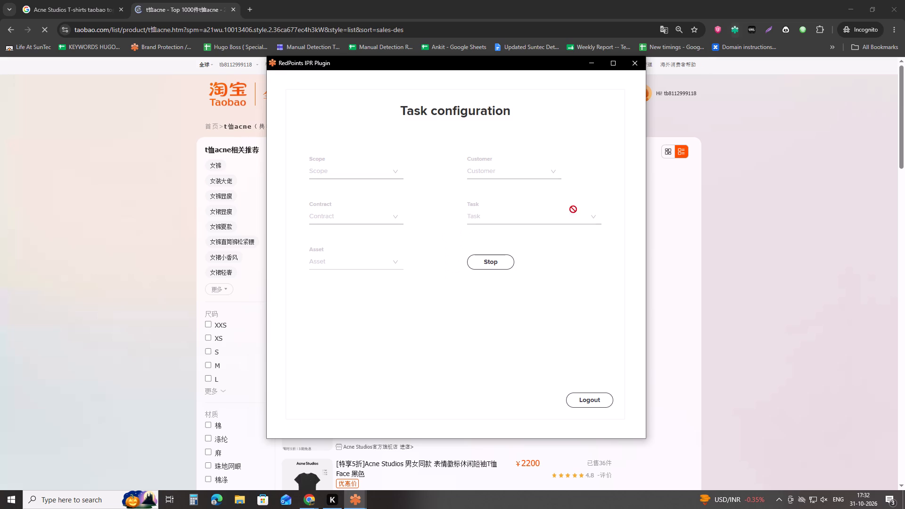
triple_click(489, 224)
triple_click(496, 222)
triple_click(496, 222)
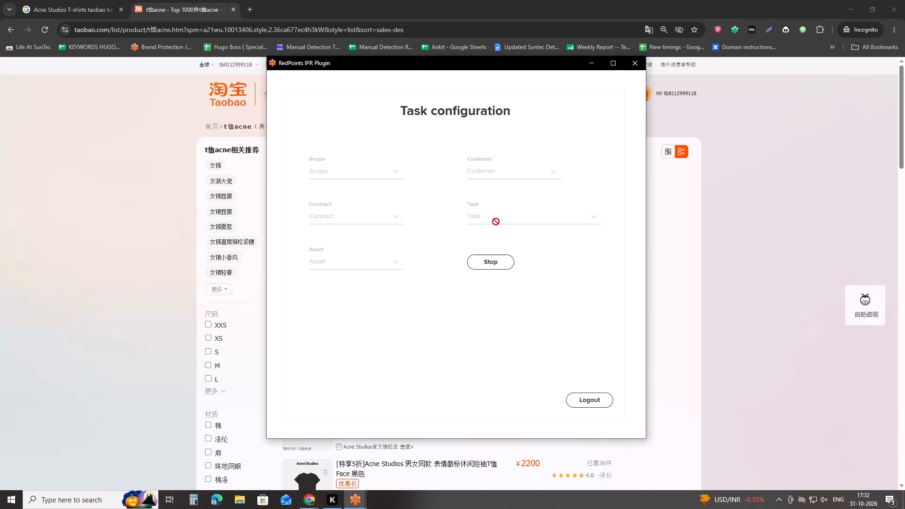
triple_click(496, 220)
double_click(496, 220)
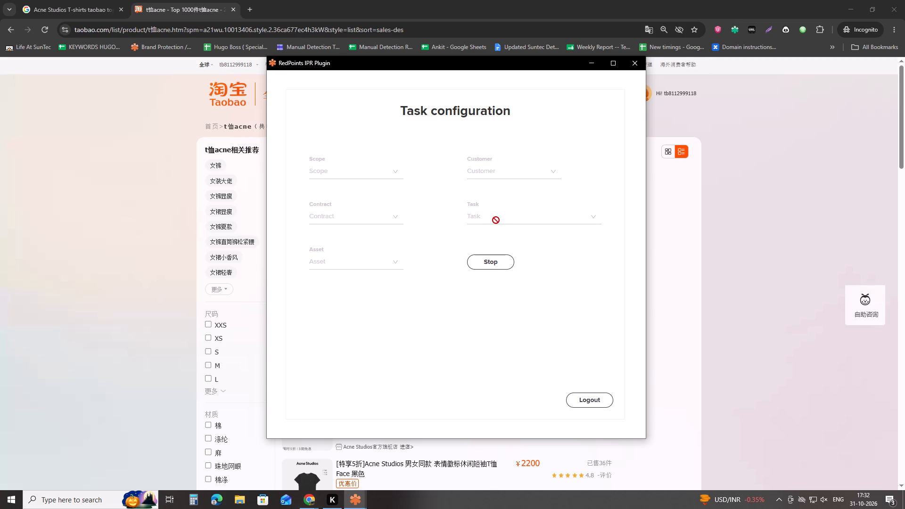
click(496, 220)
double_click(496, 220)
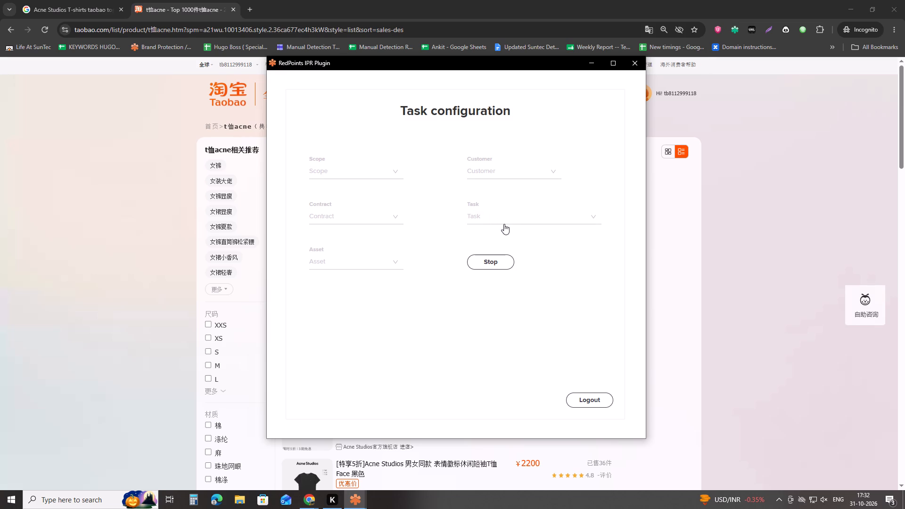
double_click(504, 215)
click(493, 254)
click(493, 259)
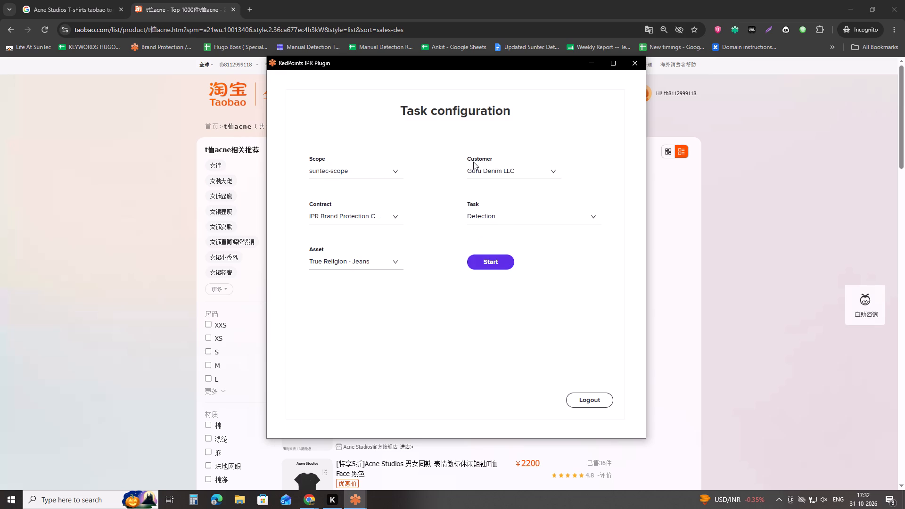
Configure the plugin's Detection task for Acne Studios with the Brand Protection contract and the Acne Studios - T-shirts asset, and start it.
click(473, 156)
click(477, 179)
text(acne)
key(Return)
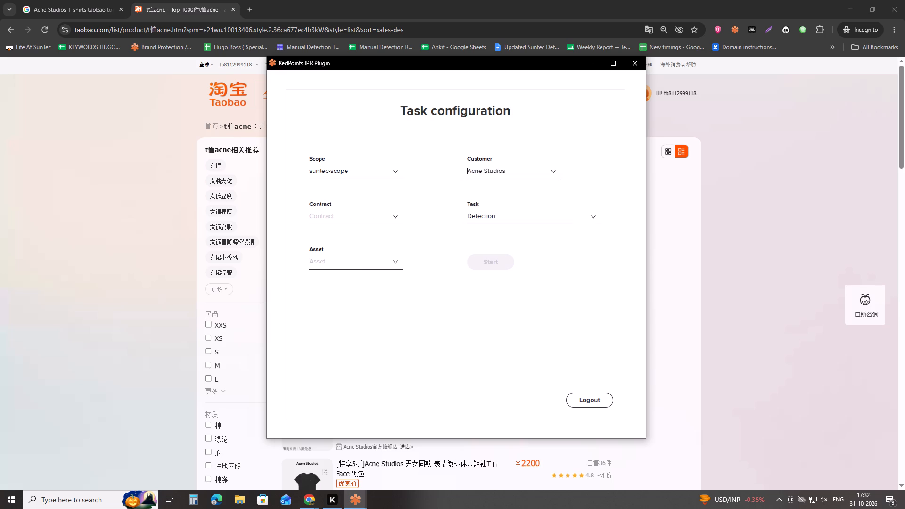
drag(396, 213, 392, 213)
click(370, 229)
click(360, 257)
scroll(323, 394, down, 11)
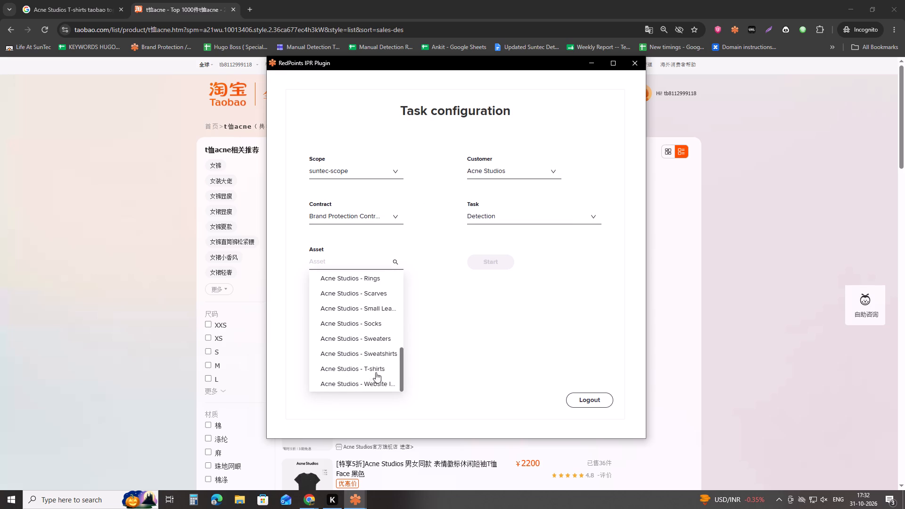
click(378, 366)
click(499, 251)
click(496, 262)
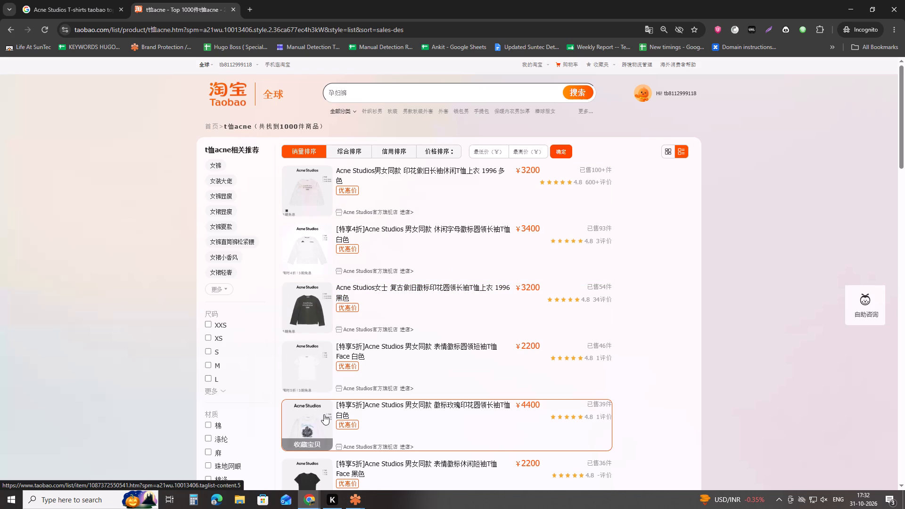
Look over the Taobao T-shirt listings and review the Acne Studios guidelines' Dhgate, Aliexpress and Alibaba sections.
scroll(514, 285, down, 2)
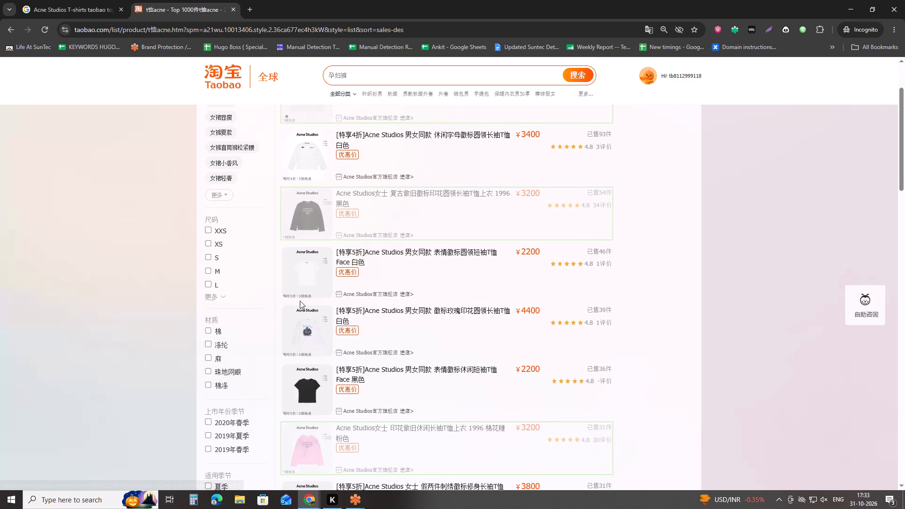
scroll(304, 291, up, 1)
key(alt+Tab)
click(297, 0)
scroll(446, 305, down, 4)
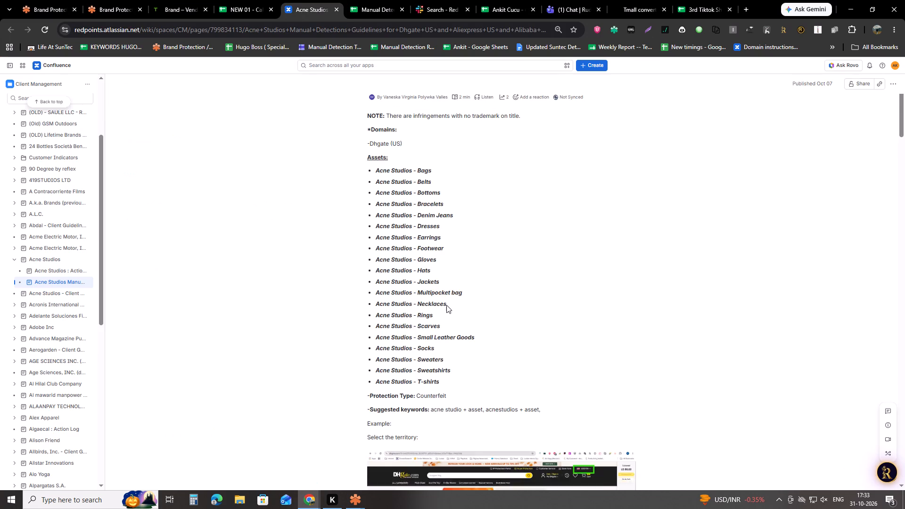
scroll(446, 305, down, 9)
scroll(446, 305, up, 7)
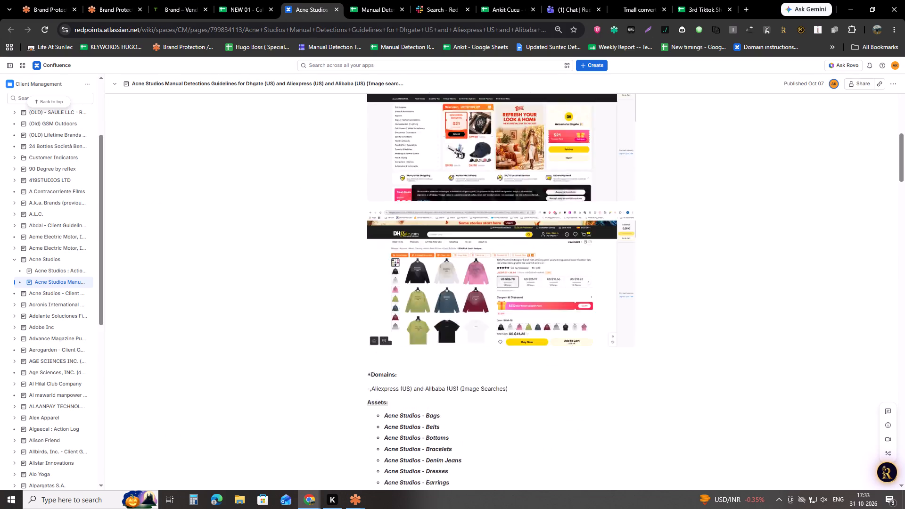
Translate the Taobao T-shirt listings page to English.
key(alt+Tab)
right_click(46, 181)
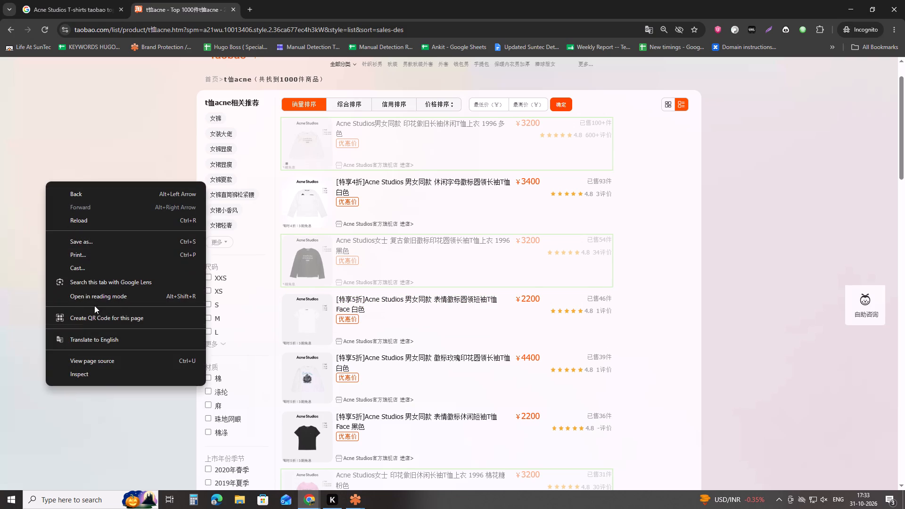
click(87, 340)
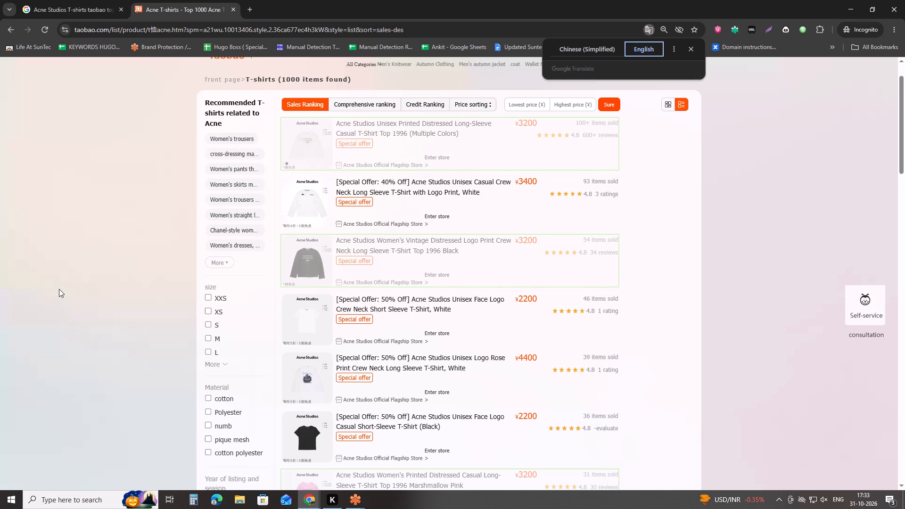
click(58, 285)
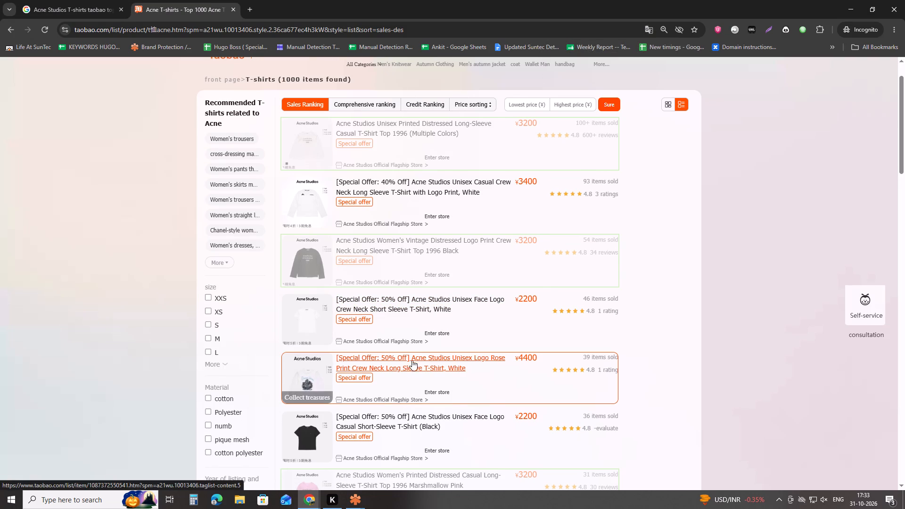
Compare the Taobao T-shirt listings with the Acne Studios guidelines' asset lists, suggested keywords and relevant images.
key(alt+Tab)
scroll(394, 274, down, 9)
scroll(395, 275, up, 1)
scroll(395, 275, down, 2)
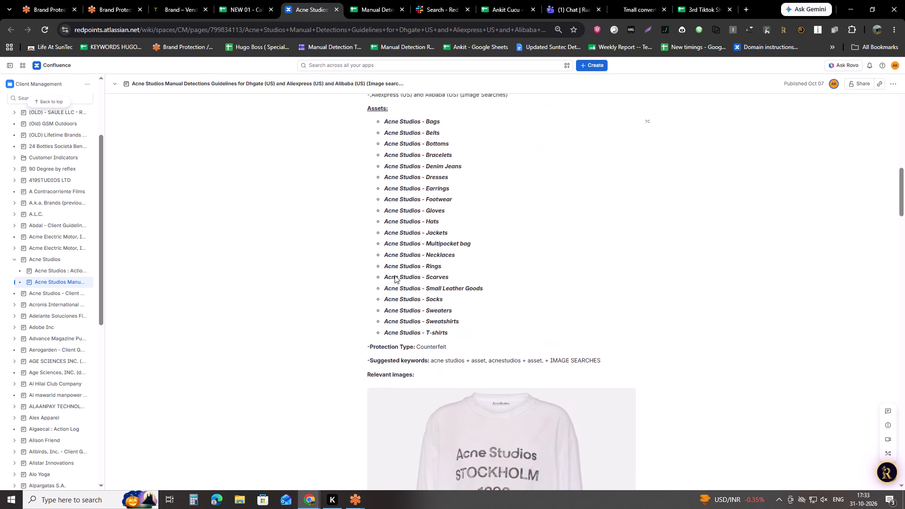
scroll(395, 275, down, 20)
scroll(395, 275, up, 3)
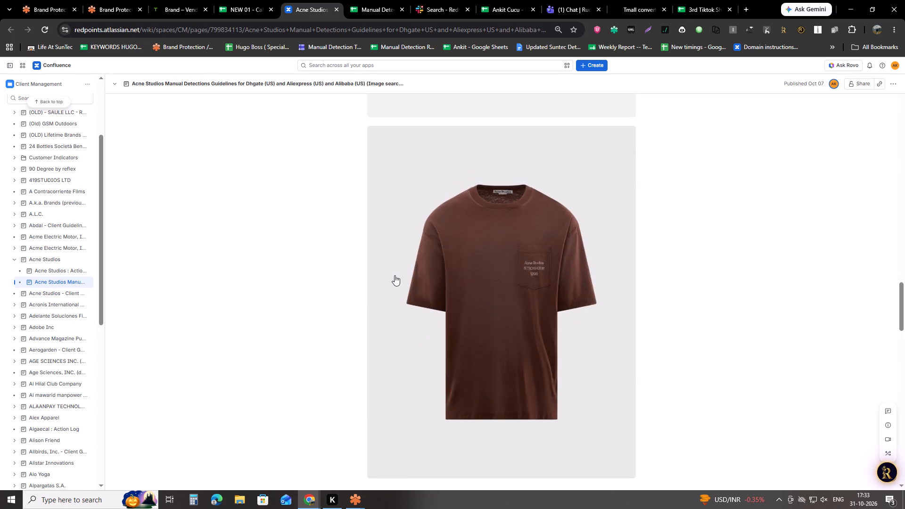
scroll(395, 275, up, 14)
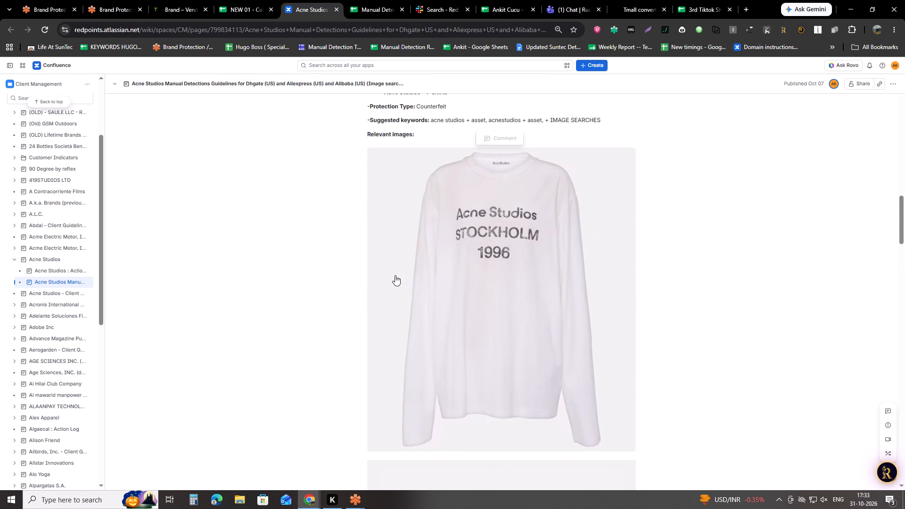
scroll(395, 275, up, 1)
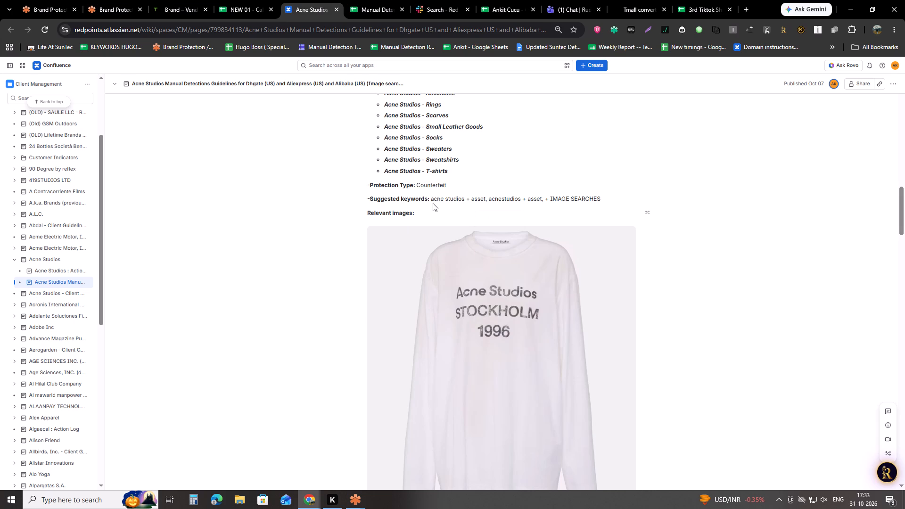
scroll(433, 203, up, 20)
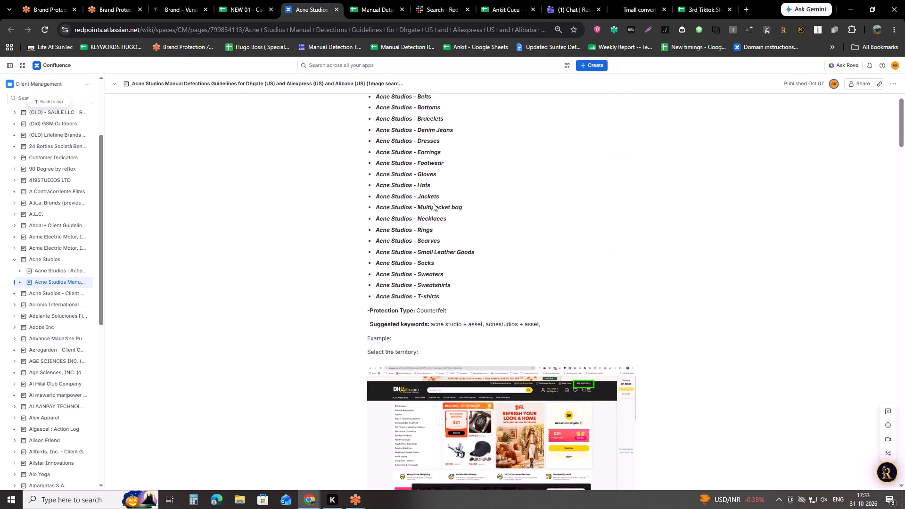
scroll(433, 203, up, 10)
scroll(433, 203, down, 10)
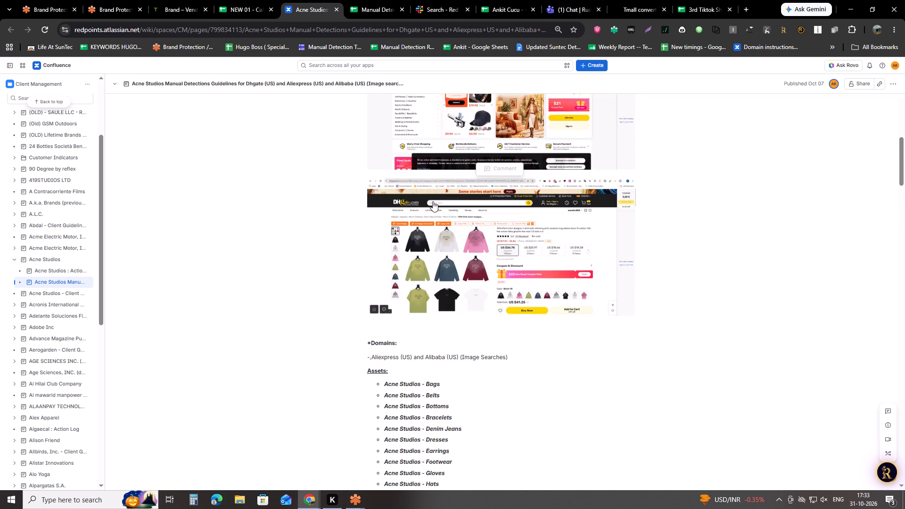
key(alt+Tab)
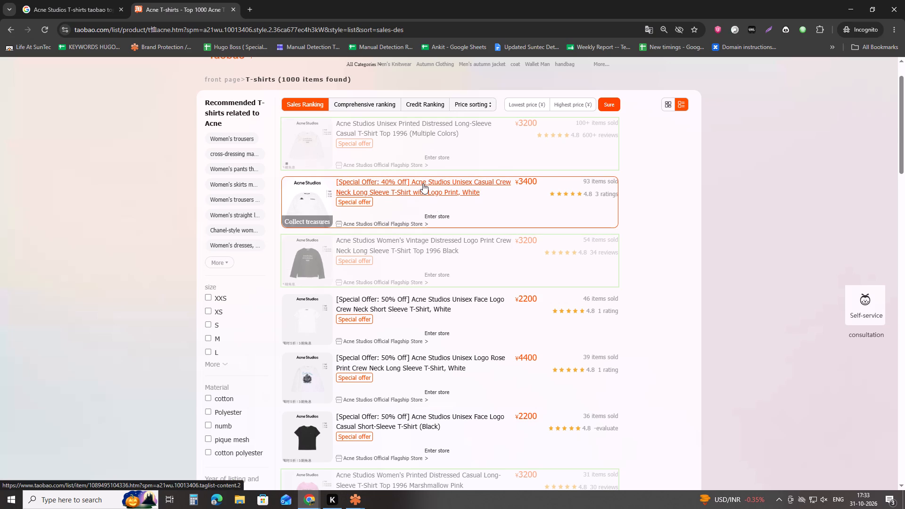
key(alt+Tab)
scroll(433, 320, down, 3)
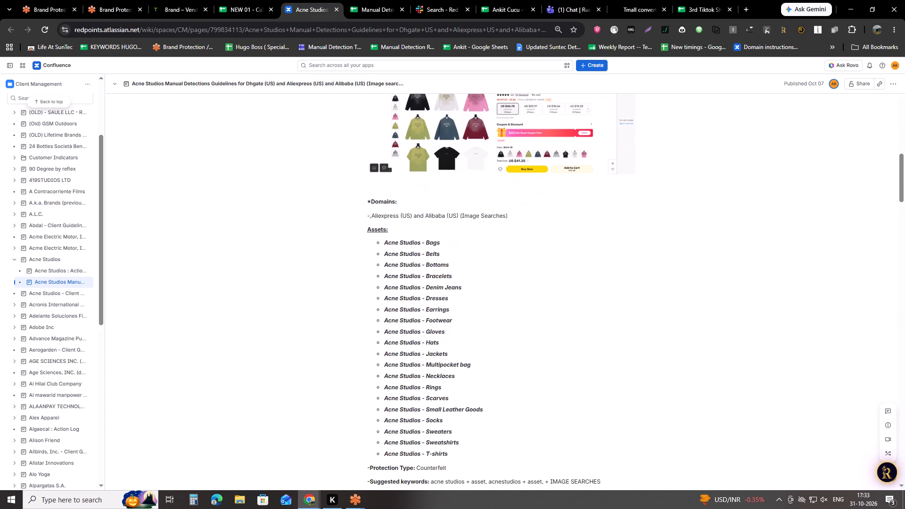
double_click(413, 300)
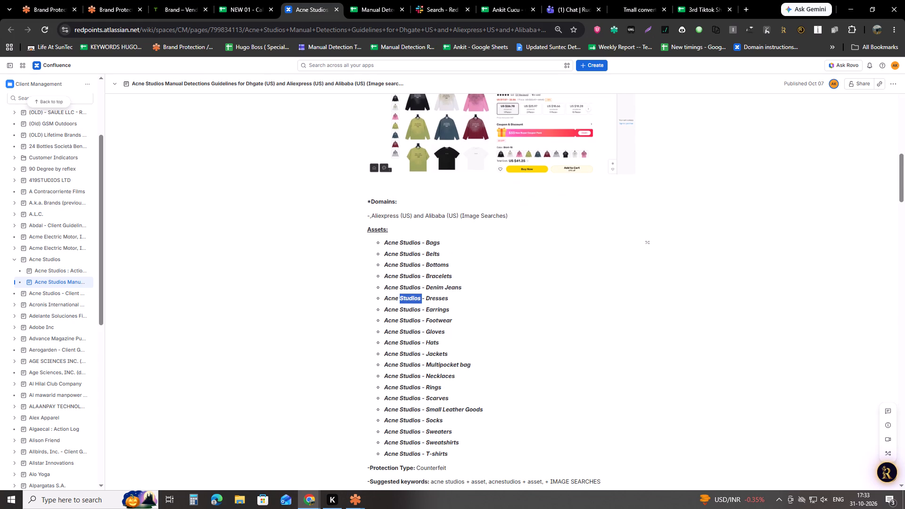
Record the Taobao link of the white Casual Crew Neck Long Sleeve T-Shirt with Logo Print in Manual Detection Records, Link row 84057.
key(alt+Tab)
right_click(395, 190)
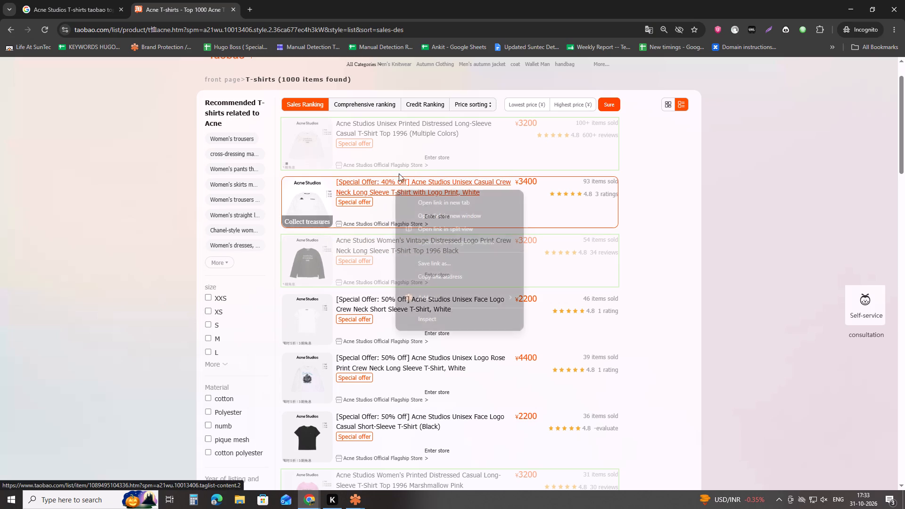
click(452, 279)
key(alt+Tab)
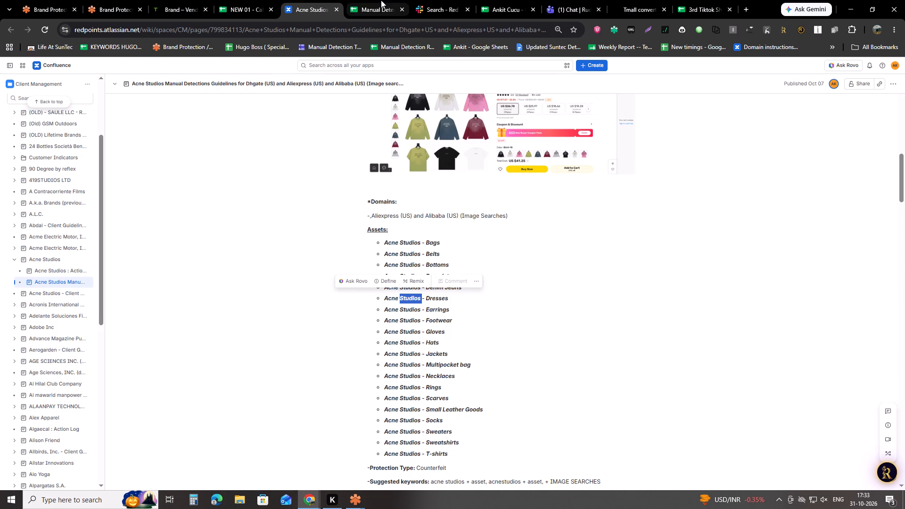
click(381, 0)
scroll(386, 263, down, 20)
scroll(386, 263, down, 9)
scroll(391, 269, up, 9)
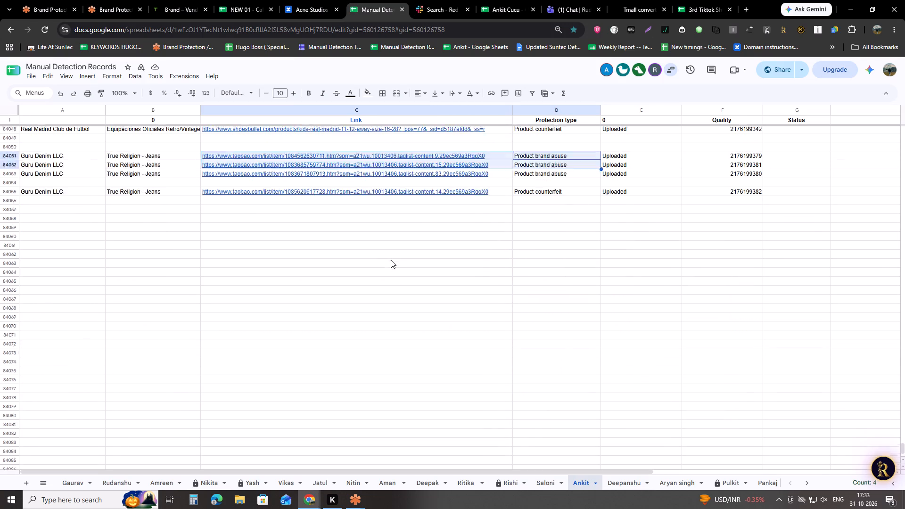
scroll(391, 260, up, 1)
click(360, 355)
key(ctrl+v)
Record the link of the white Unisex Face Logo Crew Neck Short Sleeve T-Shirt in the records sheet's Link row 84058.
click(360, 360)
key(alt+Tab)
scroll(421, 297, down, 2)
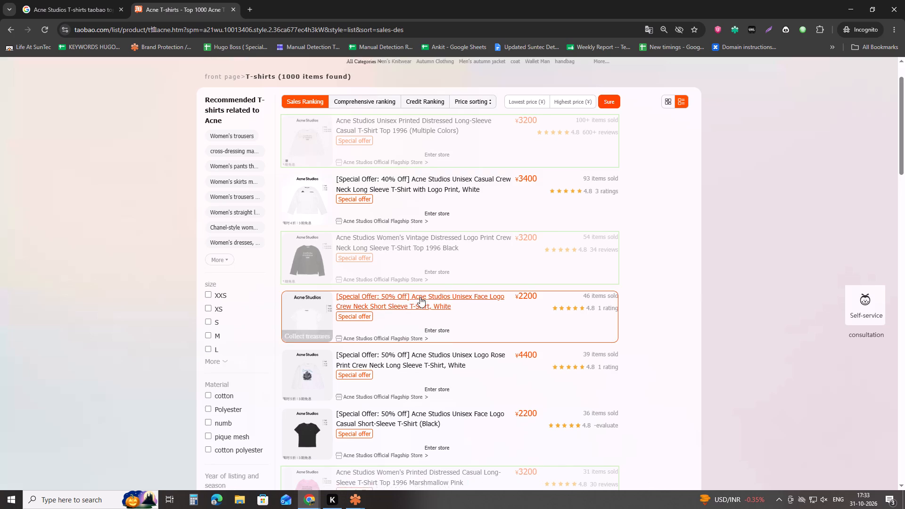
right_click(386, 208)
click(433, 295)
key(alt+Tab)
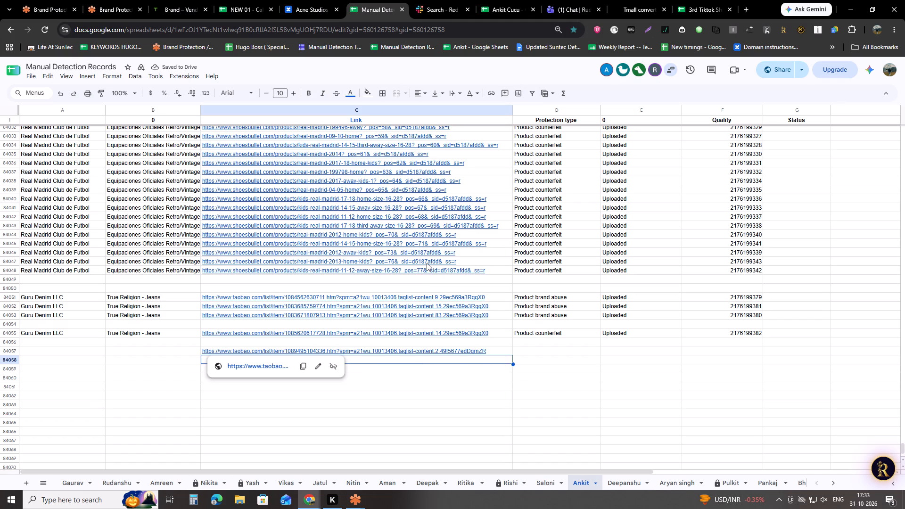
key(ctrl+v)
Record the link of the white Unisex Logo Rose Print Crew Neck Long Sleeve T-Shirt in Link row 84059.
click(425, 371)
key(alt+Tab)
right_click(412, 272)
click(462, 357)
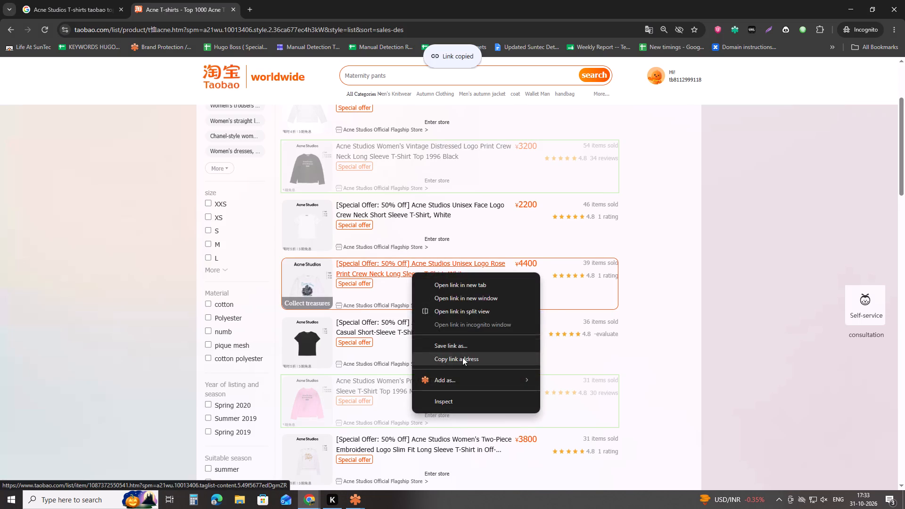
key(alt+Tab)
key(ctrl+v)
Record the link of the black Unisex Face Logo Casual Short-Sleeve T-Shirt in Link row 84060.
click(452, 378)
key(alt+Tab)
scroll(447, 337, down, 1)
right_click(432, 273)
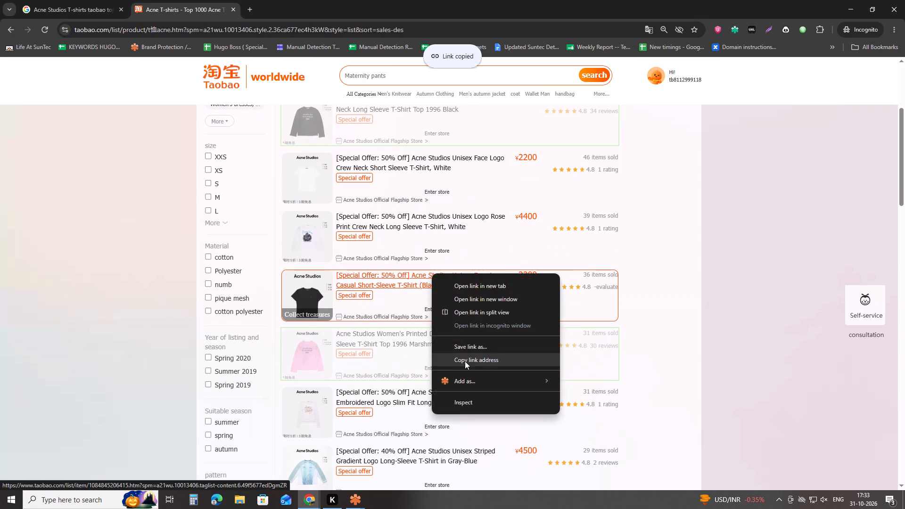
click(465, 361)
key(alt+Tab)
key(ctrl+v)
Record the link of the Women's Two-Piece Embroidered Logo Slim Fit Long Sleeve T-Shirt in Link row 84061.
click(447, 387)
key(alt+Tab)
scroll(424, 347, down, 1)
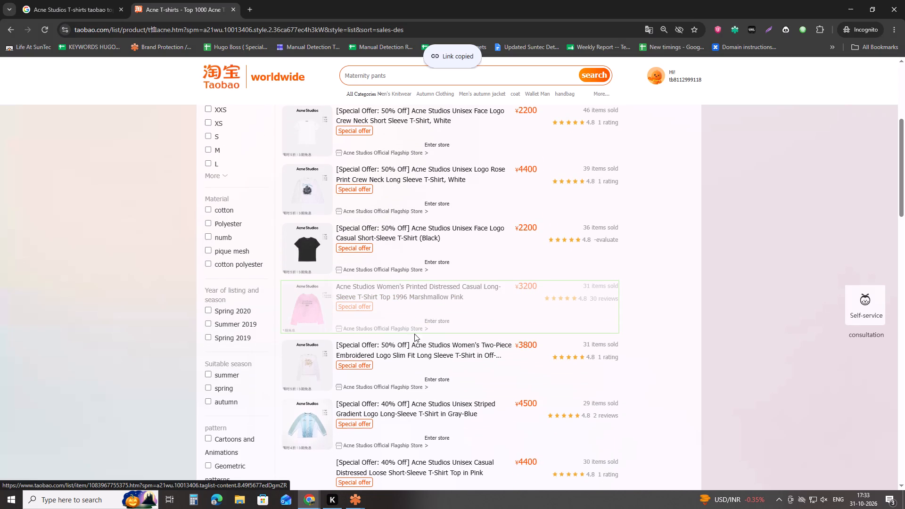
right_click(409, 342)
click(459, 422)
scroll(128, 302, down, 1)
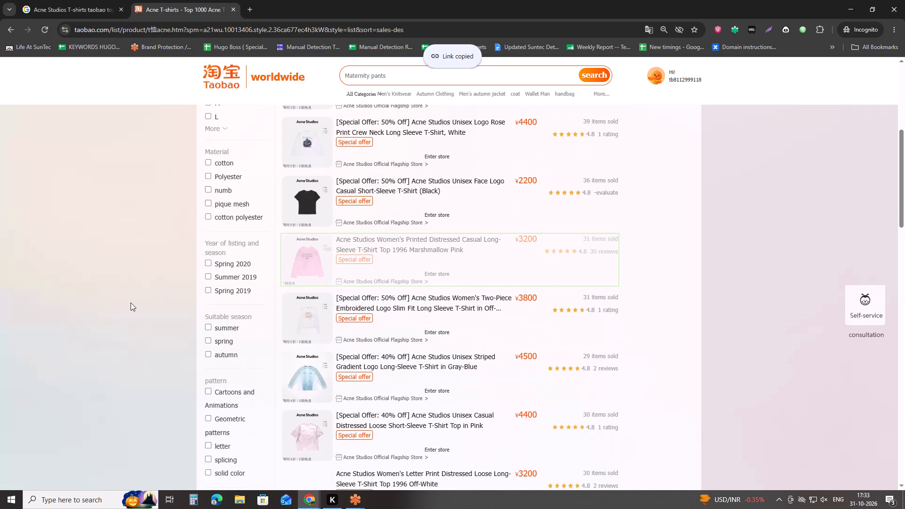
scroll(179, 298, down, 1)
key(alt+Tab)
key(ctrl+v)
Record the link of the gray-blue Unisex Striped Gradient Logo Long-Sleeve T-Shirt in Link row 84062.
click(384, 395)
key(alt+Tab)
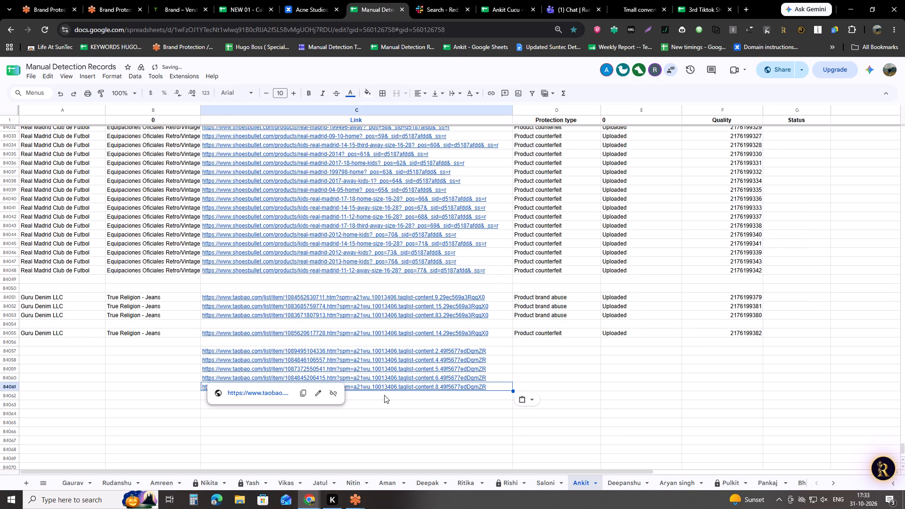
right_click(382, 307)
click(420, 389)
key(alt+Tab)
key(ctrl+v)
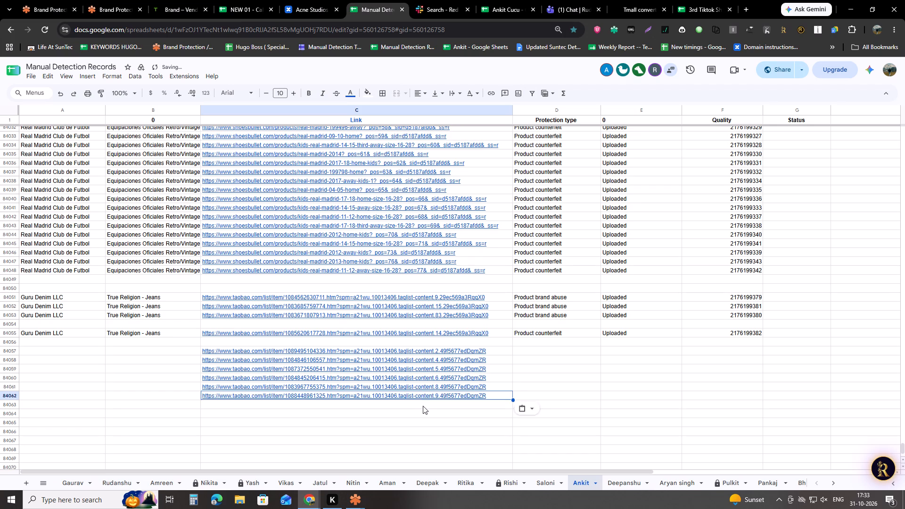
Record the link of the pink Unisex Casual Distressed Loose Short-Sleeve T-Shirt Top in Link row 84063.
click(423, 406)
key(alt+Tab)
scroll(364, 304, down, 1)
right_click(383, 328)
click(438, 410)
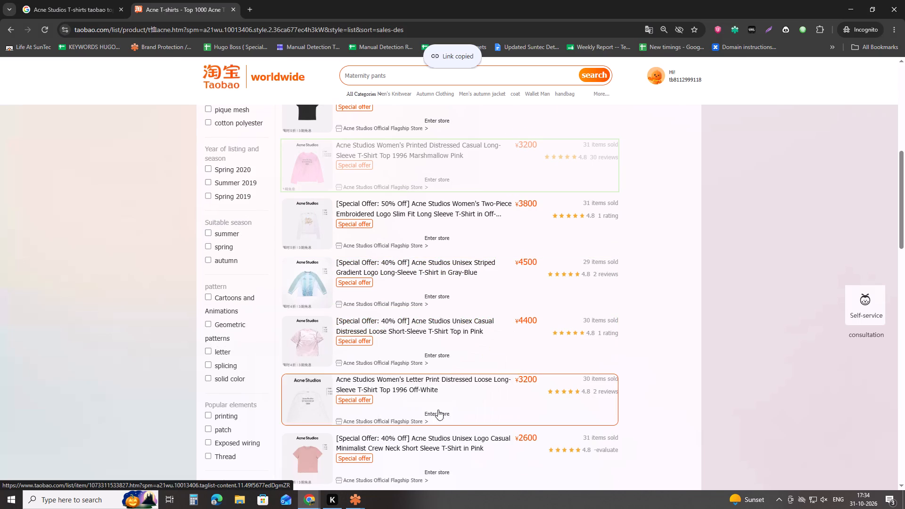
key(alt+Tab)
key(ctrl+v)
Record the link of the off-white Women's Letter Print Distressed Loose Long-Sleeve T-Shirt Top 1996 in Link row 84064.
click(441, 415)
key(alt+Tab)
scroll(407, 378, down, 2)
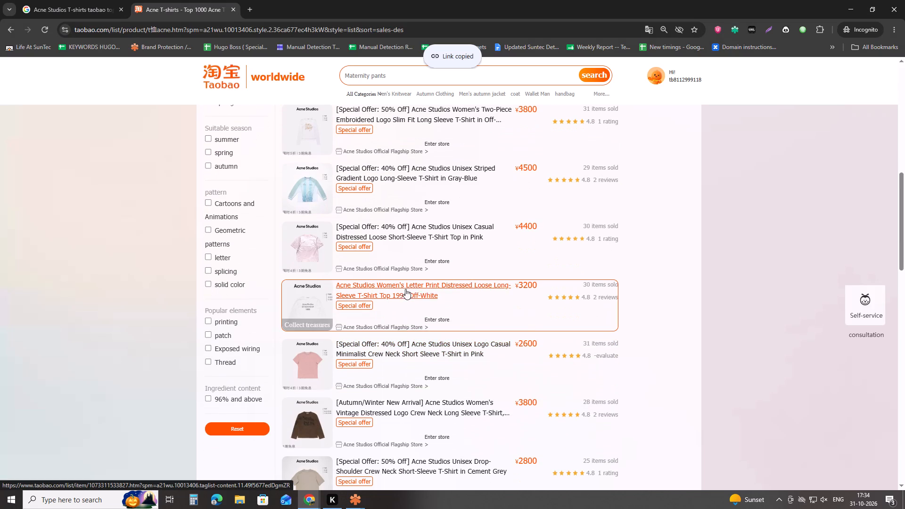
right_click(405, 289)
drag(453, 383, 455, 376)
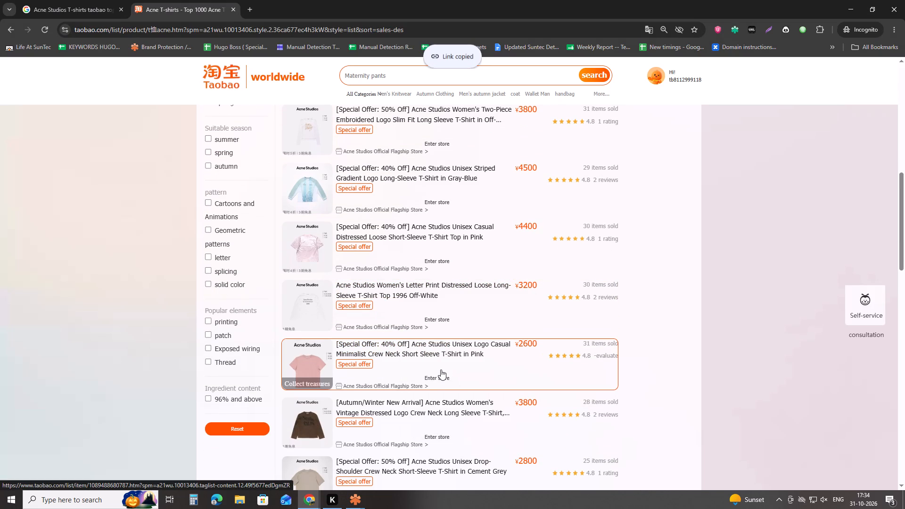
key(alt+Tab)
key(ctrl+v)
Record the link of the pink Unisex Logo Minimalist Crew Neck Short Sleeve T-Shirt in Link row 84065.
click(438, 429)
key(alt+Tab)
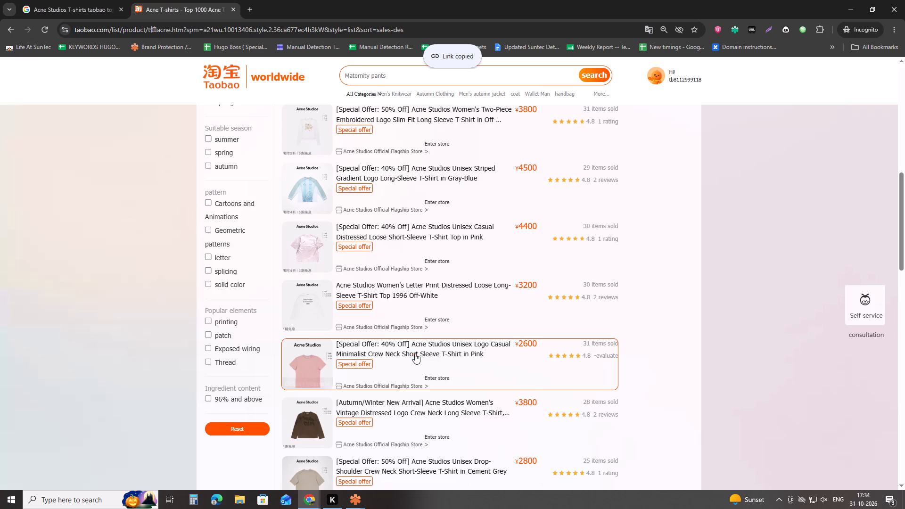
scroll(415, 353, down, 1)
right_click(404, 312)
click(463, 400)
key(alt+Tab)
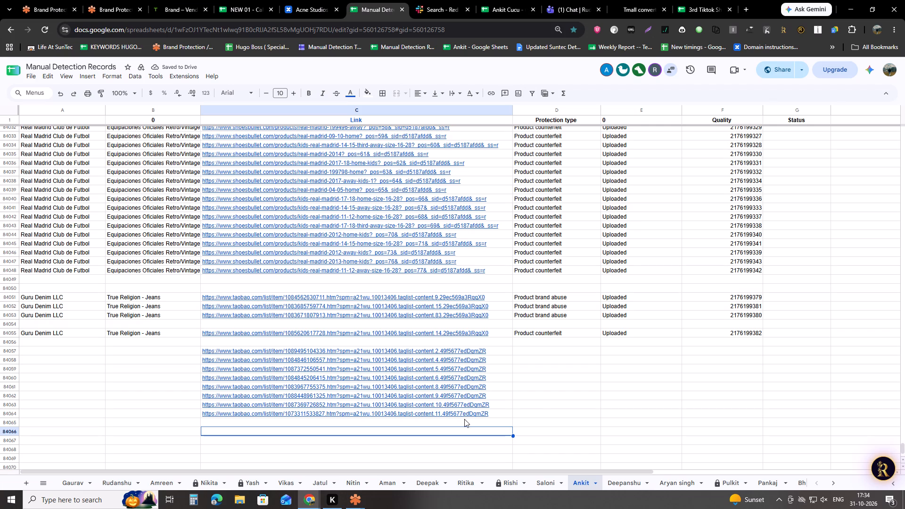
click(464, 419)
key(ctrl+v)
Record the link of the Autumn/Winter Women's Vintage Distressed Logo Crew Neck Long Sleeve T-Shirt in Link row 84066.
click(465, 430)
key(alt+Tab)
scroll(443, 361, down, 1)
right_click(433, 317)
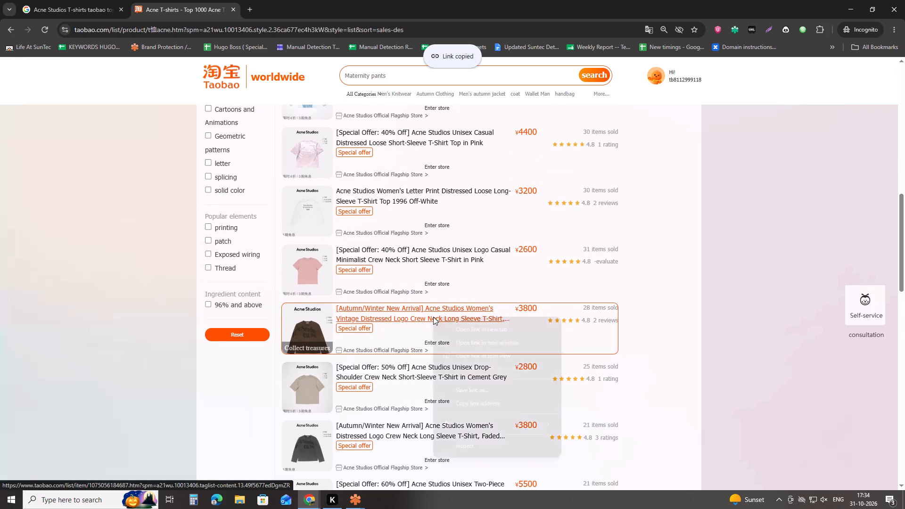
drag(477, 394, 479, 398)
key(alt+Tab)
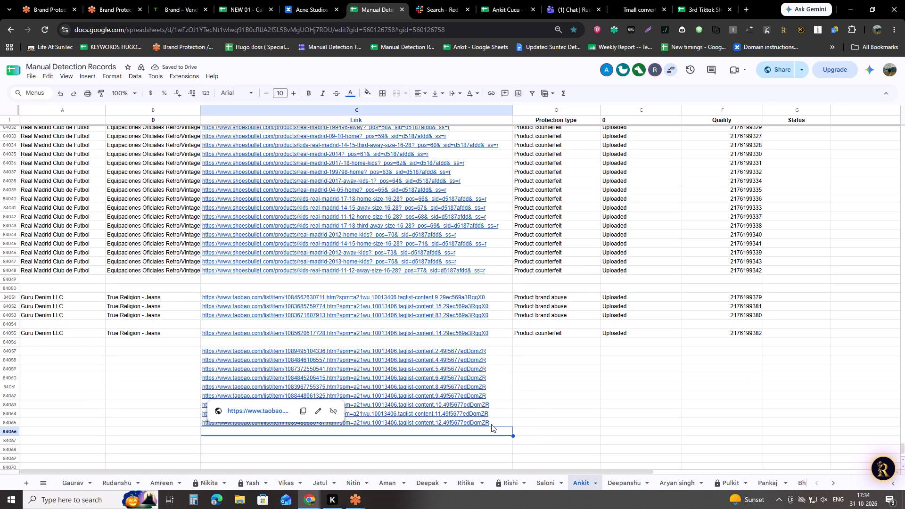
key(ctrl+v)
Record the link of the cement grey Unisex Drop-Shoulder Crew Neck Short-Sleeve T-Shirt in Link row 84067.
scroll(466, 318, down, 4)
click(465, 254)
key(alt+Tab)
scroll(452, 287, down, 2)
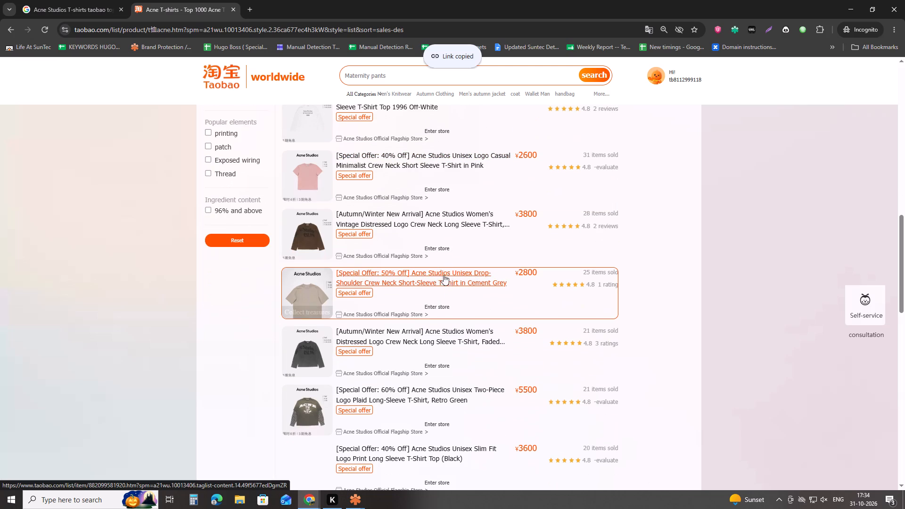
right_click(428, 271)
click(469, 361)
key(alt+Tab)
key(ctrl+v)
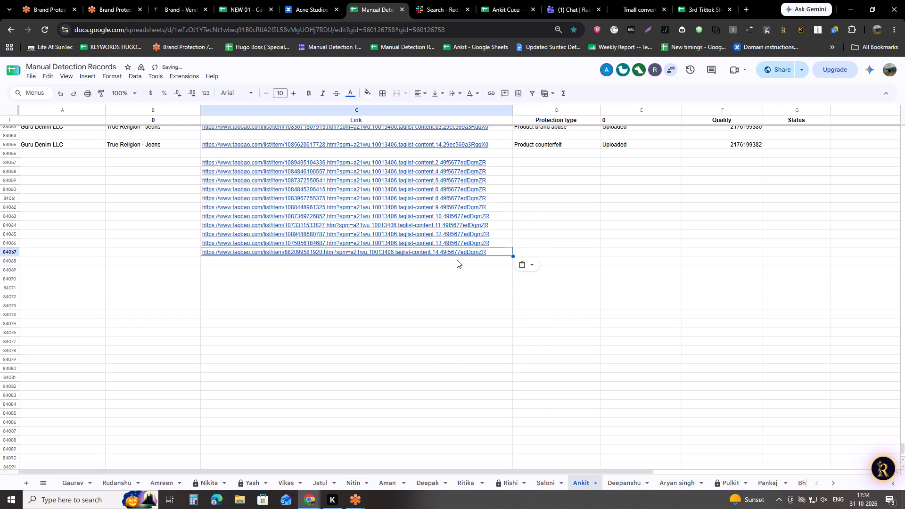
Record the link of the faded Autumn/Winter Women's Distressed Logo Crew Neck Long Sleeve T-Shirt in Link row 84068.
click(457, 260)
key(alt+Tab)
scroll(426, 282, down, 1)
right_click(419, 289)
click(472, 378)
key(alt+Tab)
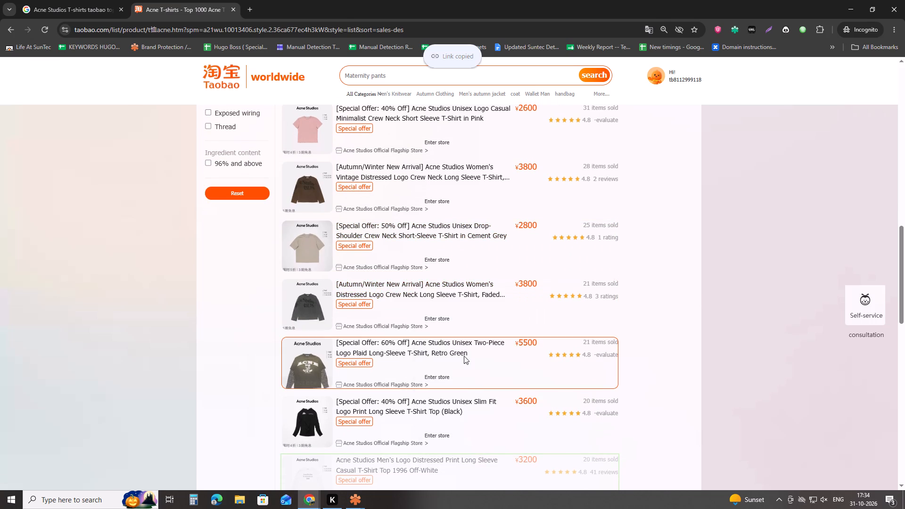
key(ctrl+v)
Record the link of the retro green Unisex Two-Piece Logo Plaid Long-Sleeve T-Shirt in Link row 84069.
click(447, 270)
key(alt+Tab)
scroll(442, 292, down, 1)
right_click(410, 301)
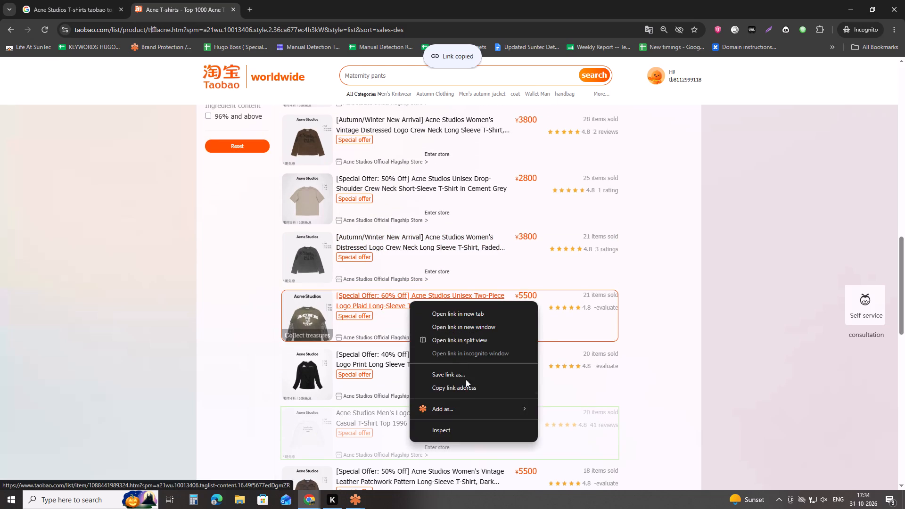
click(470, 389)
key(alt+Tab)
key(ctrl+v)
Record the link of the black Unisex Slim Fit Logo Print Long Sleeve T-Shirt Top in Link row 84070.
click(449, 275)
key(alt+Tab)
scroll(440, 308, down, 1)
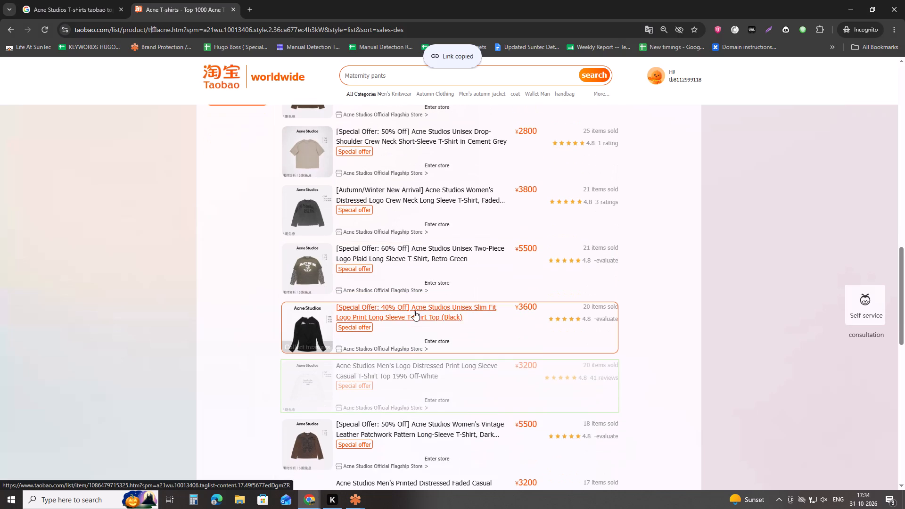
right_click(414, 311)
drag(469, 390, 472, 398)
key(alt+Tab)
key(ctrl+v)
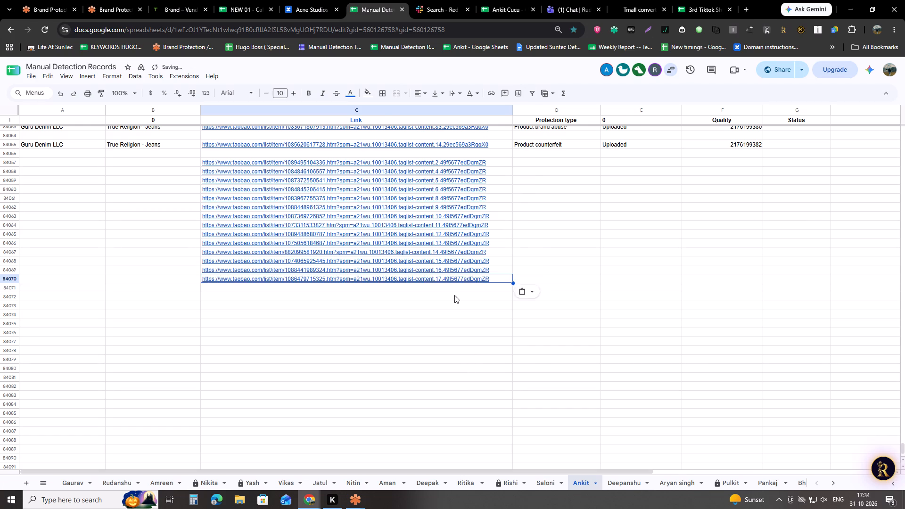
Record the link of the dark Women's Vintage Leather Patchwork Pattern Long-Sleeve T-Shirt in Link row 84071.
click(454, 290)
key(alt+Tab)
scroll(418, 333, down, 1)
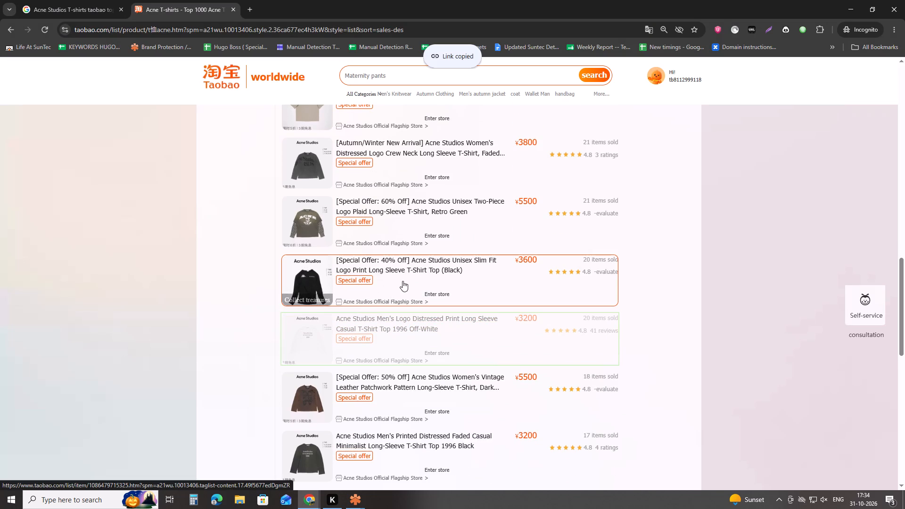
scroll(359, 344, down, 1)
right_click(432, 337)
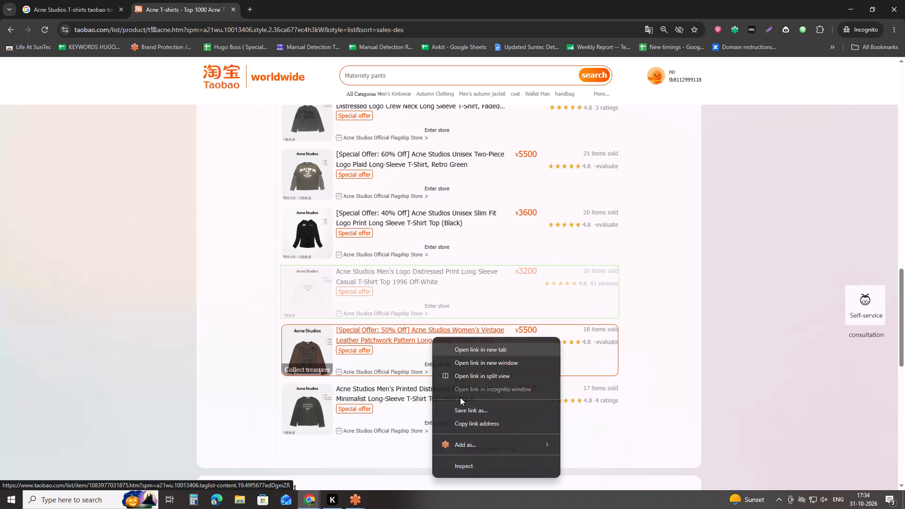
drag(483, 433, 484, 429)
key(alt+Tab)
key(ctrl+v)
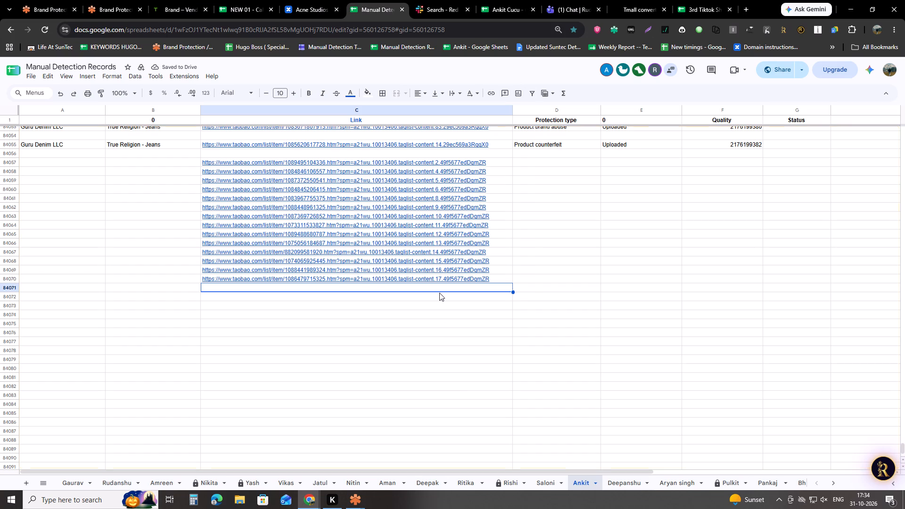
Record the link of the black Men's Printed Distressed Faded Casual Minimalist Long-Sleeve T-Shirt Top 1996 in Link row 84072.
click(440, 306)
key(alt+Tab)
scroll(424, 339, down, 1)
right_click(415, 343)
drag(456, 417, 459, 424)
key(alt+Tab)
click(435, 293)
key(ctrl+v)
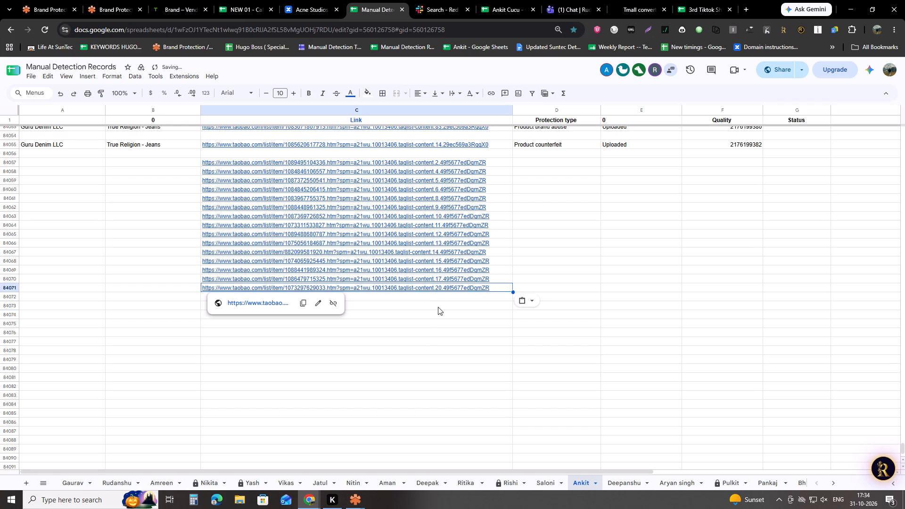
key(ctrl+z)
click(442, 297)
key(ctrl+v)
Record the link of the olive green Unisex Distressed Letter Print Crew Neck Long Sleeve T-Shirt 1996 in Link row 84073.
click(441, 306)
key(alt+Tab)
scroll(386, 355, down, 2)
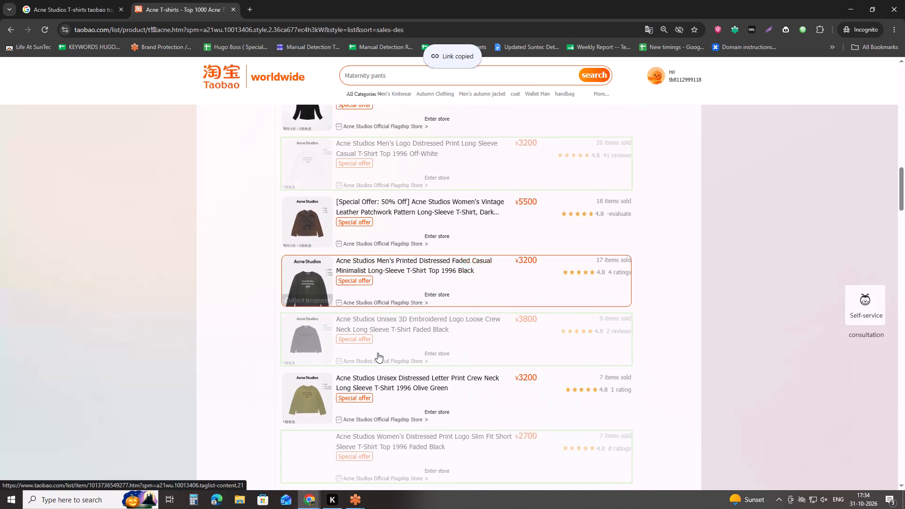
scroll(387, 346, down, 1)
right_click(389, 312)
right_click(379, 321)
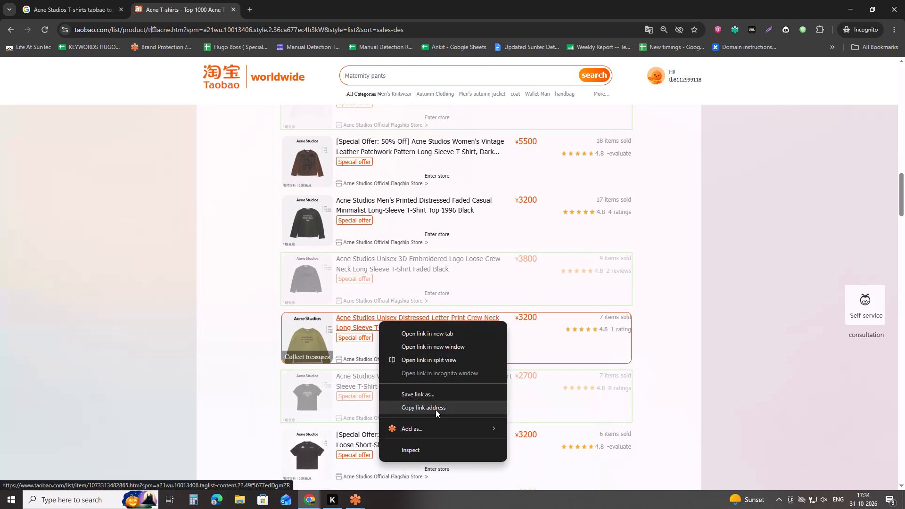
click(436, 410)
key(alt+Tab)
key(ctrl+v)
Record the link of the black Unisex Logo Print Loose Short-Sleeve T-Shirt Top in Link row 84074.
click(447, 316)
key(alt+Tab)
scroll(405, 356, down, 3)
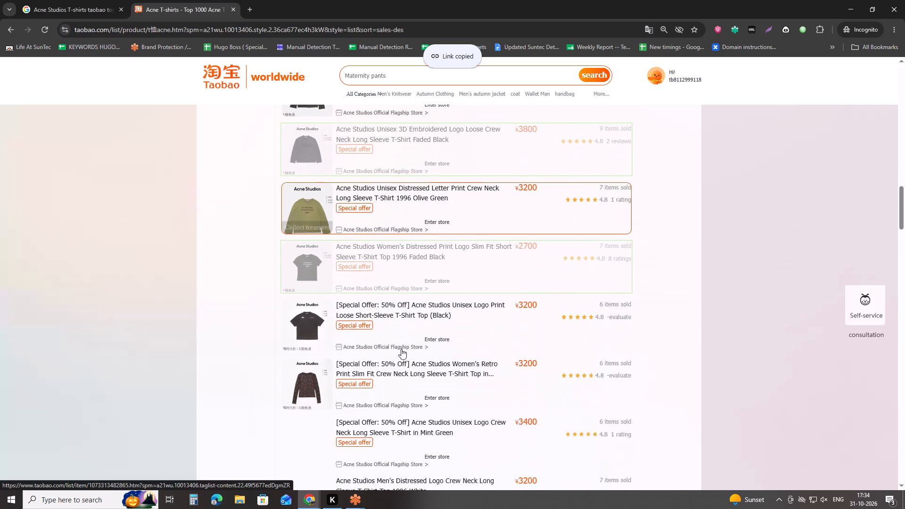
right_click(398, 287)
right_click(387, 293)
click(444, 372)
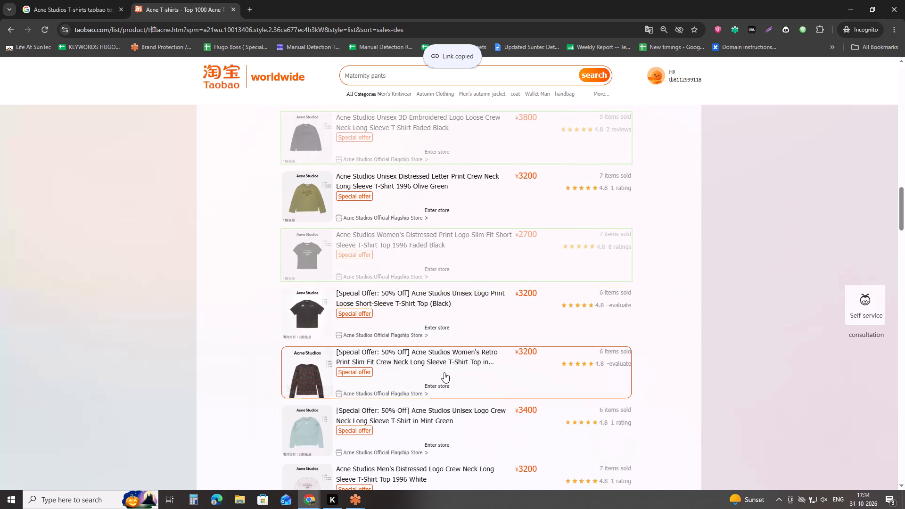
key(alt+Tab)
key(ctrl+v)
Record the link of the mint green Unisex Logo Crew Neck Long Sleeve T-Shirt in Link row 84075.
click(446, 322)
key(alt+Tab)
scroll(435, 326, down, 2)
right_click(412, 323)
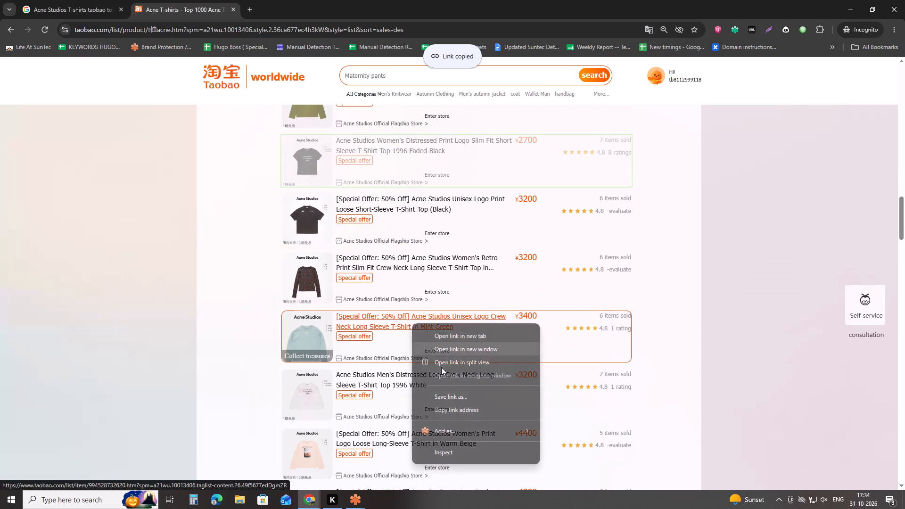
drag(462, 401, 464, 410)
key(alt+Tab)
key(ctrl+v)
Record the link of the white Men's Distressed Logo Crew Neck Long Sleeve T-Shirt Top 1996 in Link row 84076.
click(453, 335)
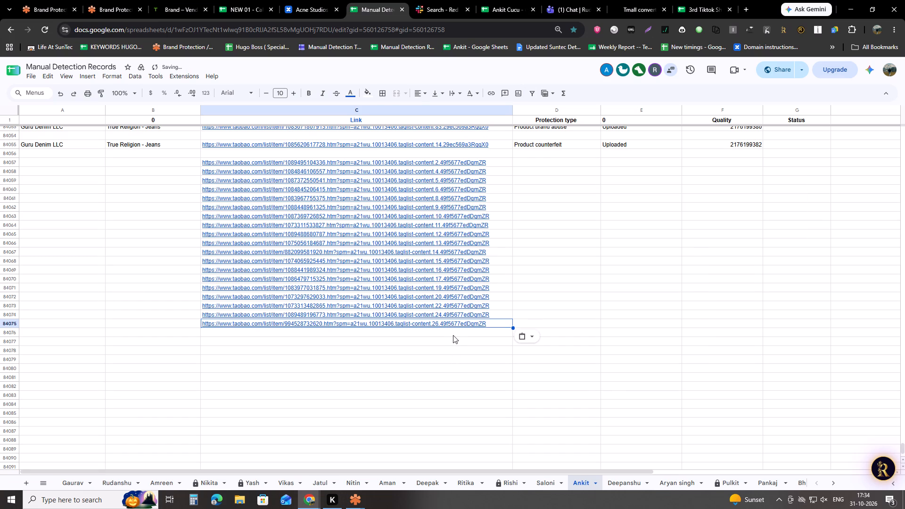
key(alt+Tab)
scroll(391, 347, down, 1)
right_click(394, 334)
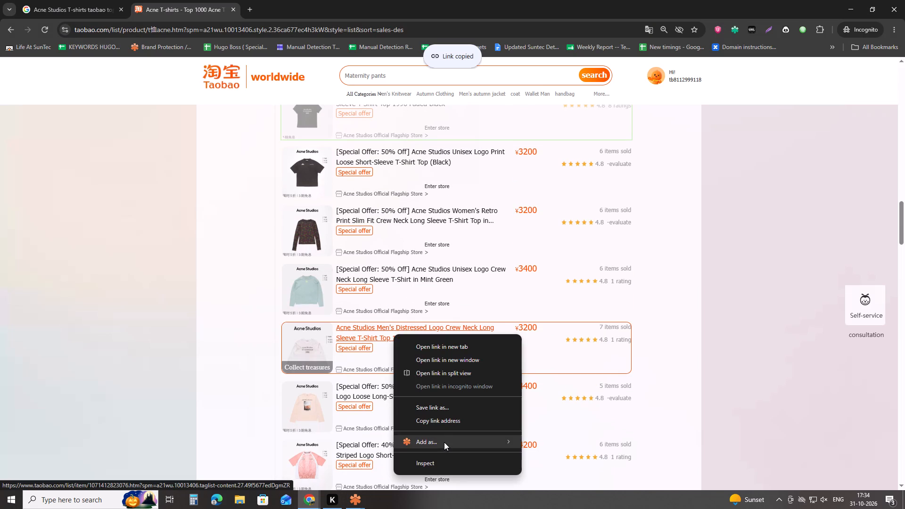
click(446, 425)
key(alt+Tab)
key(ctrl+v)
Record the link of the warm beige Women's Print Logo Loose Long-Sleeve T-Shirt in Link row 84078.
click(456, 349)
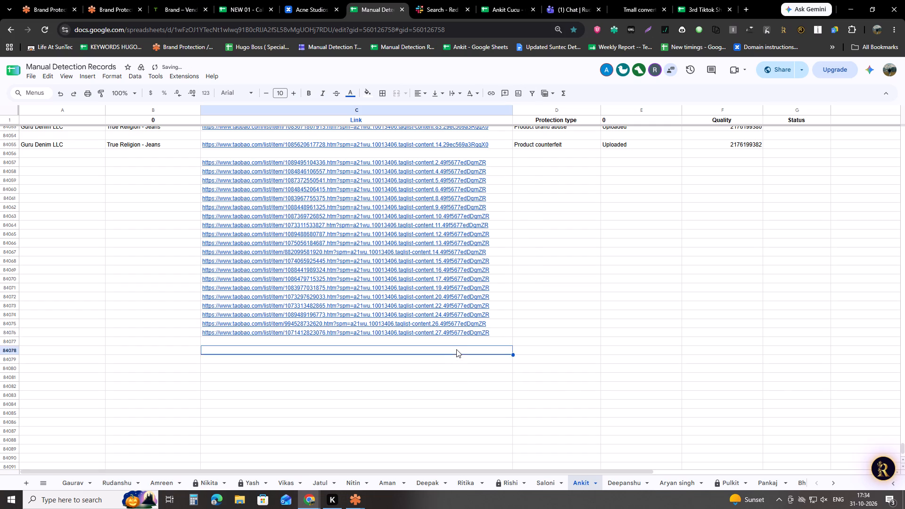
key(alt+Tab)
scroll(392, 379, down, 2)
right_click(398, 302)
click(439, 386)
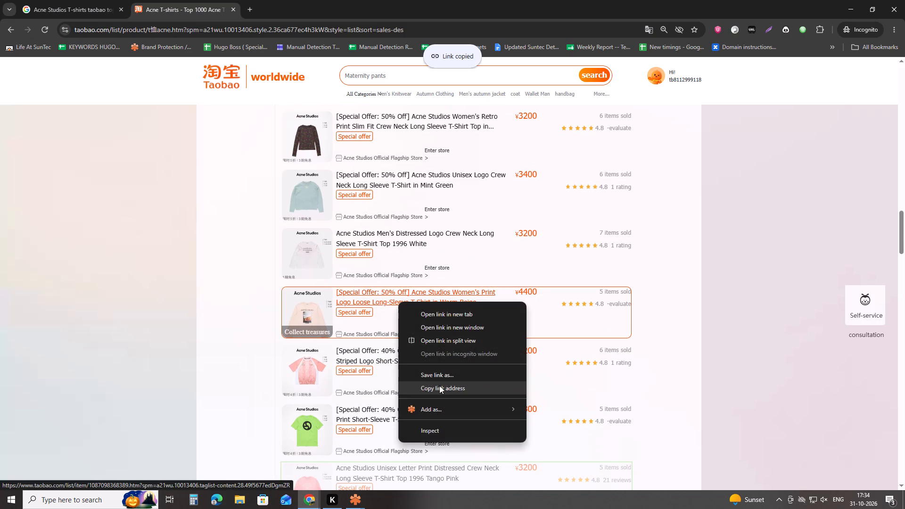
key(alt+Tab)
key(ctrl+v)
Record the link of the pink Unisex Gradient Striped Logo Short-Sleeve T-Shirt Top in Link row 84077.
click(437, 343)
key(alt+Tab)
scroll(429, 365, down, 1)
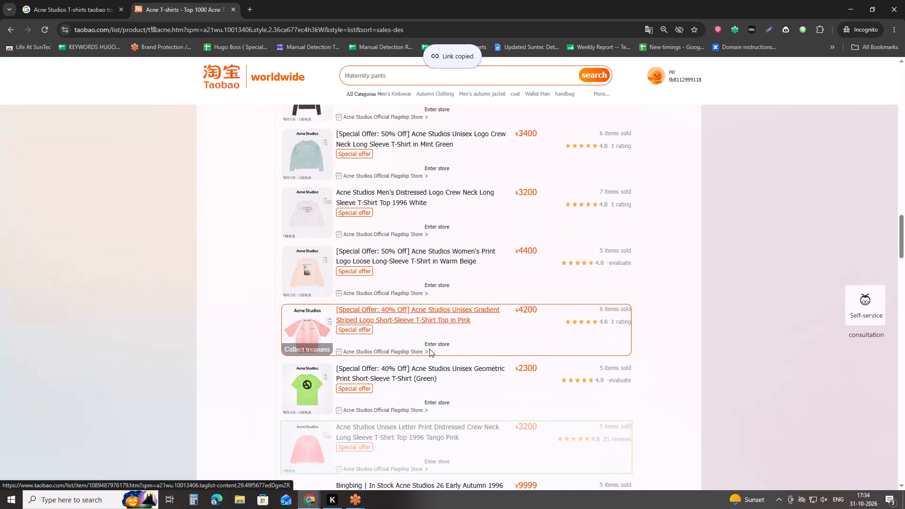
right_click(424, 308)
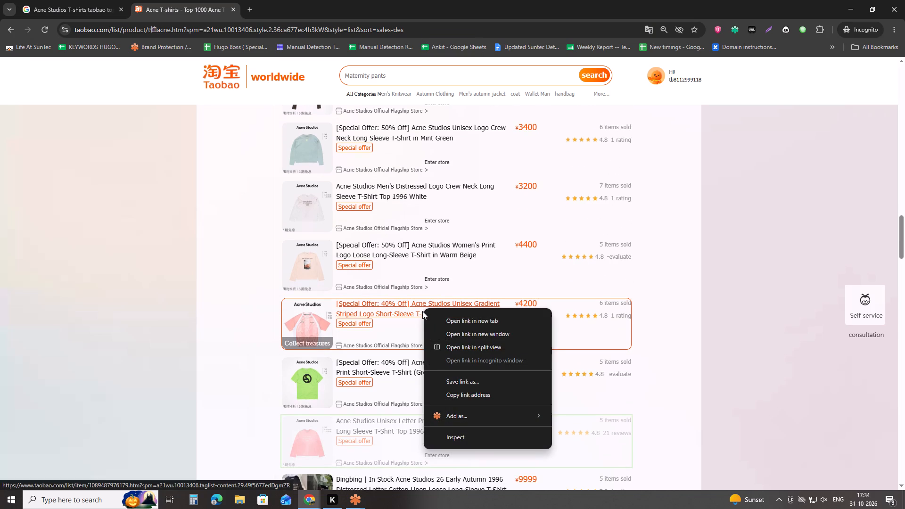
click(467, 398)
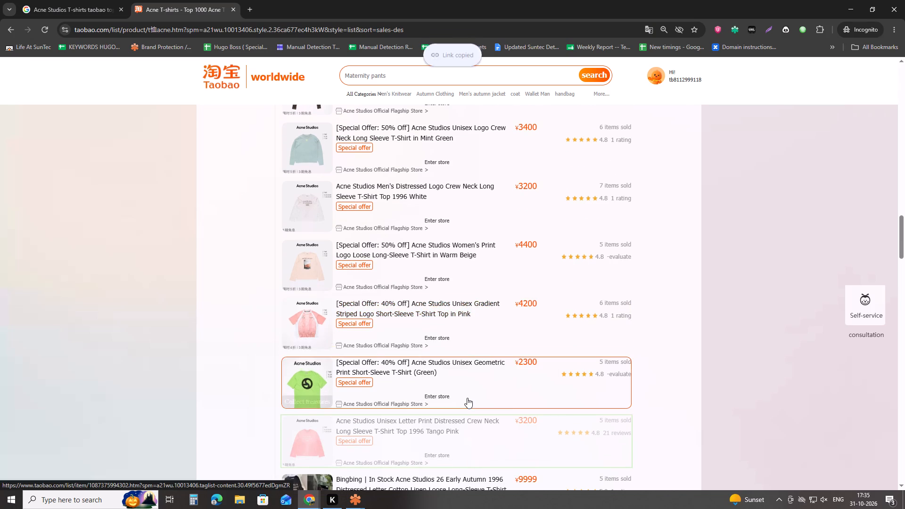
key(alt+Tab)
key(ctrl+v)
Record the link of the green Unisex Geometric Print Short-Sleeve T-Shirt in Link row 84080.
click(453, 368)
key(alt+Tab)
scroll(393, 355, down, 1)
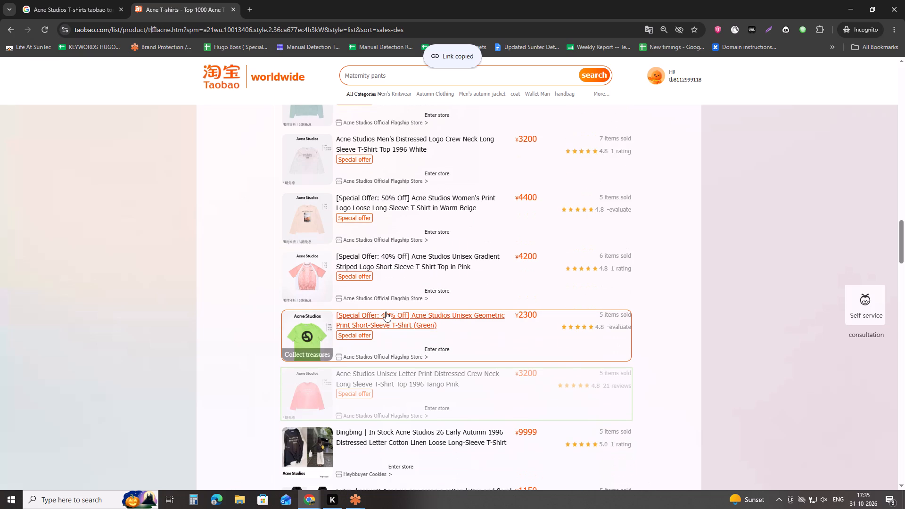
right_click(386, 312)
click(435, 397)
key(alt+Tab)
key(ctrl+v)
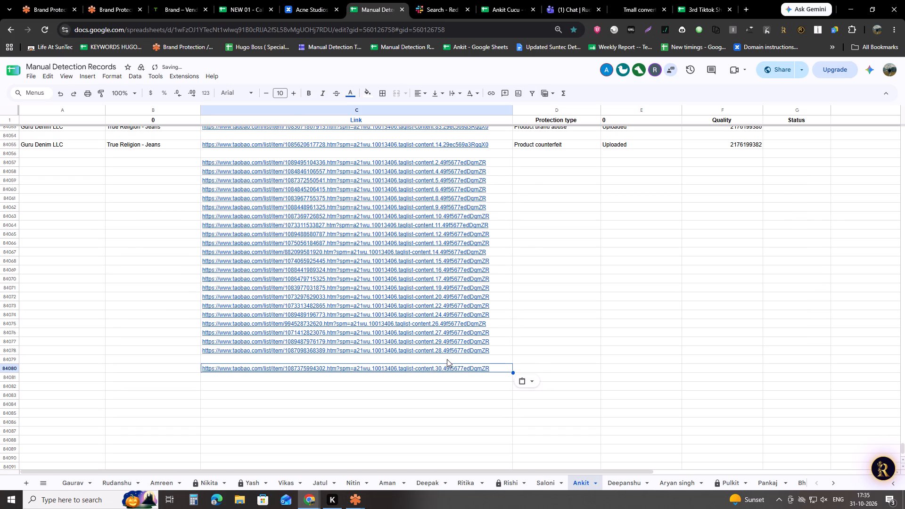
Try to record the link of the off-white Women's Print Logo Slim Fit Short Sleeve T-Shirt in Link row 84079.
click(447, 359)
key(alt+Tab)
scroll(332, 355, down, 2)
scroll(284, 328, down, 4)
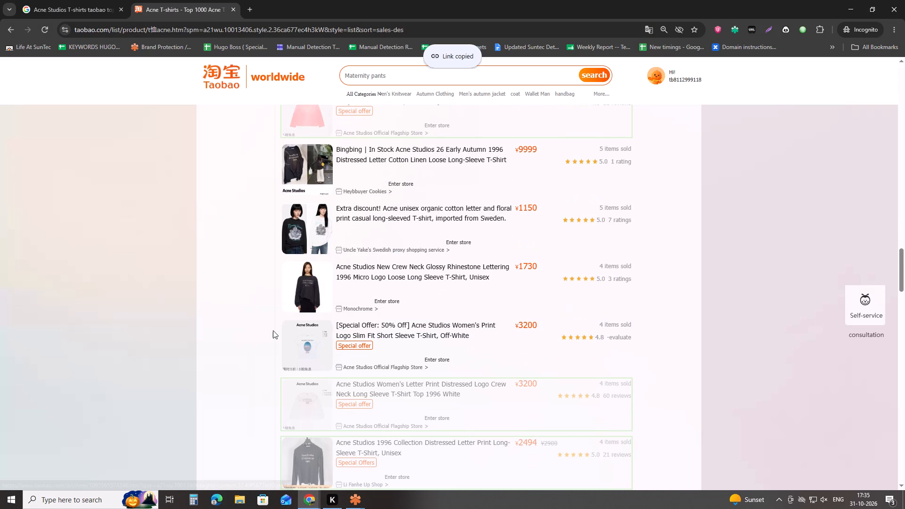
scroll(273, 330, down, 1)
right_click(393, 279)
click(457, 366)
key(alt+Tab)
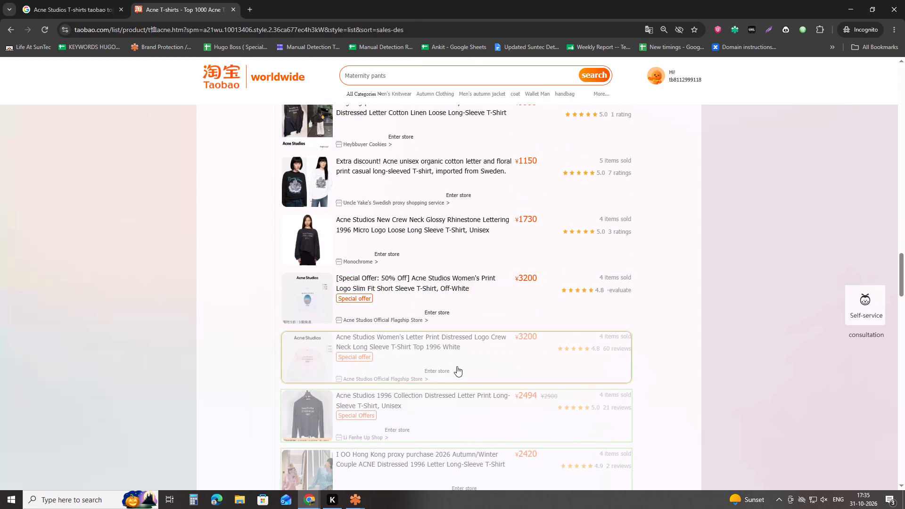
key(ctrl+v)
Record the link of the Autumn/Winter Women's Logo Minimalist Double-Layer Color-Blocked Crew Neck T-Shirt in Link row 84081.
click(455, 378)
key(alt+Tab)
scroll(395, 362, down, 4)
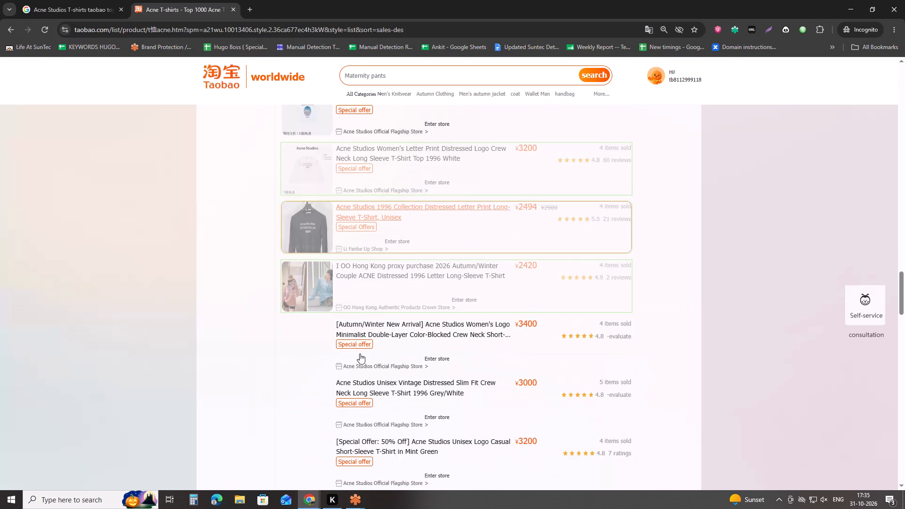
scroll(313, 345, down, 2)
right_click(392, 237)
click(444, 328)
key(alt+Tab)
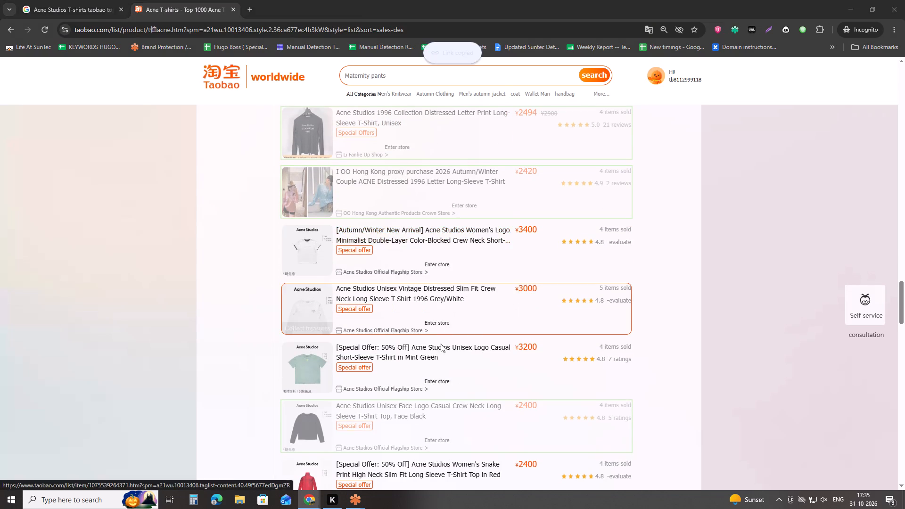
key(ctrl+v)
Record the link of the grey/white Unisex Vintage Distressed Slim Fit Crew Neck Long Sleeve T-Shirt 1996 in Link row 84082.
click(451, 387)
key(alt+Tab)
scroll(337, 338, down, 2)
right_click(399, 200)
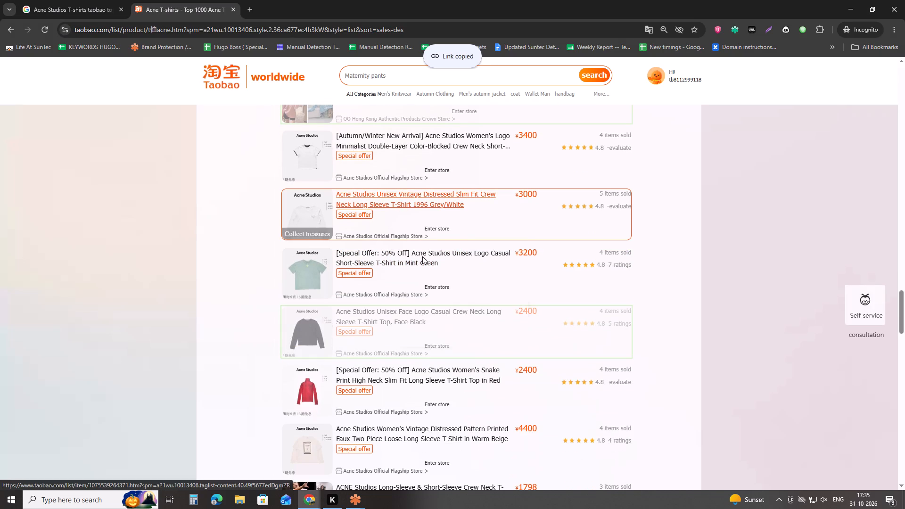
click(440, 292)
key(alt+Tab)
key(ctrl+v)
Record the link of the mint green Unisex Logo Casual Short-Sleeve T-Shirt in Link row 84083.
click(397, 396)
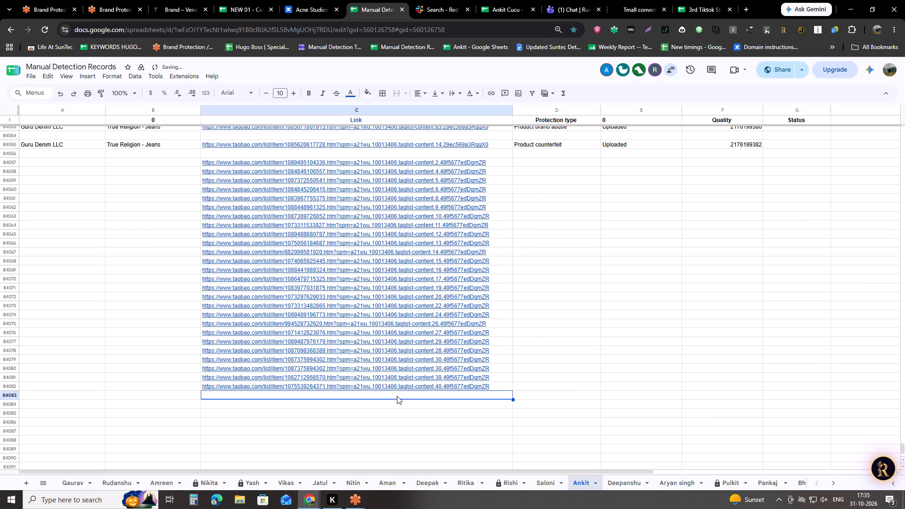
key(alt+Tab)
right_click(410, 254)
click(465, 334)
key(alt+Tab)
key(ctrl+v)
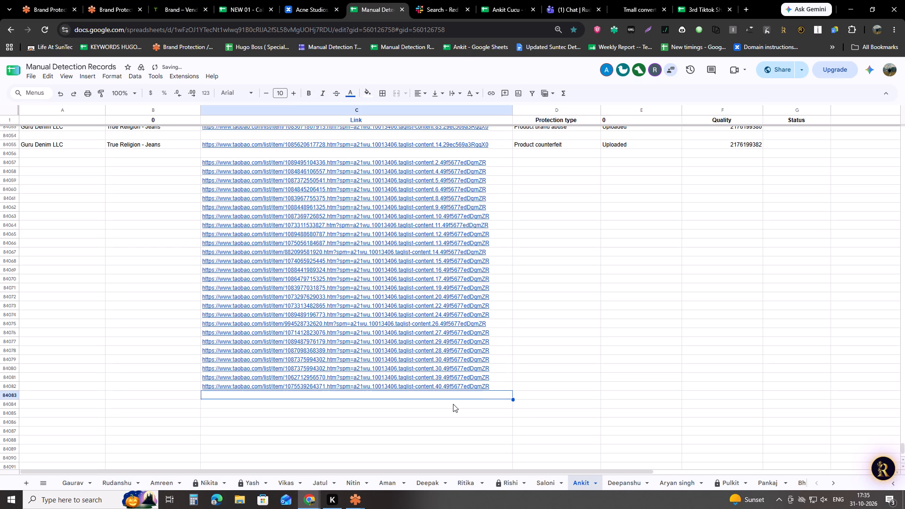
key(ctrl+space)
Record the link of the red Women's Snake Print High Neck Slim Fit Long Sleeve T-Shirt Top in Link row 84084.
click(453, 404)
key(alt+Tab)
scroll(371, 363, down, 3)
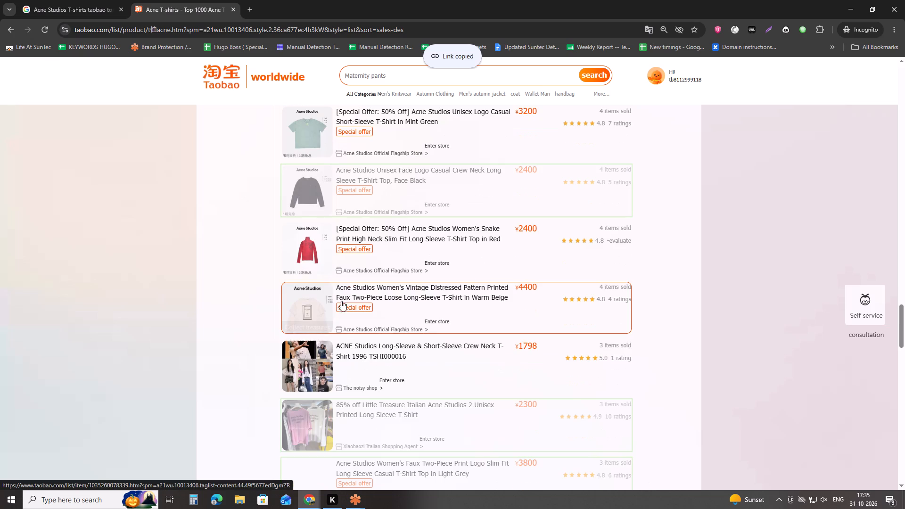
right_click(432, 233)
click(475, 311)
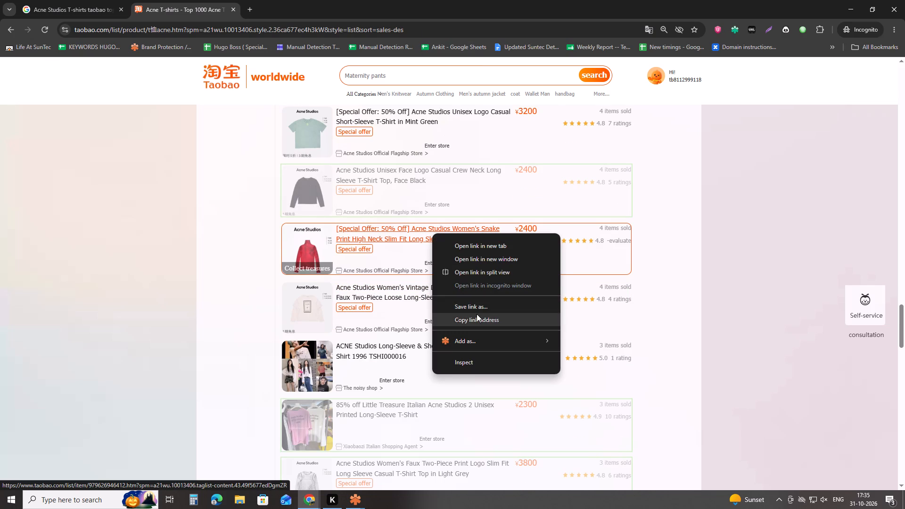
key(alt+Tab)
key(ctrl+v)
Record the link of the warm beige Women's Vintage Distressed Pattern Printed Faux Two-Piece Loose Long-Sleeve T-Shirt in Link row 84085.
click(469, 408)
key(alt+Tab)
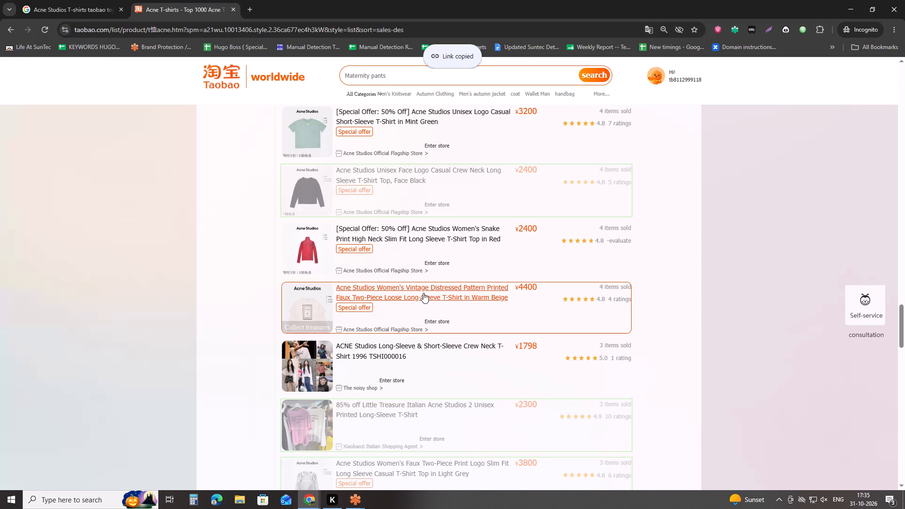
right_click(423, 293)
drag(465, 369, 470, 379)
key(alt+Tab)
scroll(427, 350, down, 2)
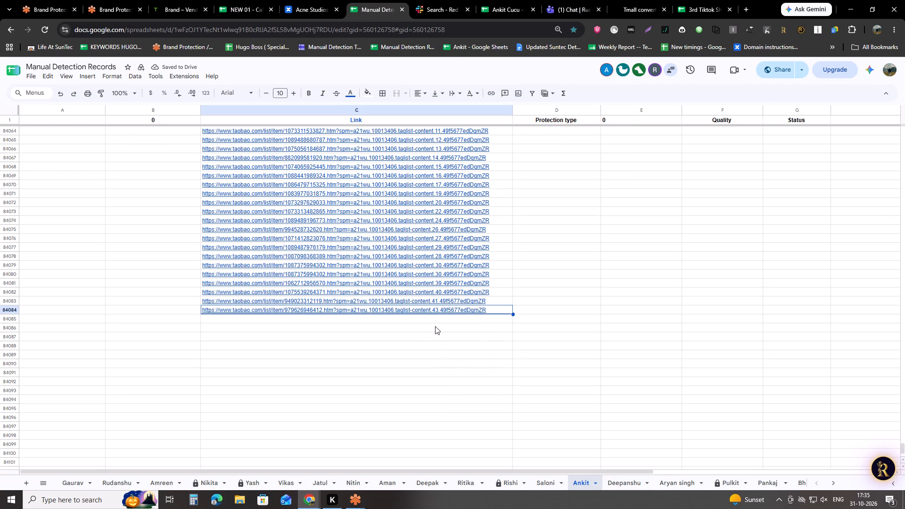
click(435, 326)
click(438, 318)
key(ctrl+v)
key(ctrl+space)
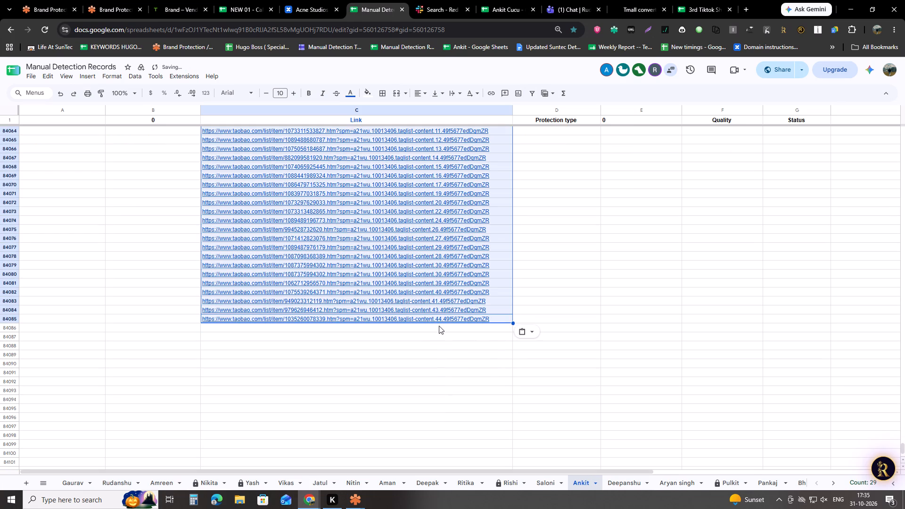
Record the link of the light blue unisex color-blocked graphic print crew neck long-sleeved T-shirt in Link row 84086.
key(alt+Tab)
scroll(366, 312, down, 6)
scroll(162, 292, down, 2)
right_click(364, 325)
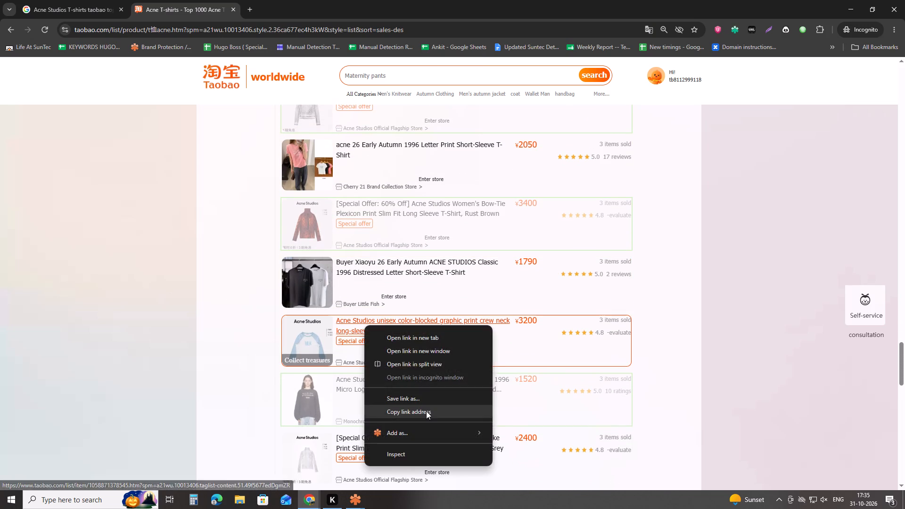
click(426, 411)
key(alt+Tab)
click(458, 330)
key(ctrl+v)
Record the link of the grey Women's Snake Print Slim Fit Turtleneck Long Sleeve T-Shirt Top in Link row 84087.
click(458, 340)
key(alt+Tab)
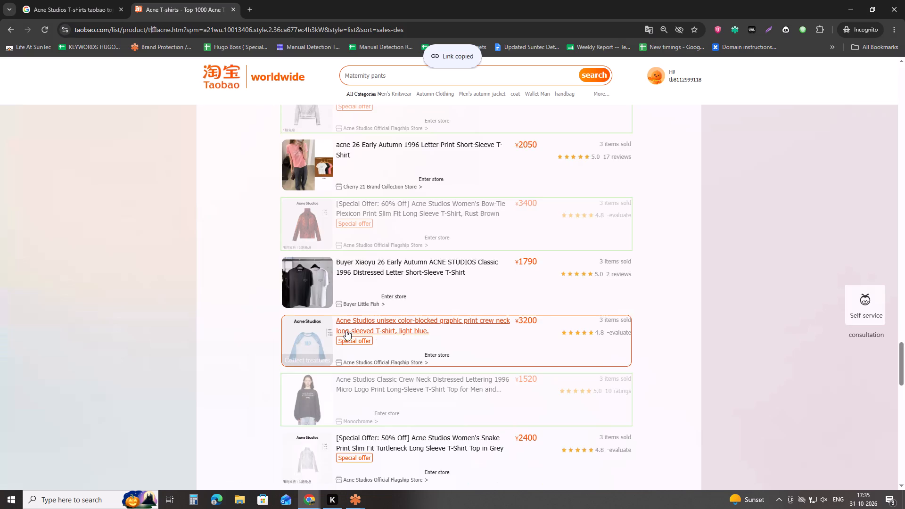
scroll(345, 330, down, 4)
right_click(420, 254)
click(472, 341)
key(alt+Tab)
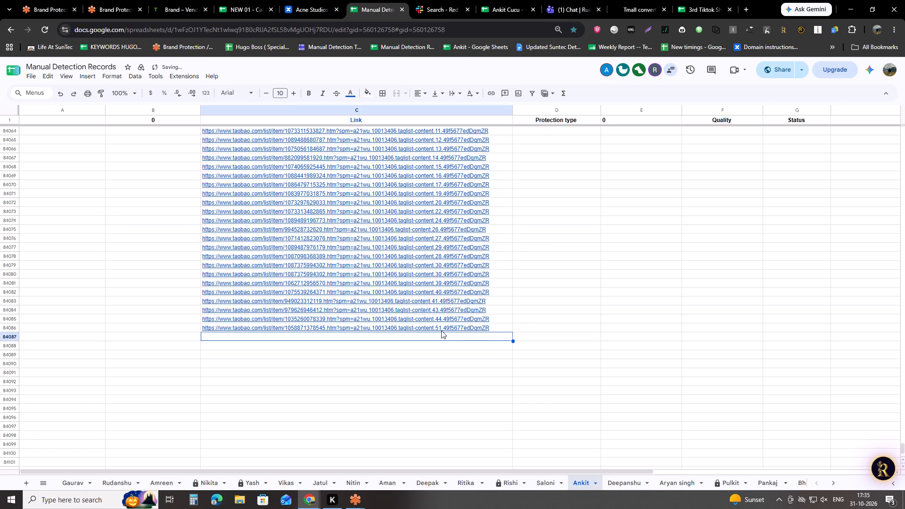
key(ctrl+v)
Record the link of the denim blue Women's Retro American Logo Color Block Slim Fit Long Sleeve T-Shirt Top in Link row 84088.
click(442, 345)
key(alt+Tab)
scroll(362, 337, down, 4)
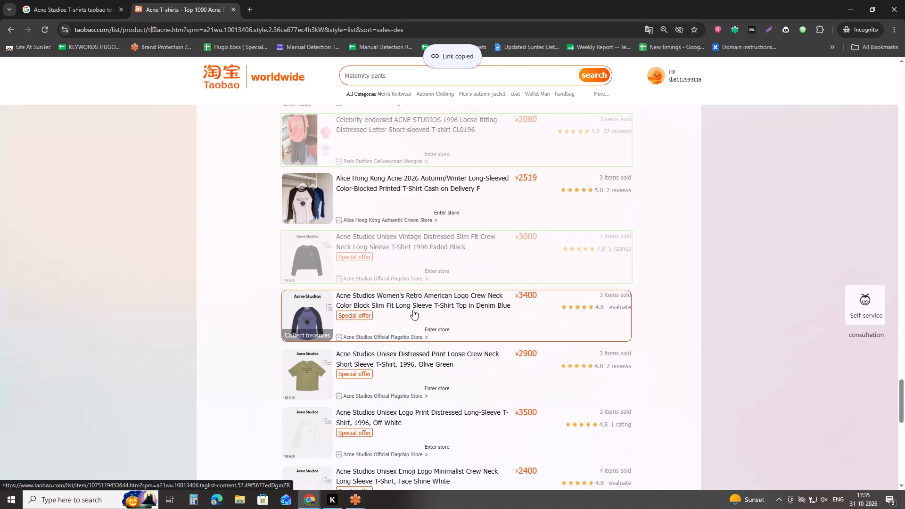
right_click(414, 301)
click(471, 383)
key(alt+Tab)
key(ctrl+v)
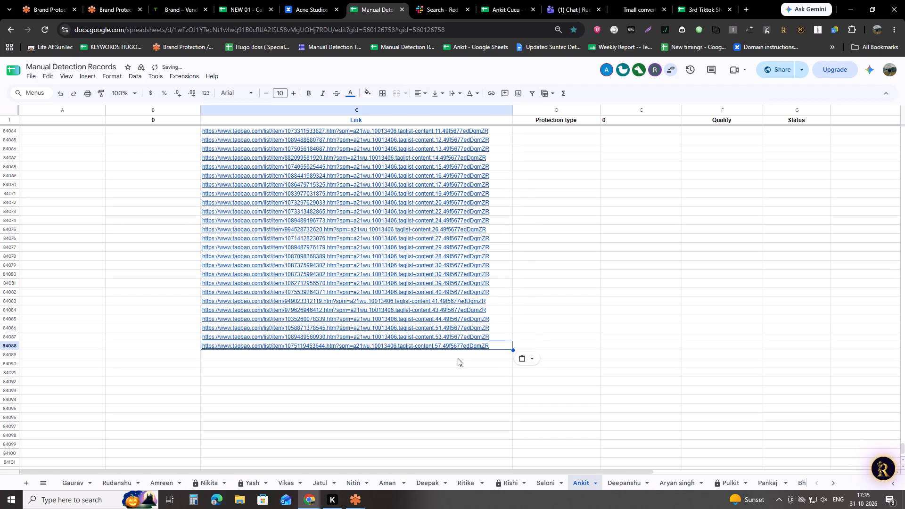
Record the link of the olive green Unisex Distressed Print Loose Crew Neck Short Sleeve T-Shirt, 1996, in Link row 84089.
click(458, 358)
key(alt+Tab)
scroll(407, 333, down, 1)
right_click(405, 311)
drag(452, 387, 455, 392)
key(alt+Tab)
key(ctrl+v)
Record the link of the off-white Unisex Logo Print Distressed Long-Sleeve T-Shirt, 1996, in Link row 84090.
click(443, 363)
key(alt+Tab)
scroll(395, 340, down, 1)
right_click(397, 327)
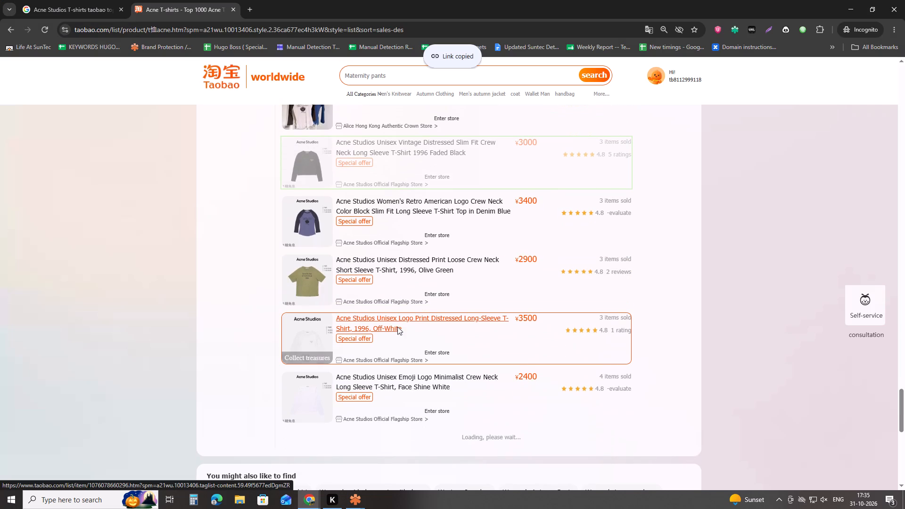
drag(451, 421, 452, 411)
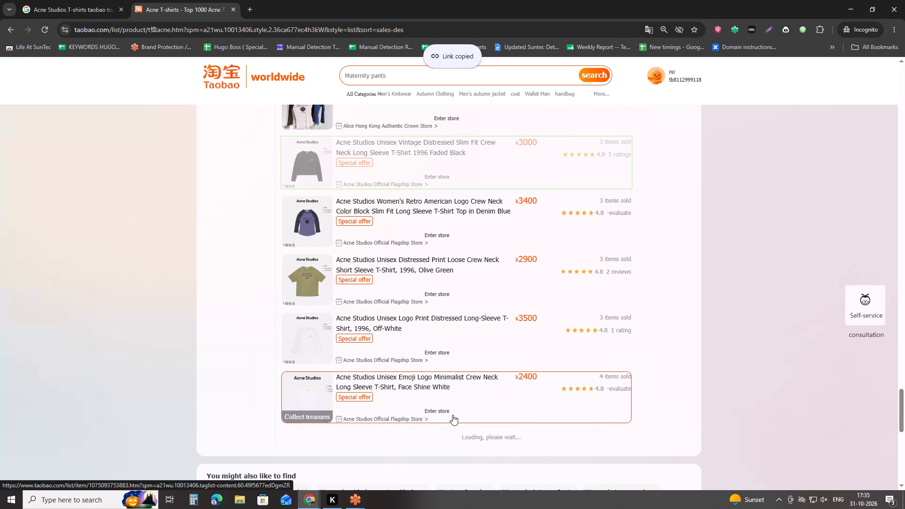
key(alt+Tab)
key(ctrl+v)
Record the link of the Face Shine White Unisex Emoji Logo Minimalist Crew Neck Long Sleeve T-Shirt in Link row 84091.
click(449, 373)
key(alt+Tab)
scroll(387, 365, down, 1)
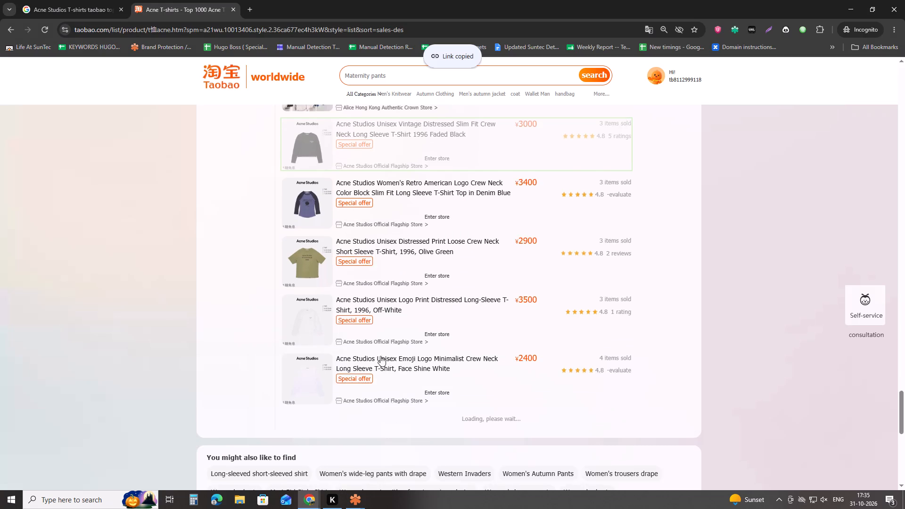
right_click(367, 323)
right_click(371, 336)
click(415, 419)
key(alt+Tab)
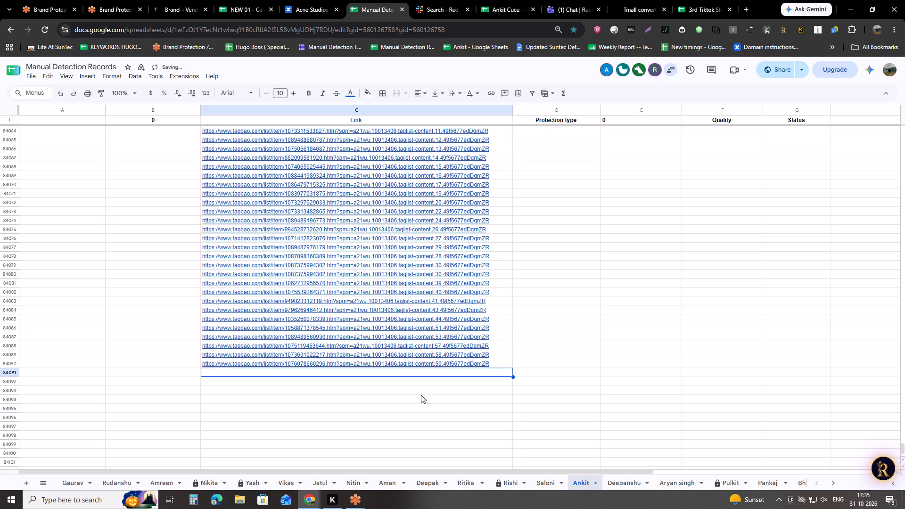
key(ctrl+v)
Record the link of the fluorescent pink Unisex Loose Fit Logo Print Short-Sleeve T-Shirt in Link row 84092.
click(429, 381)
key(alt+Tab)
scroll(369, 363, down, 3)
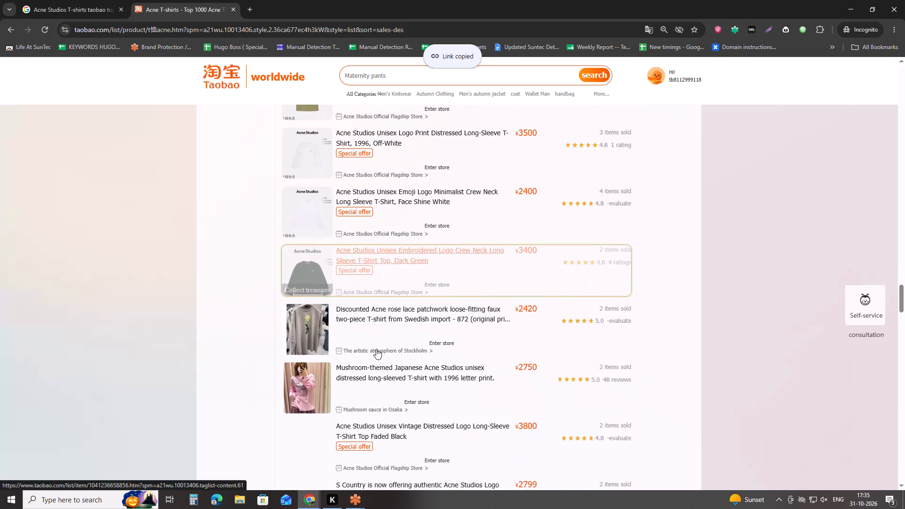
scroll(299, 330, down, 3)
scroll(333, 285, down, 1)
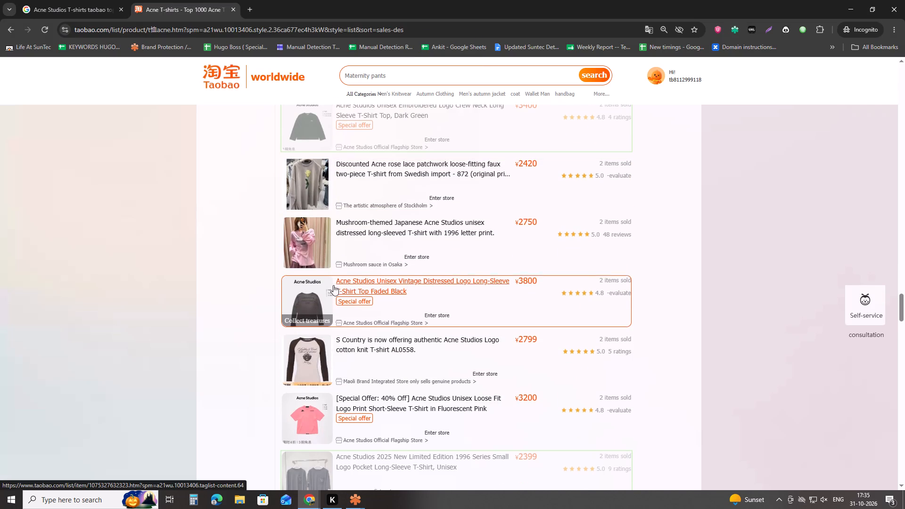
scroll(333, 285, down, 1)
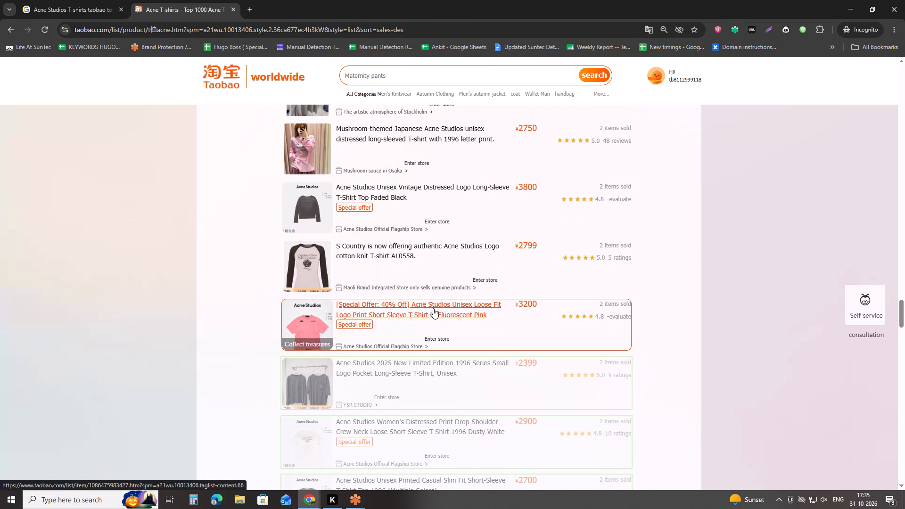
right_click(437, 308)
click(487, 395)
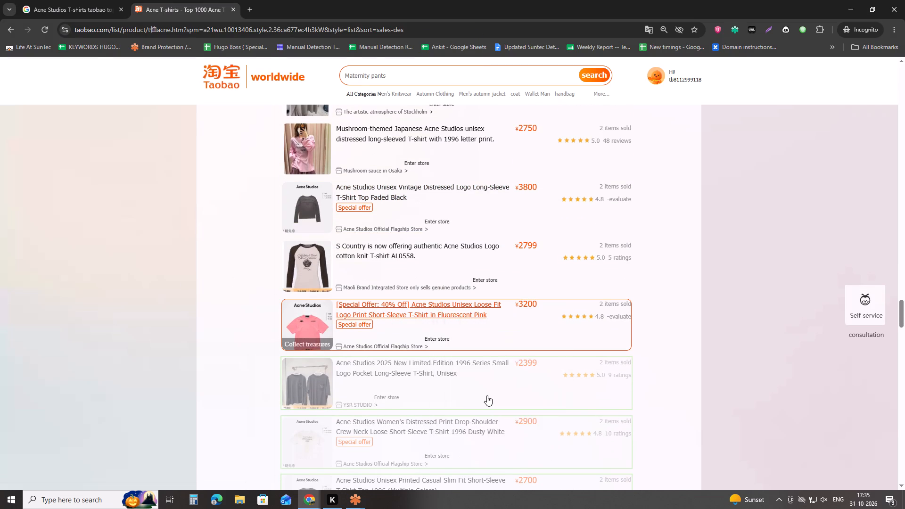
key(alt+Tab)
key(ctrl+v)
Record the link of the faded purple Unisex Faux Two-Piece Logo Print Distressed Ripped Long-Sleeve T-Shirt in Link row 84093.
click(467, 391)
key(alt+Tab)
scroll(333, 380, down, 5)
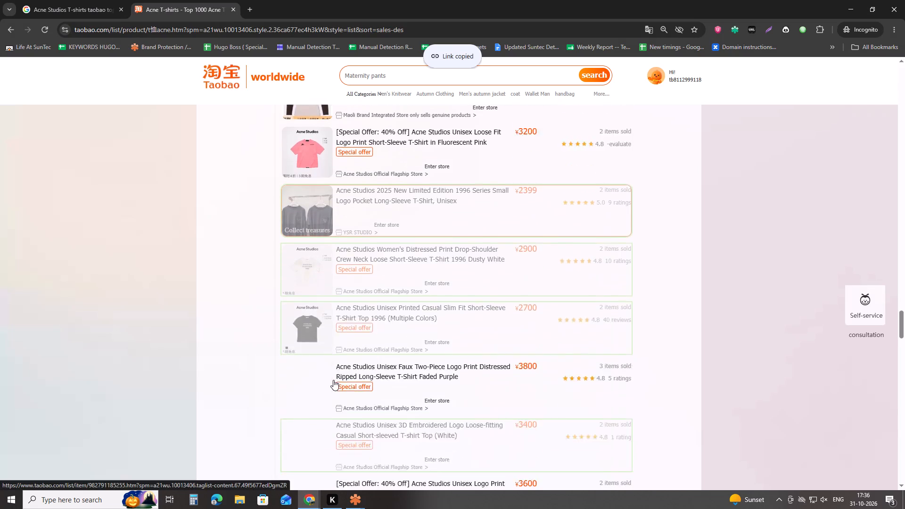
right_click(403, 313)
click(450, 399)
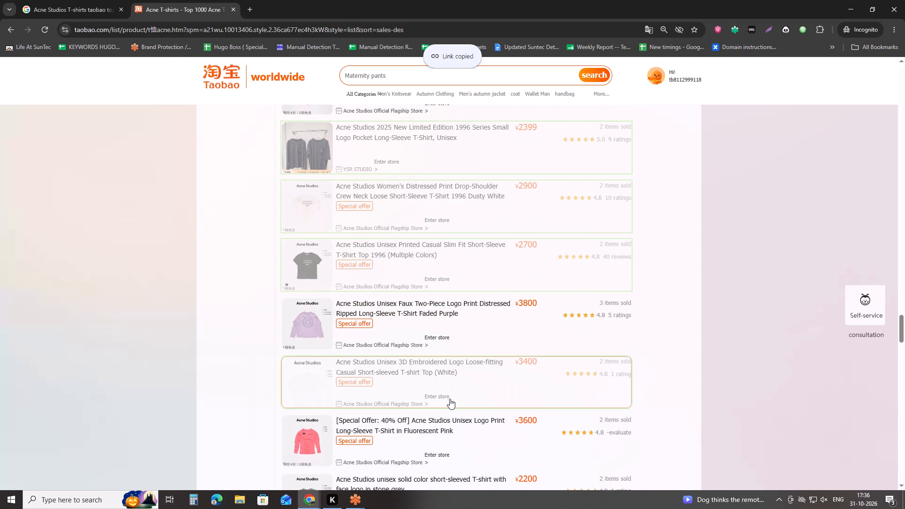
key(alt+Tab)
key(ctrl+v)
Record the link of the fluorescent pink Unisex Logo Print Long-Sleeve T-Shirt in Link row 84094.
click(448, 401)
key(alt+Tab)
scroll(350, 360, down, 3)
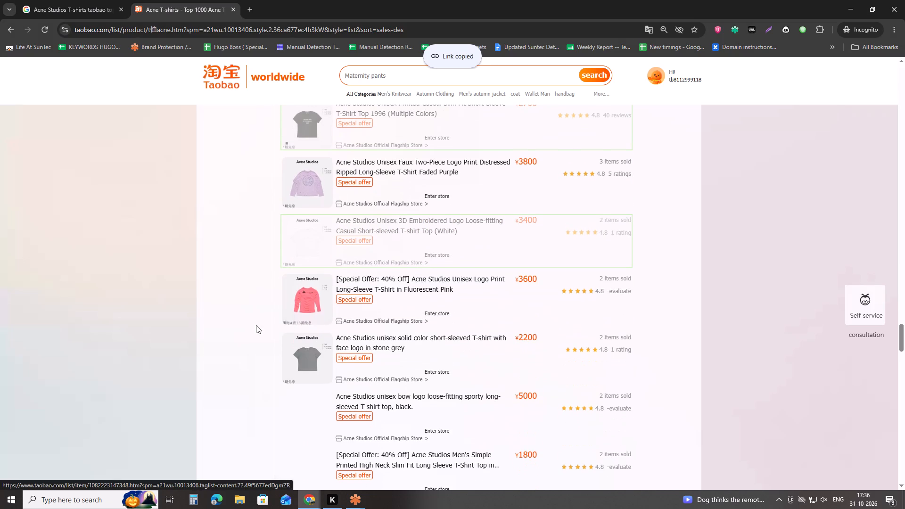
right_click(399, 286)
click(442, 373)
key(alt+Tab)
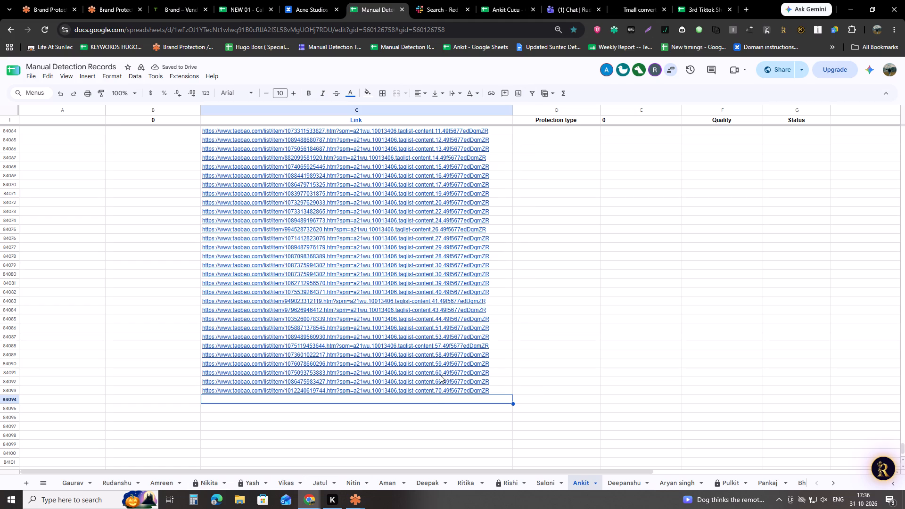
key(ctrl+v)
Record the link of the stone grey unisex solid color short-sleeved T-shirt with face logo in Link row 84095.
click(436, 408)
key(alt+Tab)
right_click(391, 342)
click(439, 427)
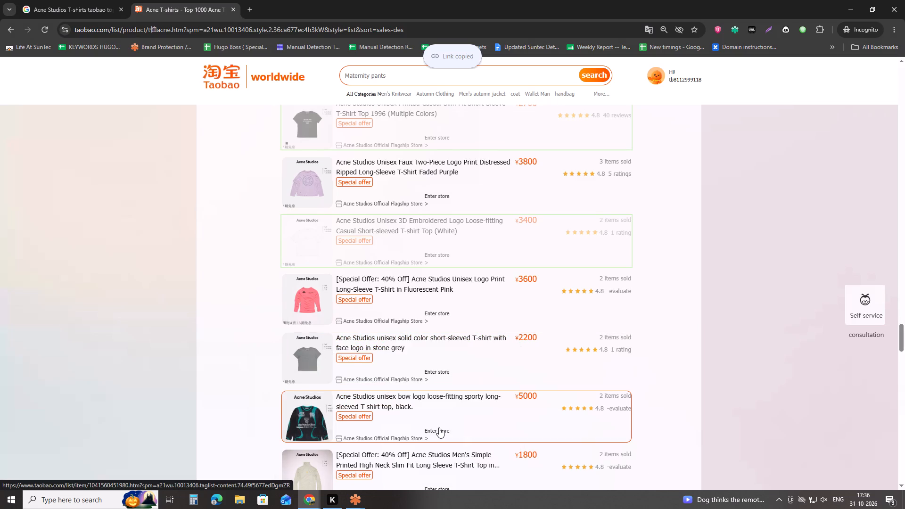
key(alt+Tab)
key(ctrl+v)
Record the link of the black unisex bow logo loose-fitting sporty long-sleeved T-shirt top in Link row 84096.
click(436, 420)
key(alt+Tab)
scroll(395, 373, down, 2)
right_click(390, 307)
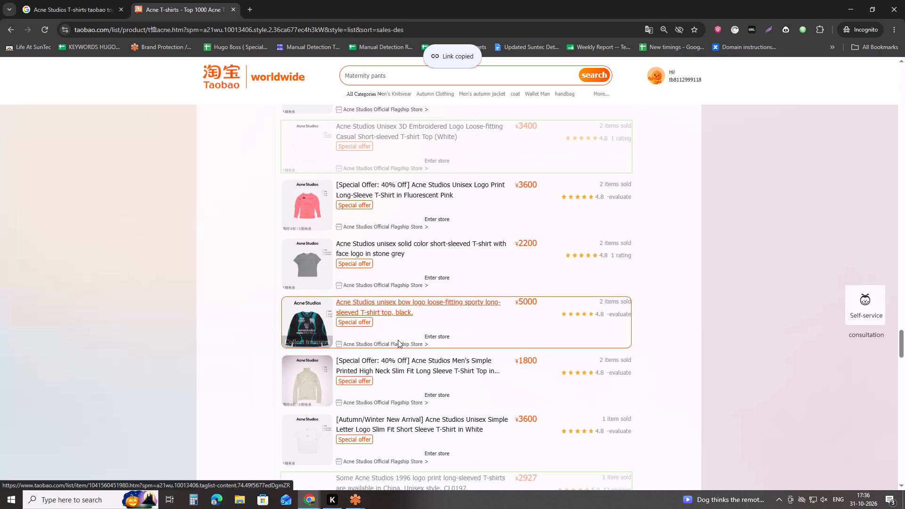
click(438, 399)
key(alt+Tab)
key(ctrl+v)
Record the link of the Men's Simple Printed High Neck Slim Fit Long Sleeve T-Shirt Top in Link row 84097.
click(451, 422)
key(alt+Tab)
scroll(421, 357, down, 2)
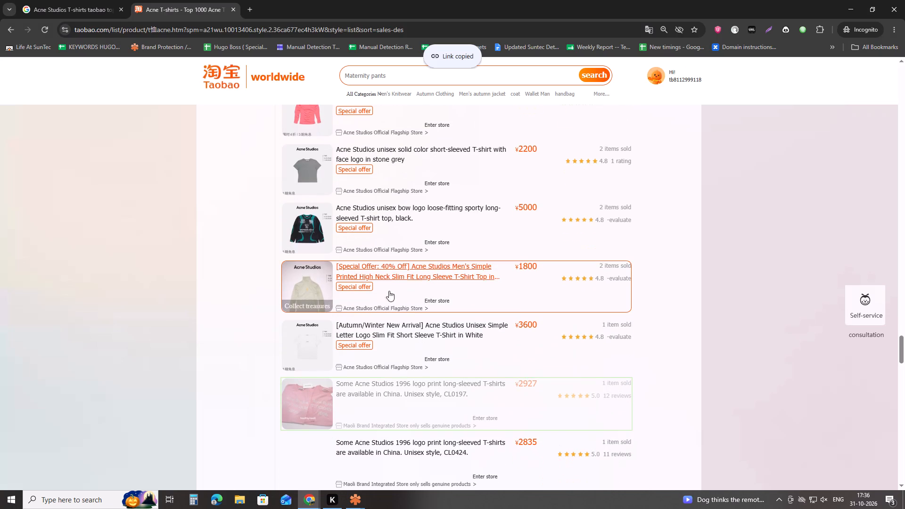
right_click(389, 269)
click(450, 359)
key(alt+Tab)
scroll(448, 386, down, 2)
key(ctrl+v)
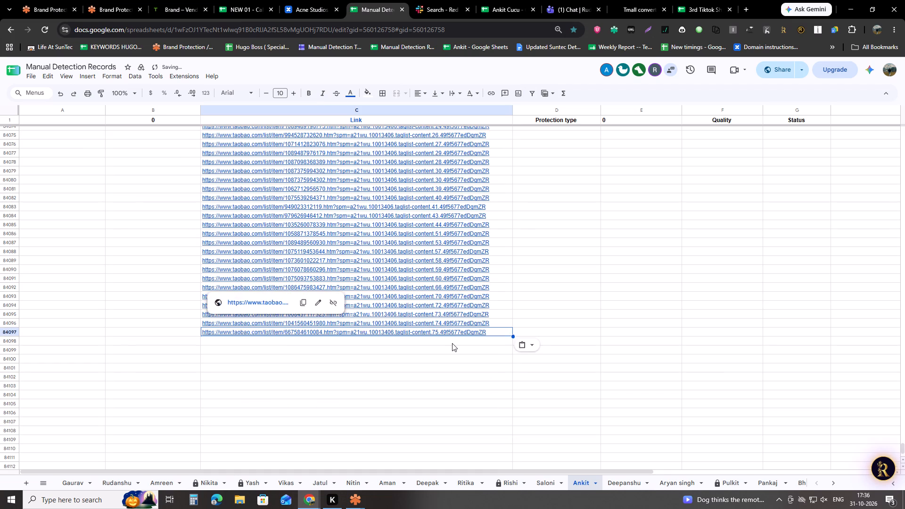
Record the link of the white Unisex Simple Letter Logo Slim Fit Short Sleeve T-Shirt in Link row 84098.
click(452, 343)
key(alt+Tab)
scroll(361, 338, down, 2)
right_drag(399, 242, 400, 246)
drag(452, 347, 454, 337)
key(alt+Tab)
key(ctrl+v)
key(ctrl+space)
Record the link of the pink 30th Anniversary Collection Unisex Casual Graphic Crew Neck Short Sleeve T-Shirt in Link row 84100.
click(459, 355)
key(alt+Tab)
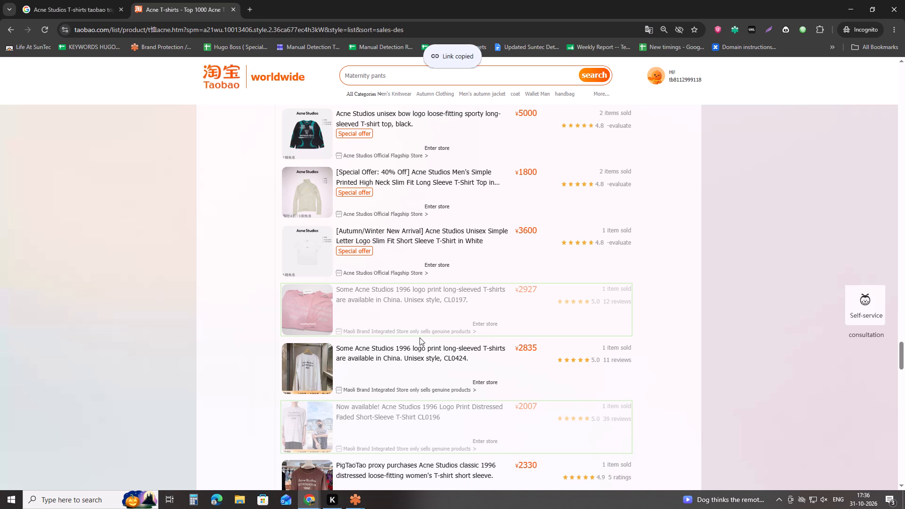
scroll(383, 319, down, 8)
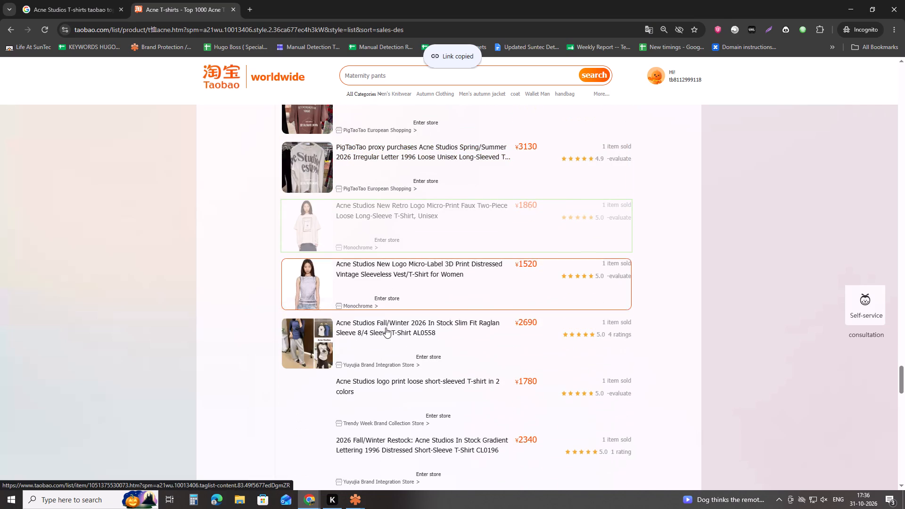
scroll(372, 322, down, 10)
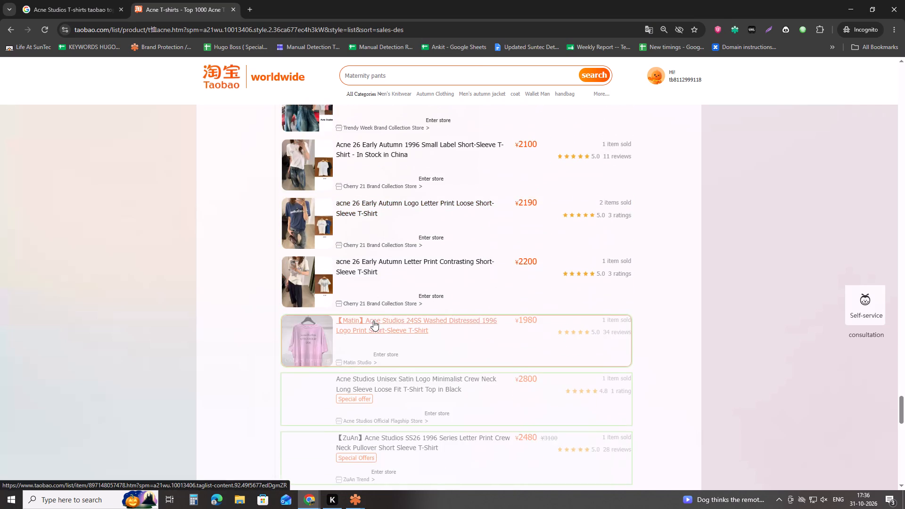
scroll(373, 320, down, 8)
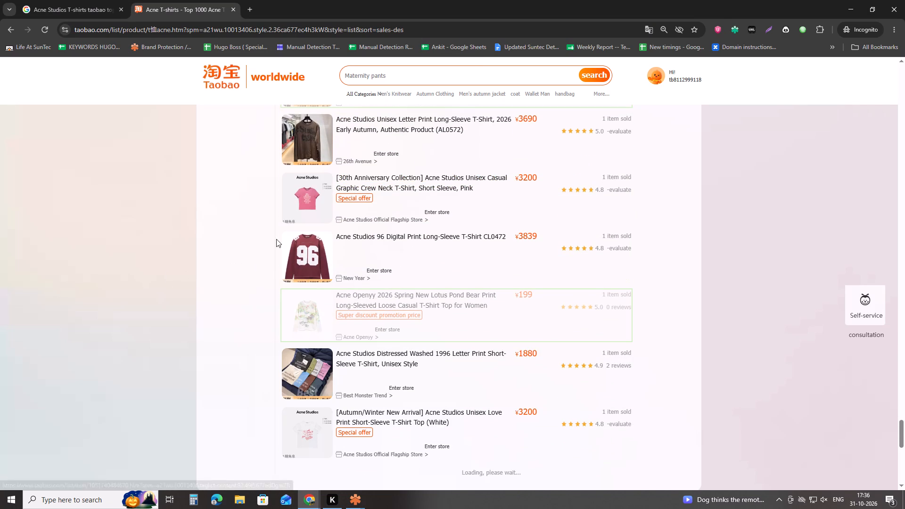
right_click(404, 189)
click(452, 279)
key(alt+Tab)
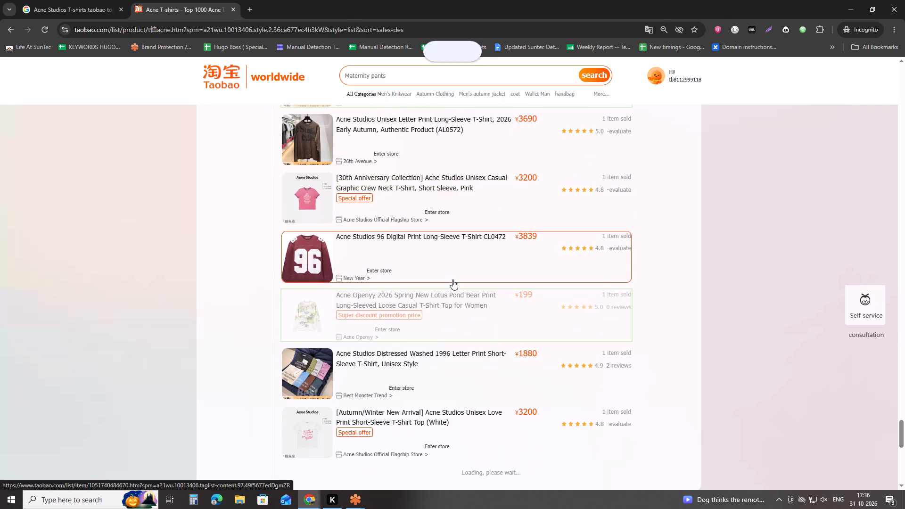
key(ctrl+v)
Record the link of the white Unisex Love Print Short-Sleeve T-Shirt Top in Link row 84099.
click(447, 351)
key(alt+Tab)
scroll(388, 342, down, 2)
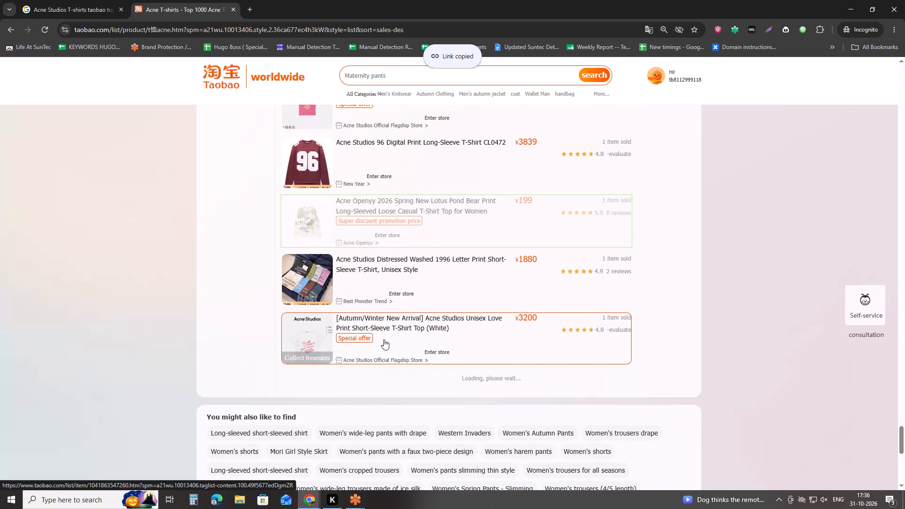
right_click(387, 321)
click(441, 404)
key(alt+Tab)
key(ctrl+v)
Record the link of the dark brown Unisex Retro Logo Short-Sleeve T-Shirt in Link row 84101.
click(446, 370)
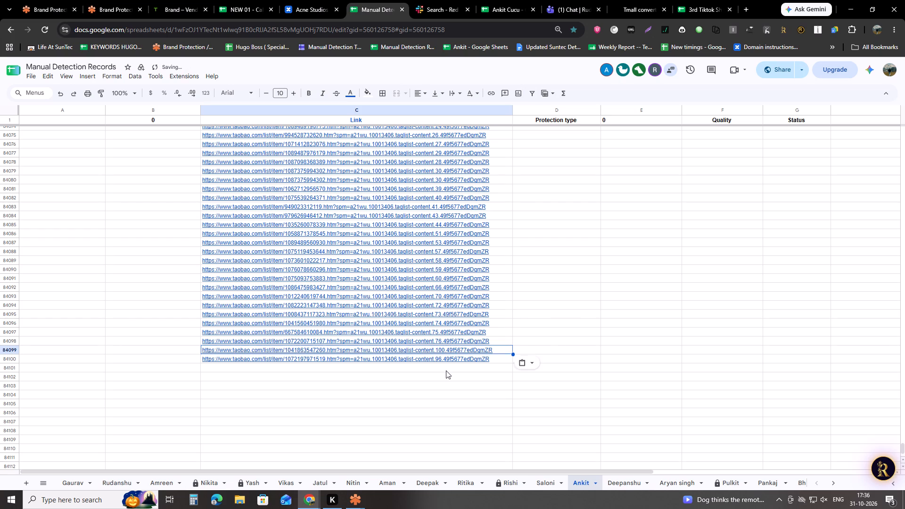
key(alt+Tab)
scroll(372, 330, down, 4)
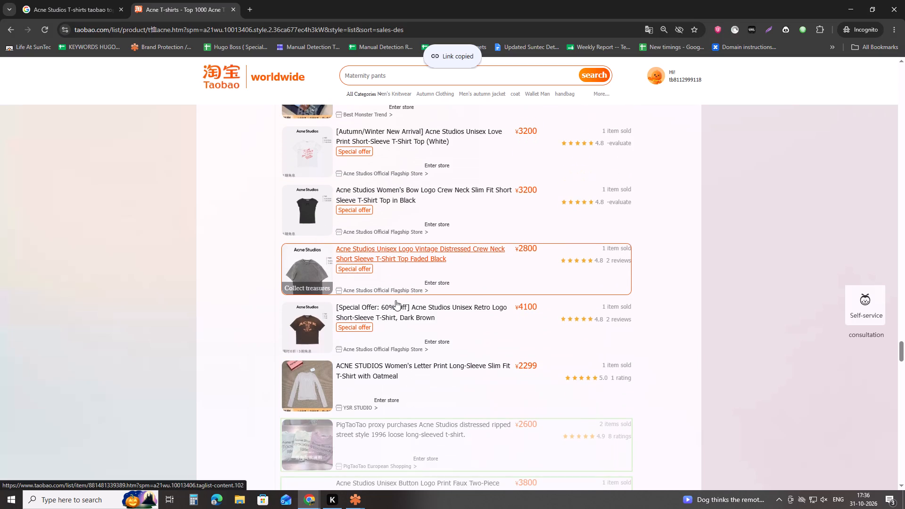
right_click(395, 300)
right_click(372, 304)
click(433, 394)
key(alt+Tab)
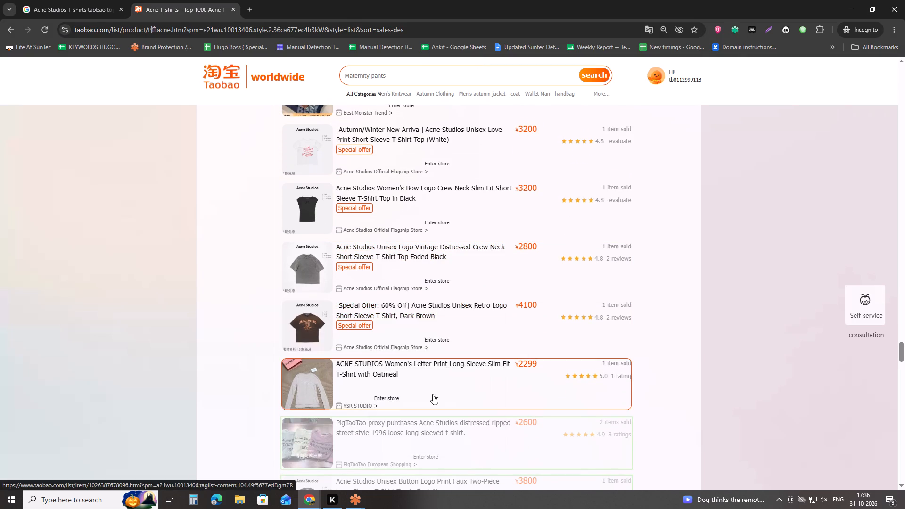
key(ctrl+v)
Record the link of the terracotta beige Women's Printed Loose Crew Neck Sleeveless T-Shirt in Link row 84103.
click(437, 383)
key(alt+Tab)
scroll(384, 353, down, 5)
scroll(325, 334, down, 3)
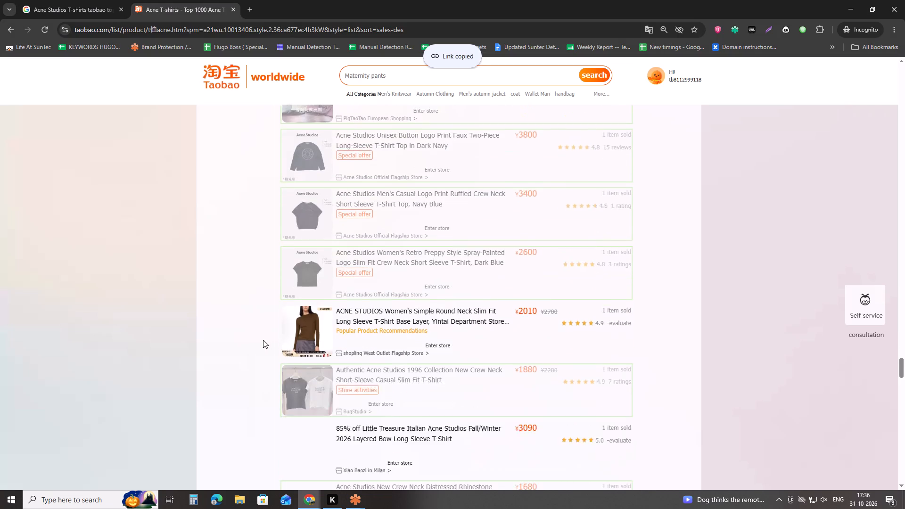
scroll(346, 307, down, 3)
scroll(182, 302, down, 2)
scroll(227, 309, down, 2)
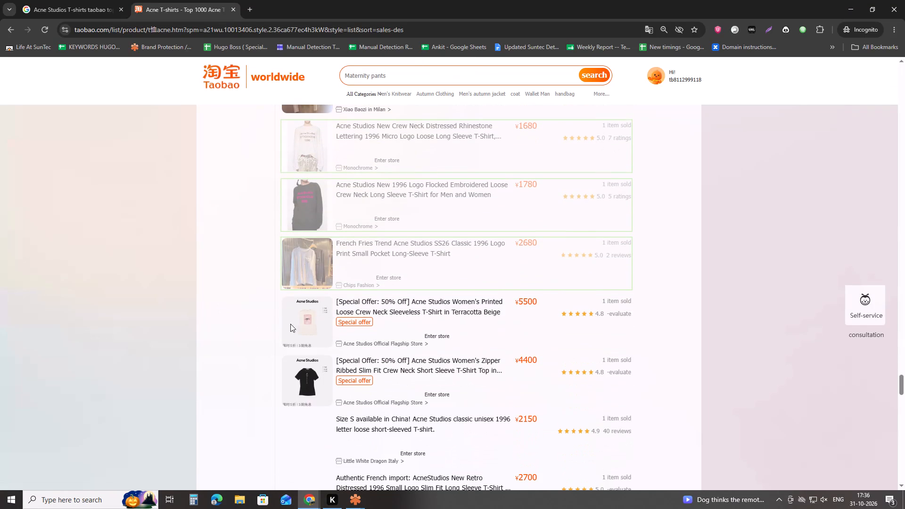
right_click(411, 313)
click(474, 393)
key(alt+Tab)
key(ctrl+v)
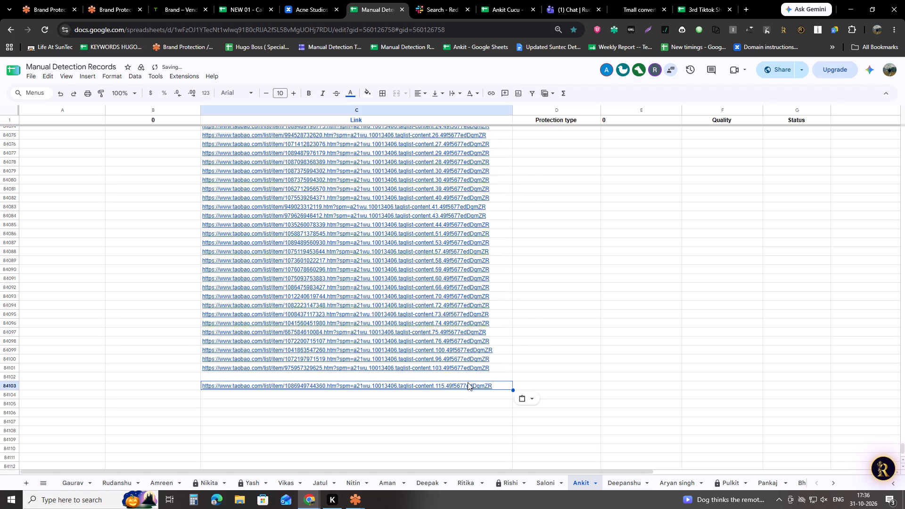
Record the link of the Women's Zipper Ribbed Slim Fit Crew Neck Short Sleeve T-Shirt Top in Link row 84102.
click(467, 378)
key(alt+Tab)
scroll(367, 354, down, 2)
right_click(414, 272)
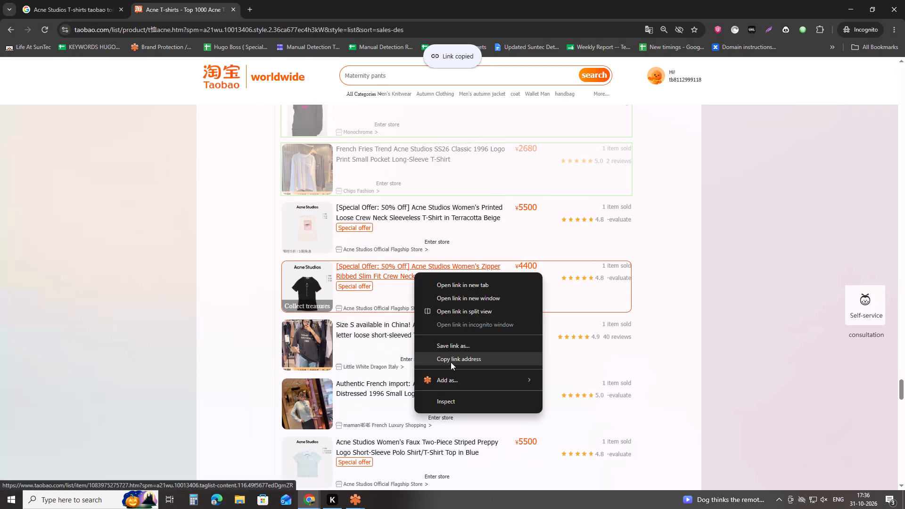
click(451, 362)
key(alt+Tab)
key(ctrl+v)
Remove duplicates from the block of Taobao listing links in the Link column ending at row 84103.
key(ctrl+space)
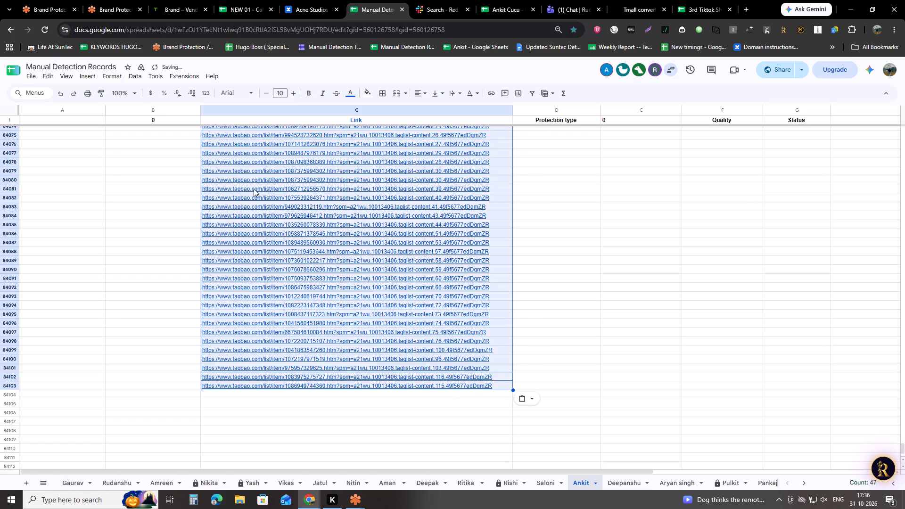
click(135, 78)
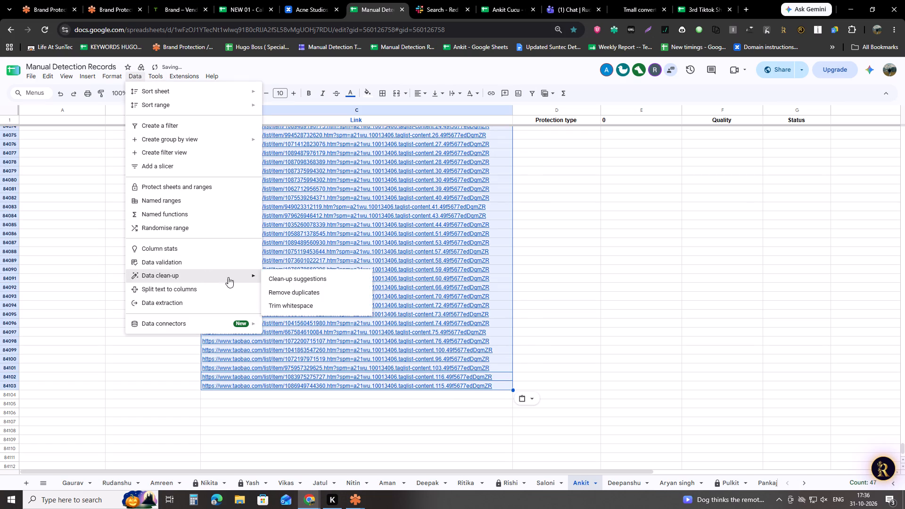
click(291, 295)
click(494, 330)
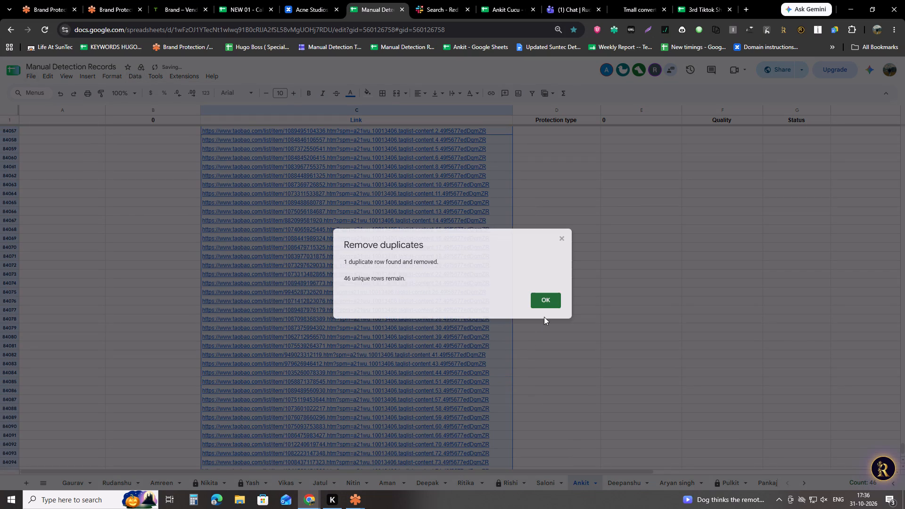
click(545, 314)
click(546, 299)
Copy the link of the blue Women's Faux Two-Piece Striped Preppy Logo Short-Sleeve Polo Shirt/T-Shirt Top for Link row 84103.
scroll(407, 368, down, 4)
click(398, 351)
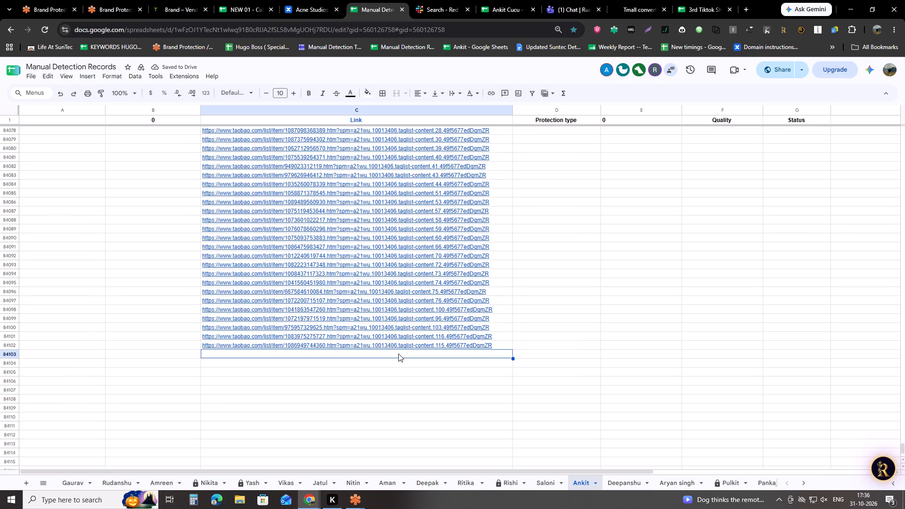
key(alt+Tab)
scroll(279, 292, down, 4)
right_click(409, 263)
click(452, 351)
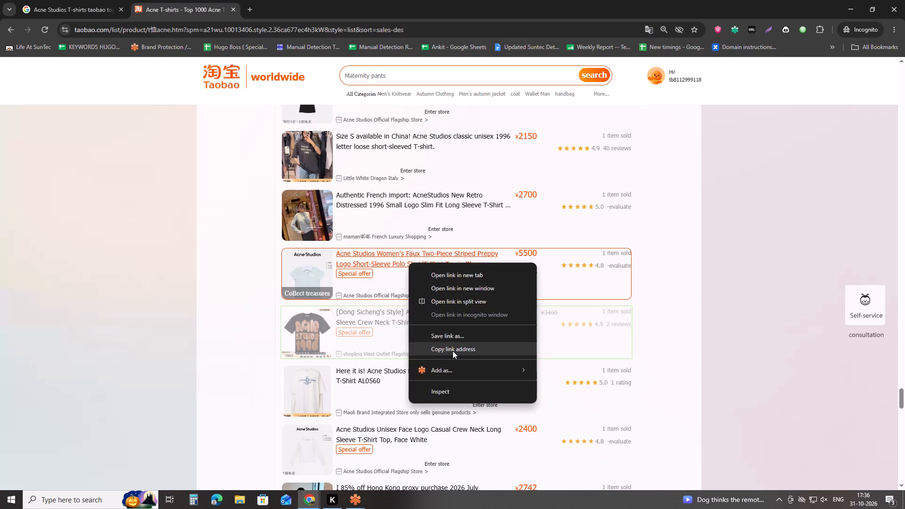
Record the link of the Face White Unisex Face Logo Casual Crew Neck Long Sleeve T-Shirt Top in Link row 84103.
scroll(314, 317, down, 2)
right_click(400, 335)
click(450, 421)
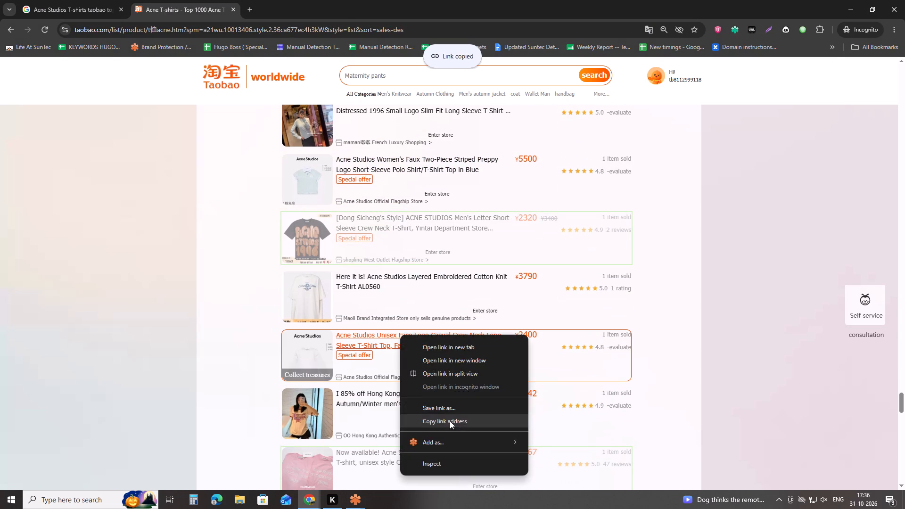
key(alt+Tab)
key(ctrl+v)
click(439, 363)
Try to record the link of the white 30th Anniversary Collection Unisex Casual Graphic Crew Neck T-Shirt in Link row 84104.
key(alt+Tab)
scroll(391, 331, down, 3)
scroll(224, 290, down, 3)
right_click(381, 296)
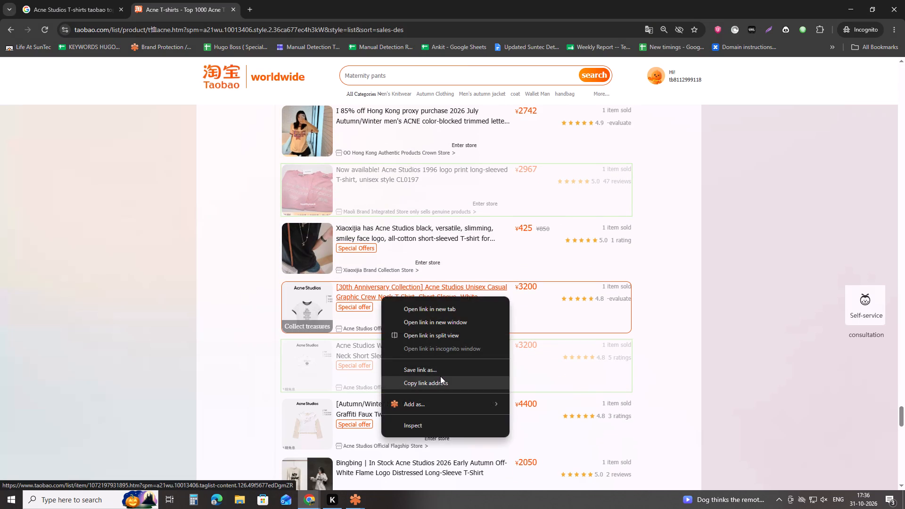
click(440, 376)
key(alt+Tab)
key(ctrl+v)
key(ctrl+space)
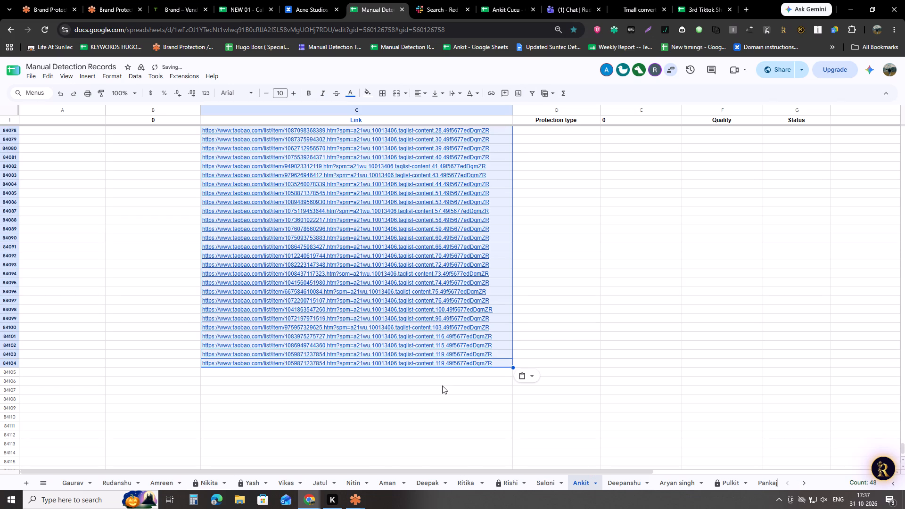
Record the link of the Autumn/Winter New Arrival Women's Graffiti Faux Two-Piece Mesh listing in Link row 84105.
key(alt+Tab)
scroll(326, 350, down, 3)
right_click(426, 266)
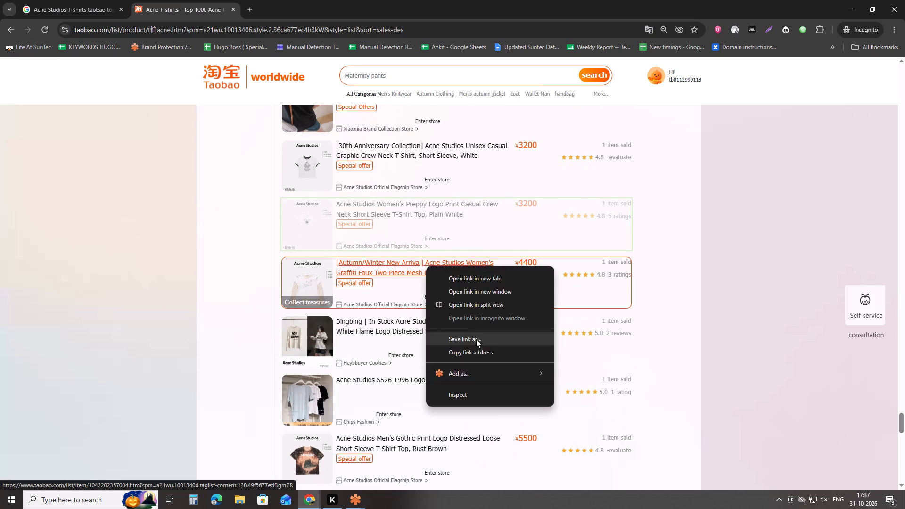
click(479, 349)
key(alt+Tab)
click(472, 370)
key(ctrl+v)
click(471, 377)
Record the link of the Unisex Crew Neck Logo Print Loose Fit Short-Sleeve T-Shirt Top in Multiple Colors in Link row 84106.
key(alt+Tab)
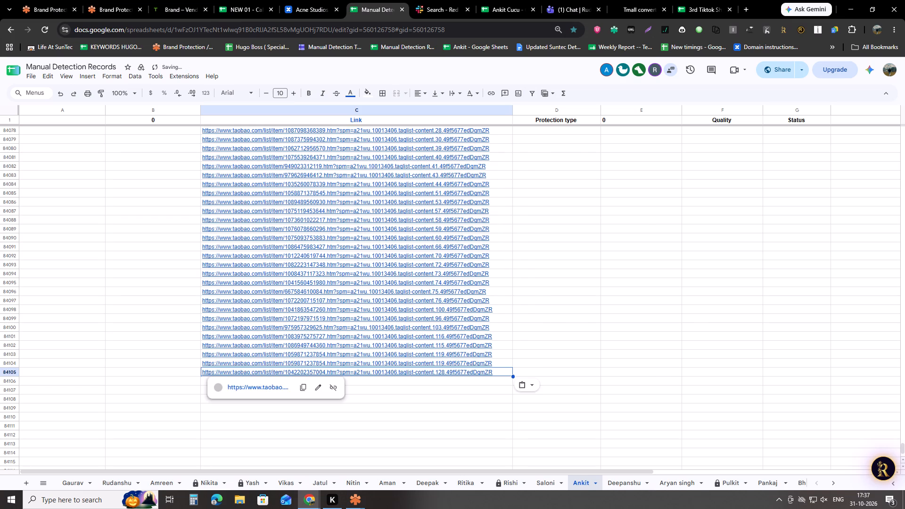
scroll(401, 352, down, 2)
scroll(373, 309, down, 2)
right_click(379, 320)
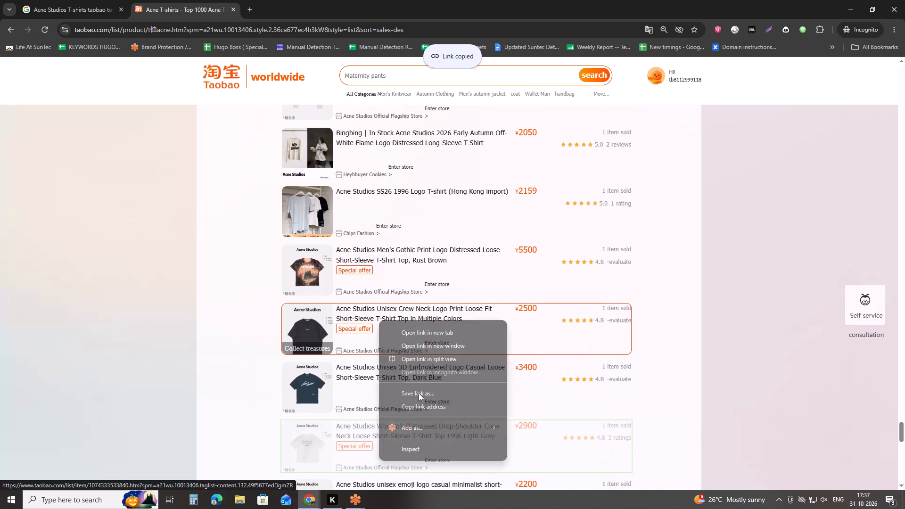
drag(421, 399, 423, 403)
key(alt+Tab)
click(428, 382)
key(ctrl+v)
click(428, 390)
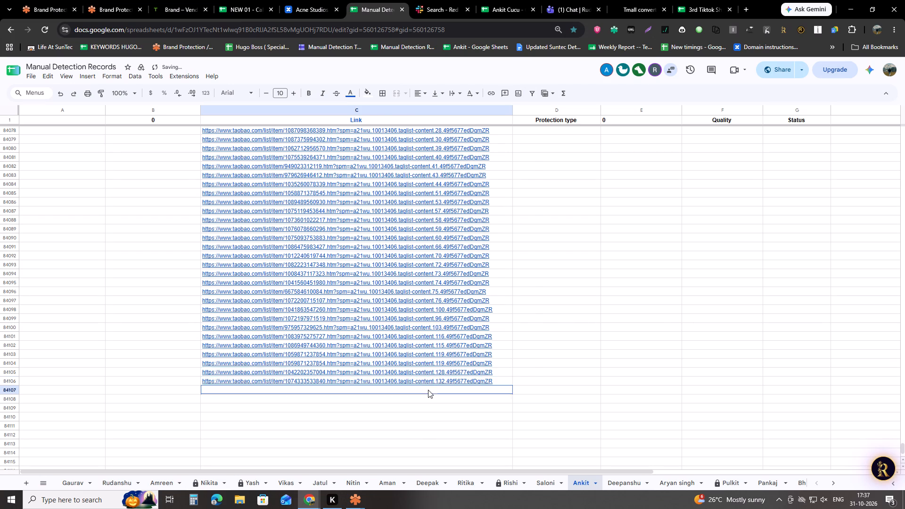
Copy the link of the multicolour Unisex Crew Neck Logo Print T-Shirt listing again and enter it in Link row 84107.
key(alt+Tab)
right_click(382, 320)
click(438, 402)
key(alt+Tab)
key(Tab)
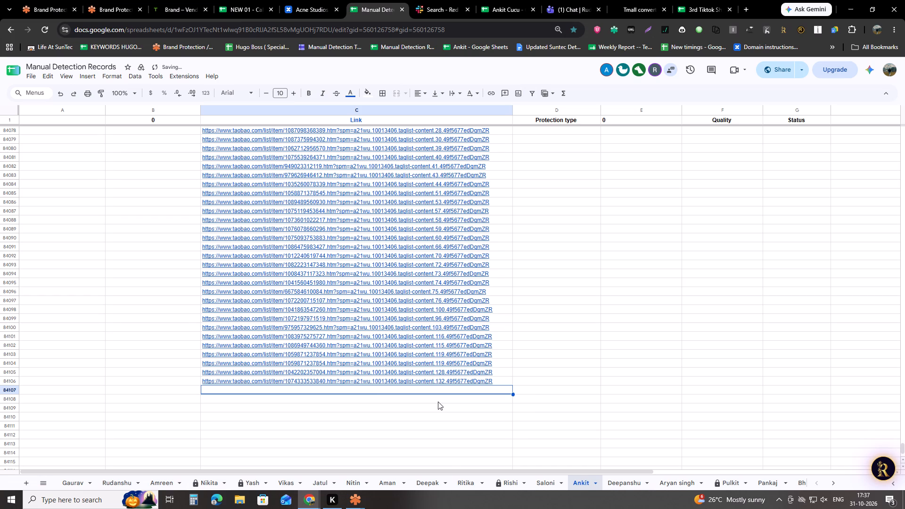
key(ctrl+v)
Copy the whole block of Acne Studios Taobao links in Link rows 84057 to 84107.
key(ctrl+space)
key(ctrl+c)
key(ctrl+c)
key(ctrl+c)
scroll(393, 328, up, 4)
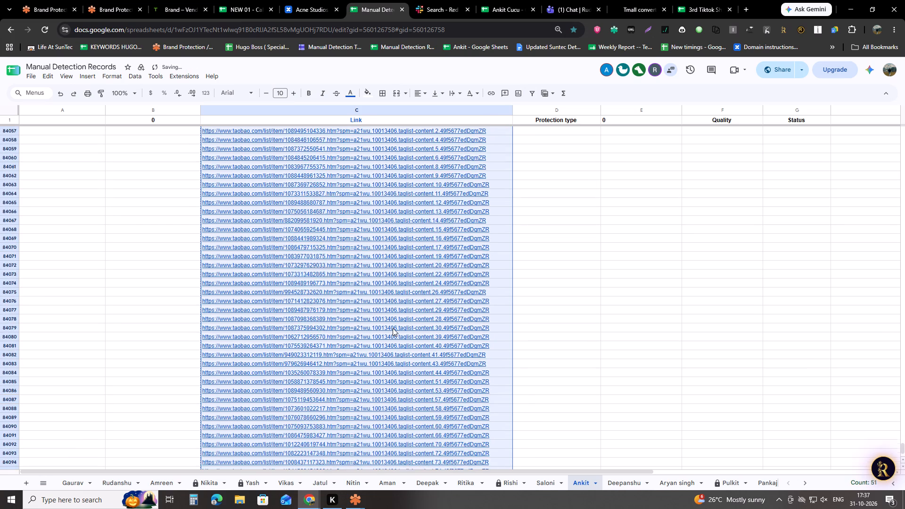
scroll(393, 328, up, 4)
key(ctrl+c)
key(ctrl+c)
key(ctrl+c)
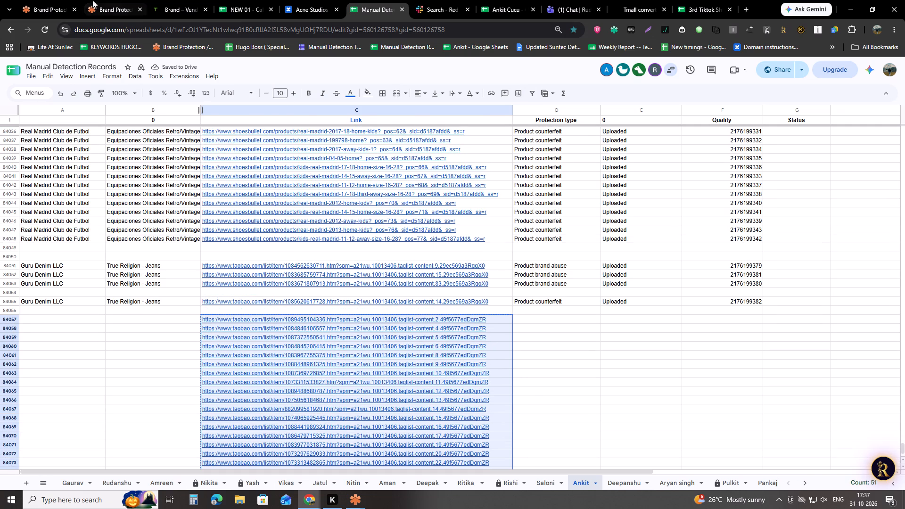
Set up the Red Points new incident with asset Acne Studios - T-shirts, protection type Product counterfeit and multiple detection links enabled.
click(59, 0)
click(198, 181)
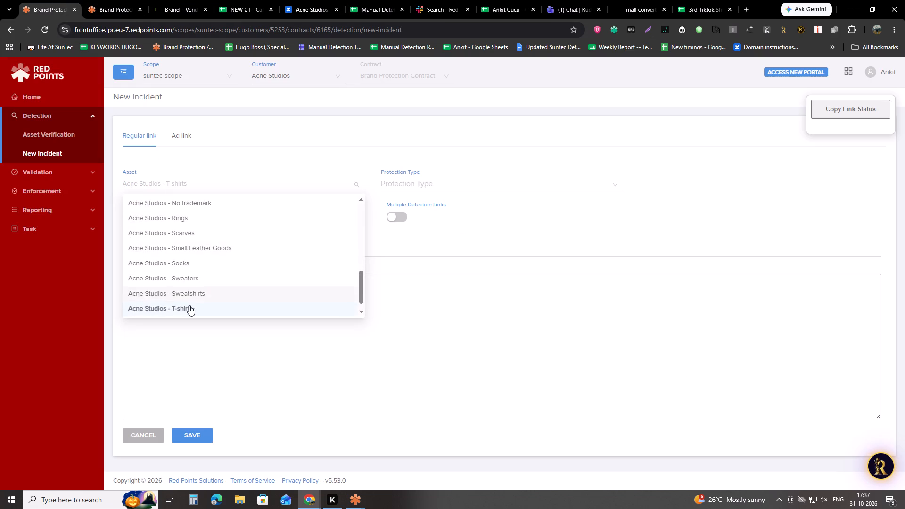
click(189, 307)
click(414, 182)
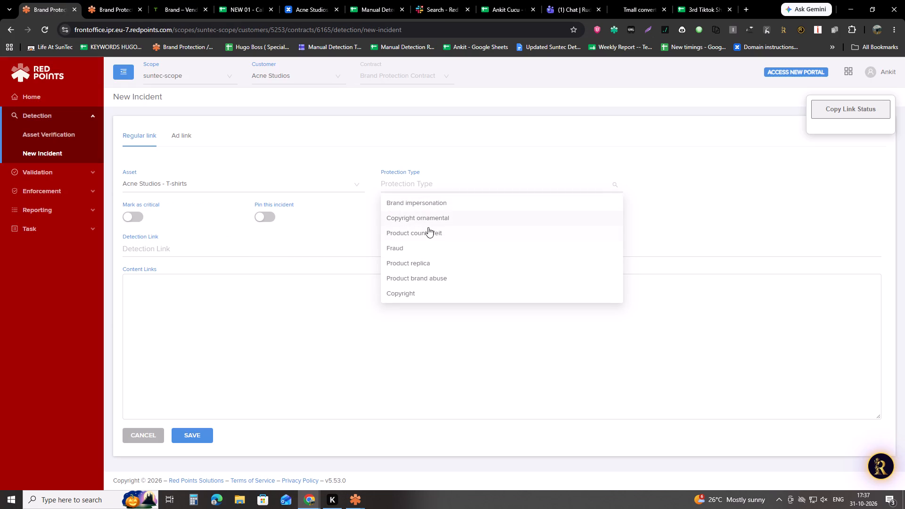
click(428, 227)
click(400, 213)
Enter the copied Taobao links as the incident's detection links and save the incident.
click(345, 304)
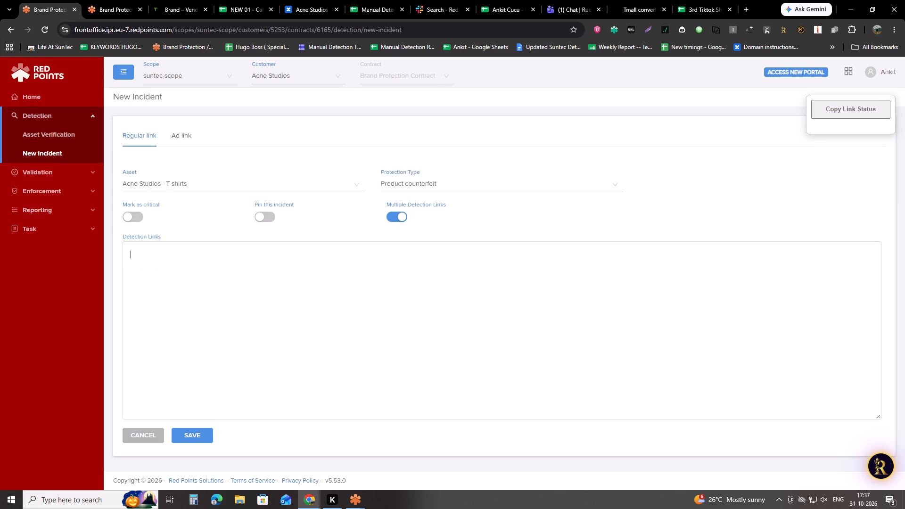
key(ctrl+v)
scroll(354, 293, up, 6)
scroll(354, 293, up, 18)
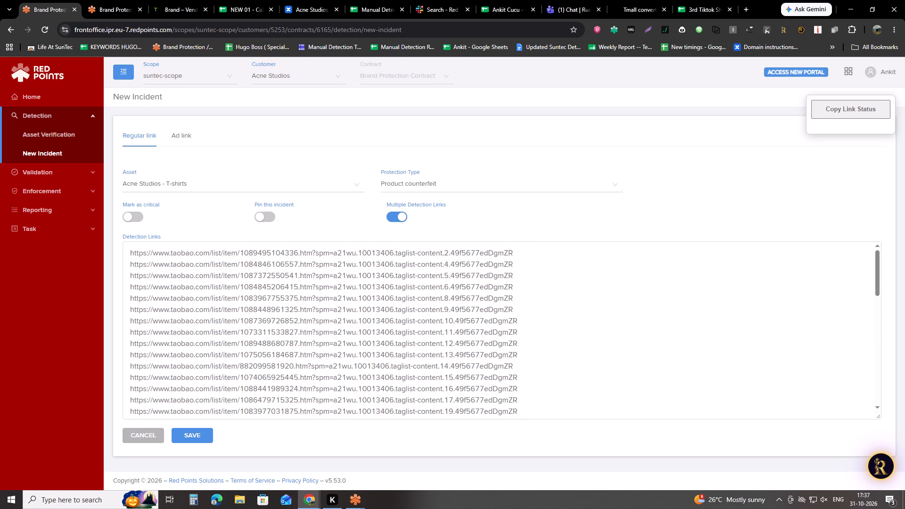
scroll(354, 293, up, 6)
click(184, 434)
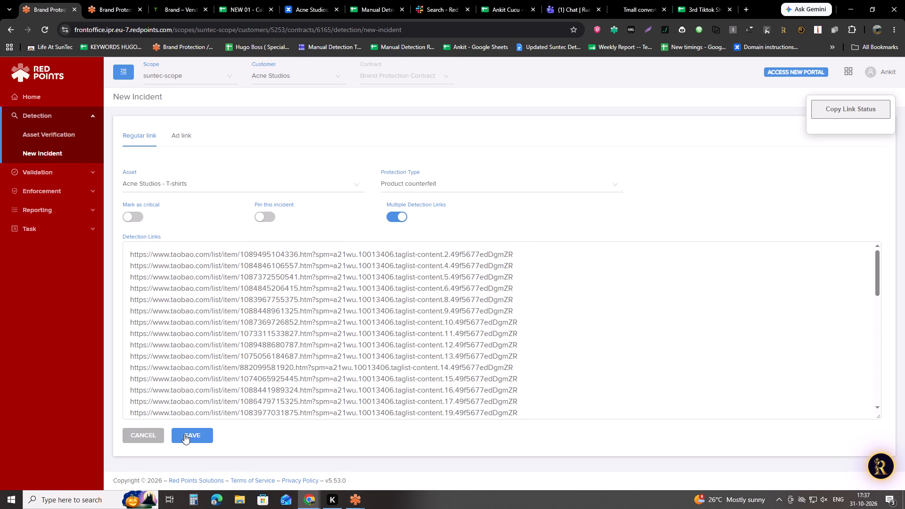
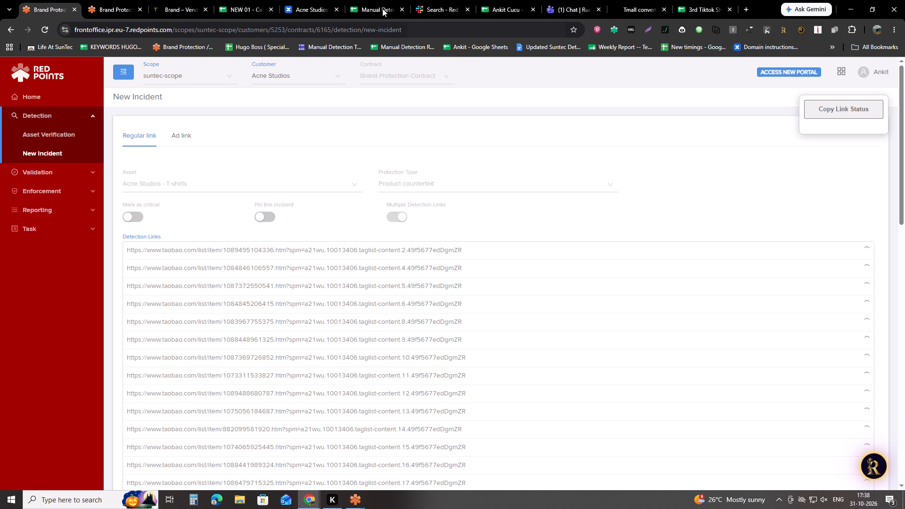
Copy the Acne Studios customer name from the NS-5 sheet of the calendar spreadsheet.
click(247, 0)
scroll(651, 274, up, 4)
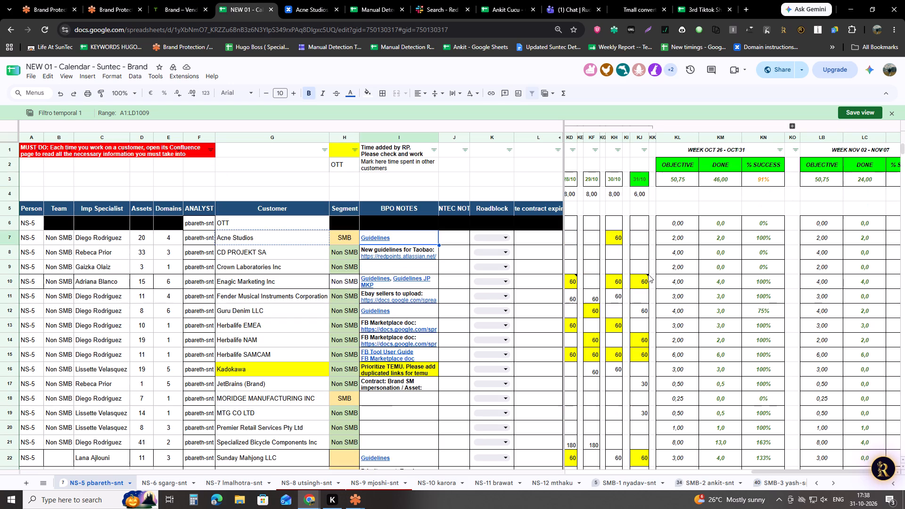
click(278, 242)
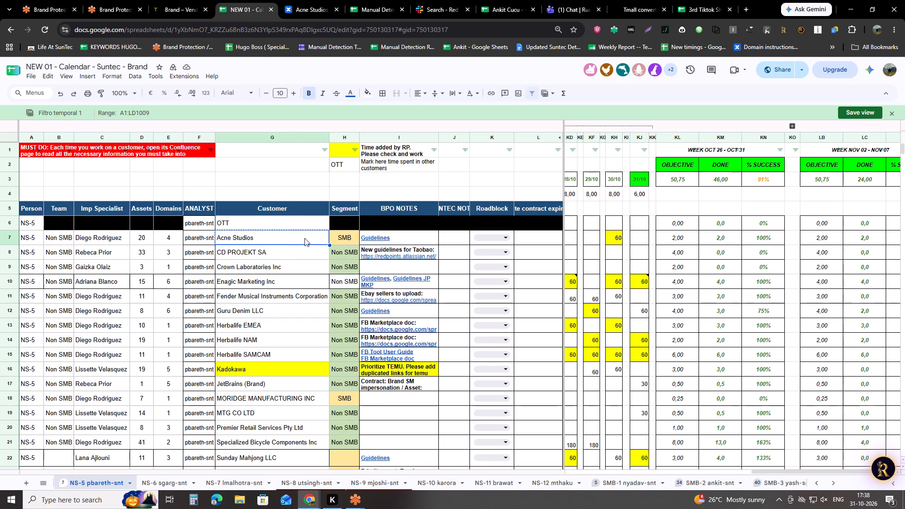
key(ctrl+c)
In the Tuinet Brand tracker, mark day 31 for Acne Studios: O for Alibaba, AliExpress and DHgate, and S for Taobao.
click(186, 0)
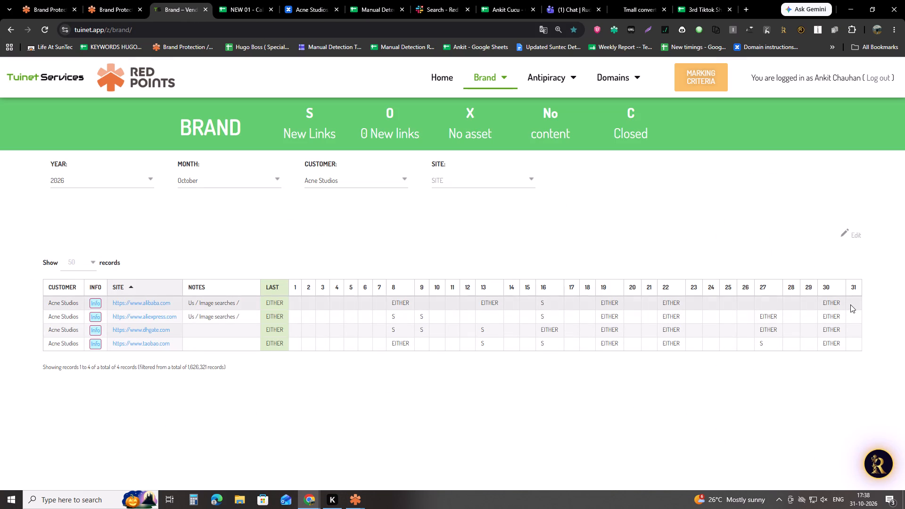
double_click(850, 304)
click(847, 347)
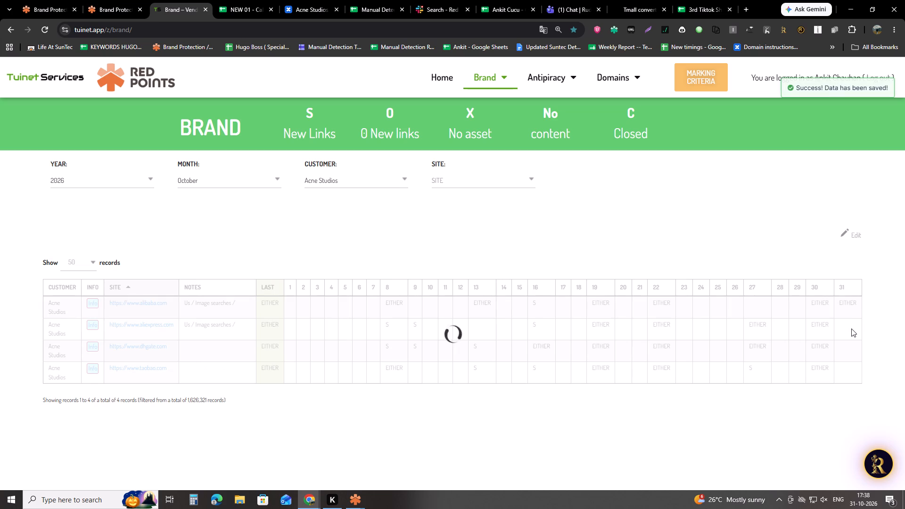
click(851, 328)
double_click(851, 329)
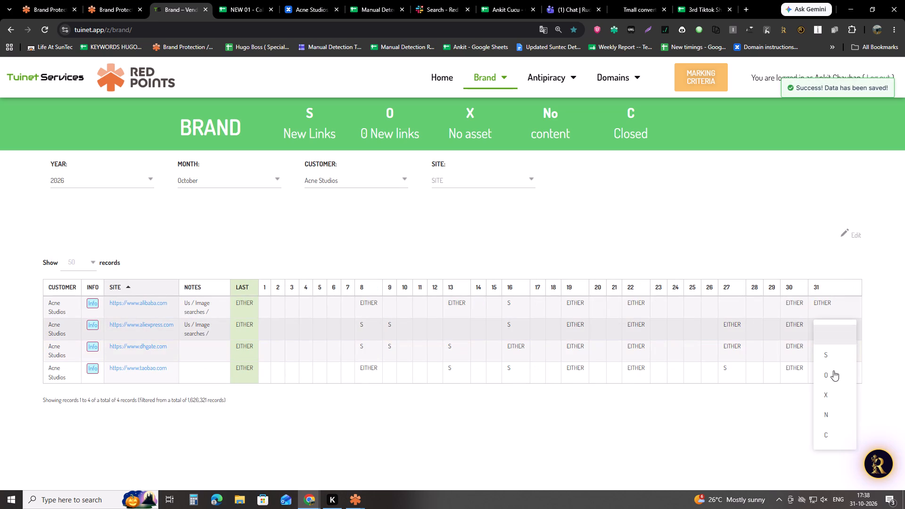
click(831, 378)
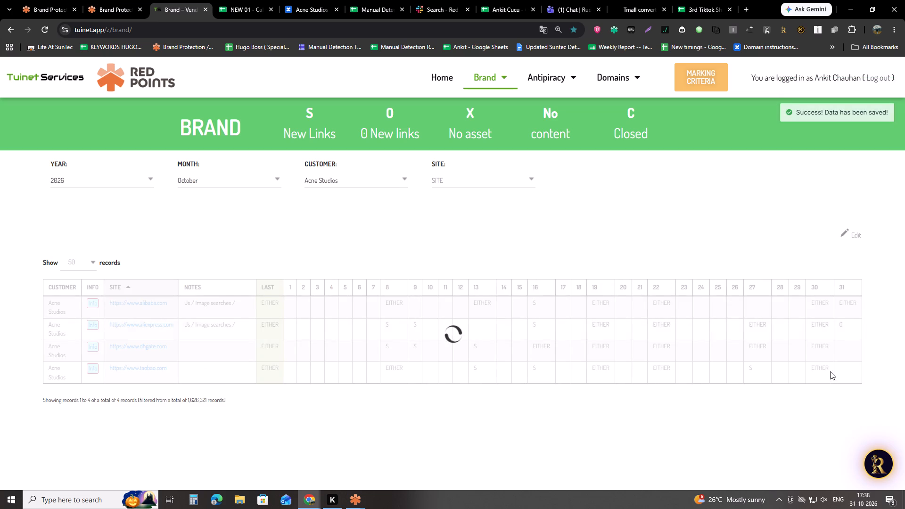
double_click(850, 335)
click(838, 381)
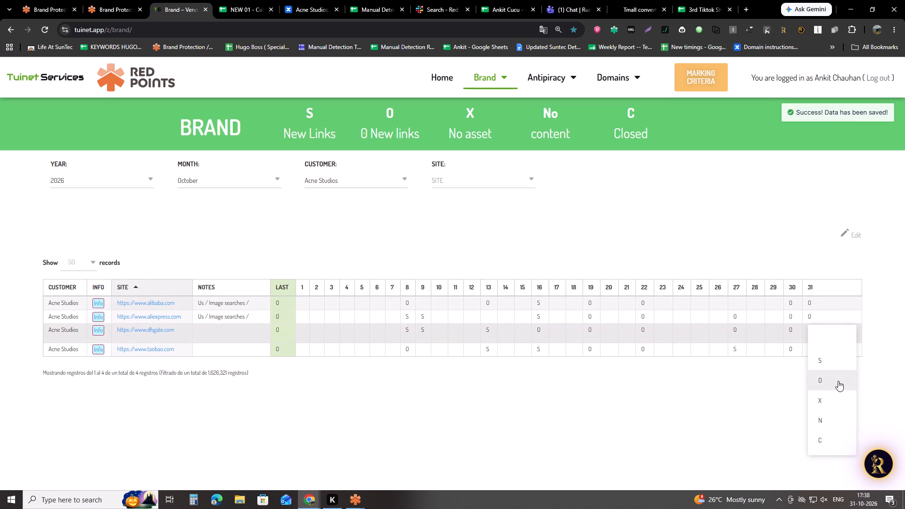
double_click(854, 343)
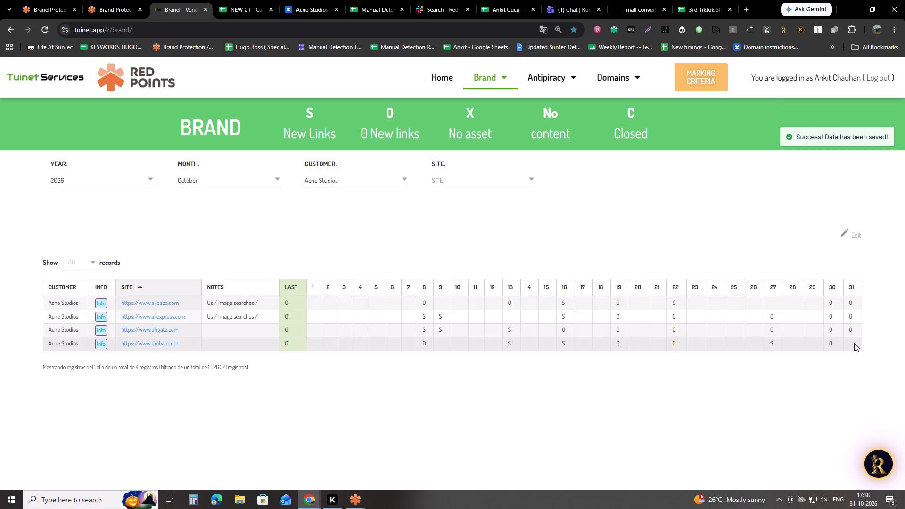
click(834, 372)
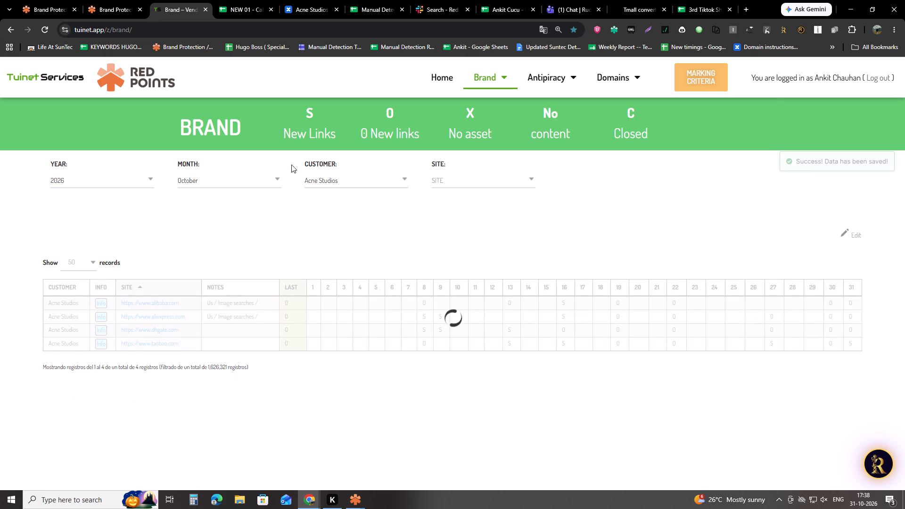
In the calendar spreadsheet, copy Guru Denim's 60 from the 31/10 column into the Acne Studios row of that column.
click(250, 0)
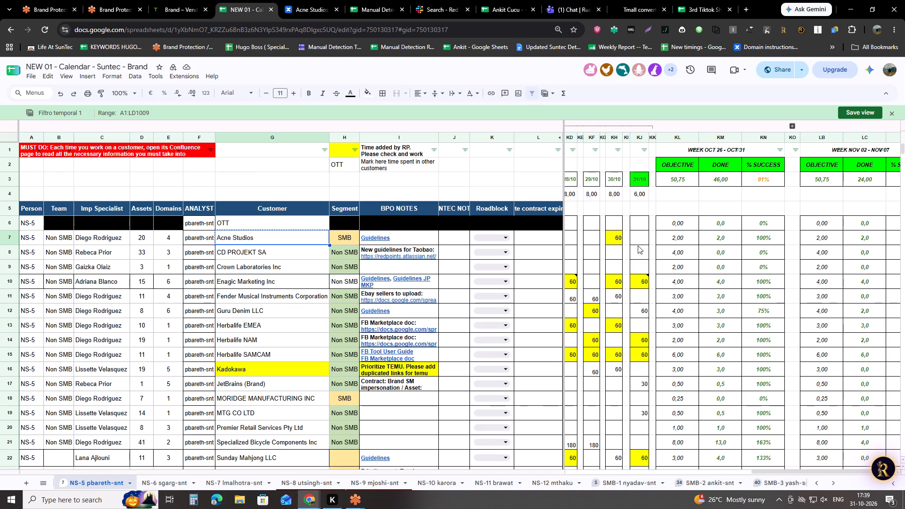
click(645, 310)
key(ctrl+c)
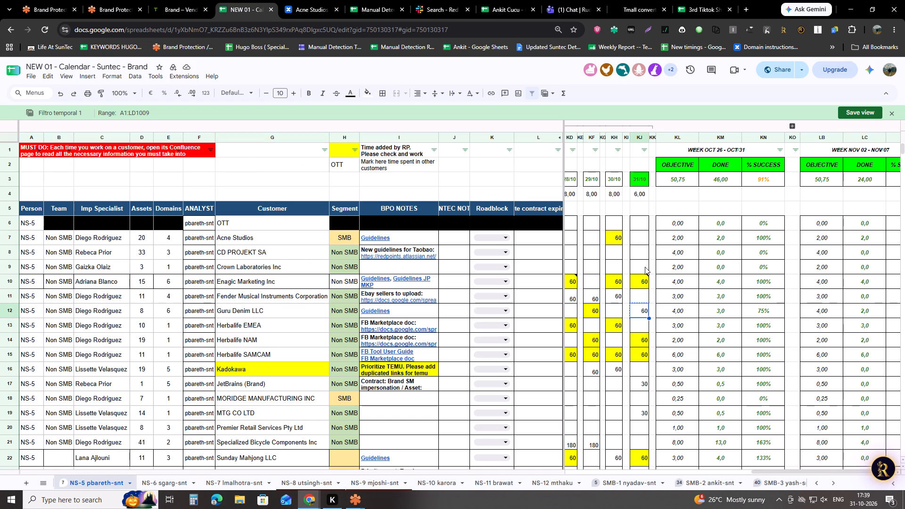
click(643, 241)
key(ctrl+v)
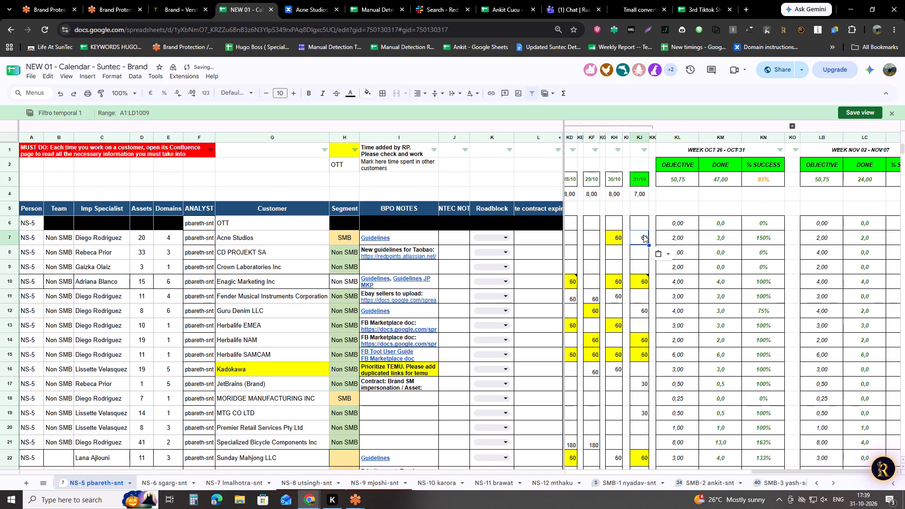
Filter the 31/10 column to exclude blank cells.
click(642, 153)
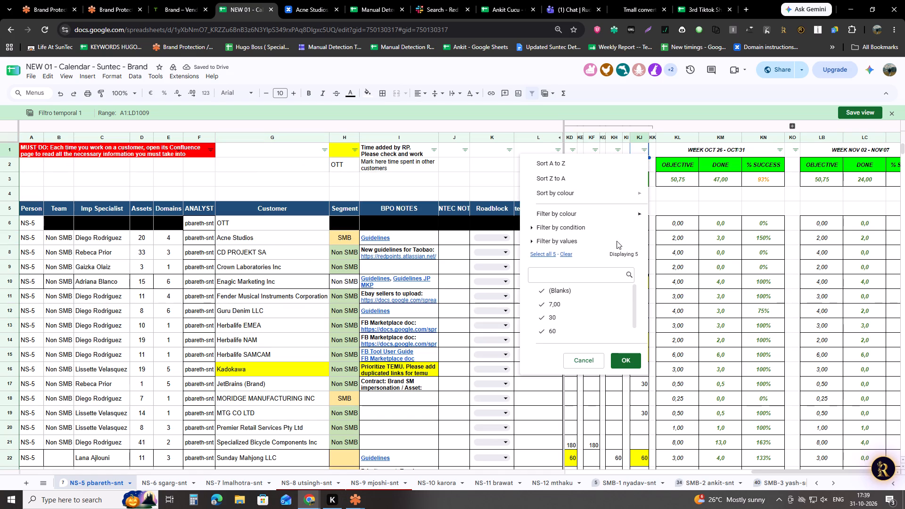
click(601, 284)
click(622, 353)
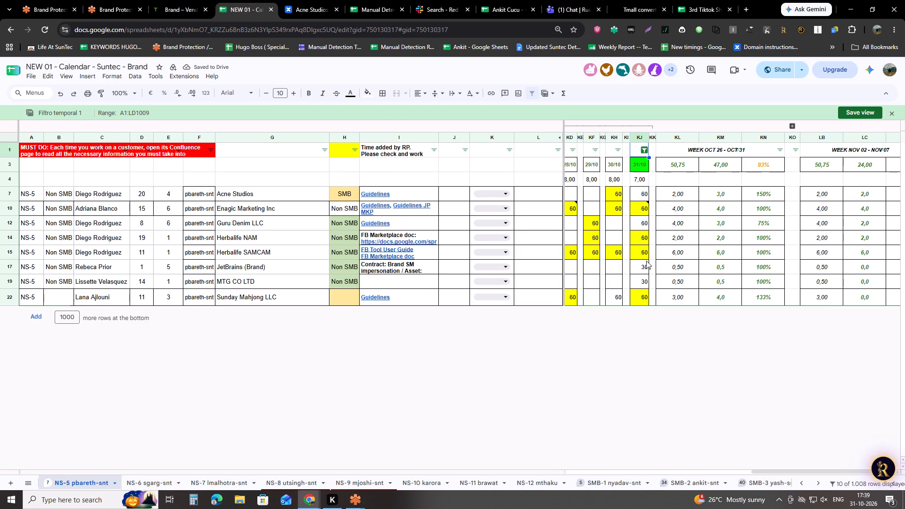
Fill the unhighlighted 31/10 cells of Acne Studios, Guru Denim, JetBrains and MTG CO with a light beige colour.
click(639, 225)
ctrl+click(639, 272)
ctrl+click(639, 281)
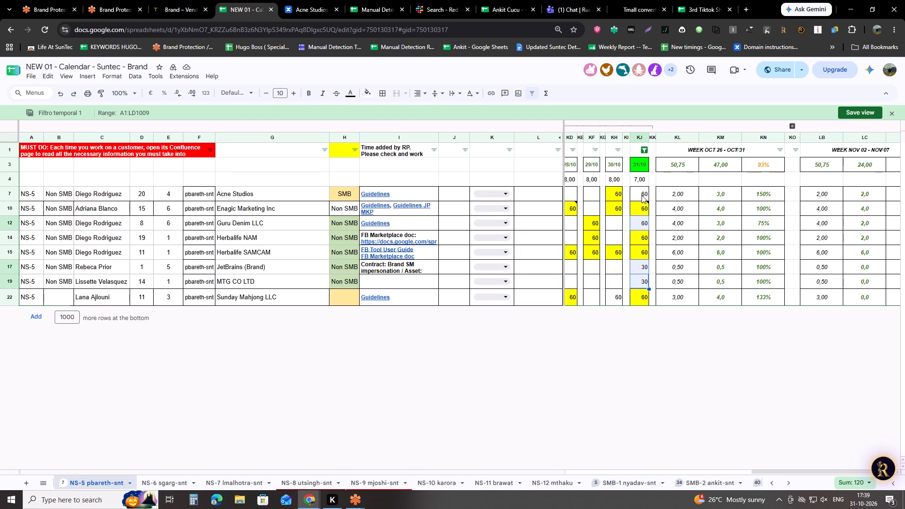
ctrl+click(642, 195)
click(371, 93)
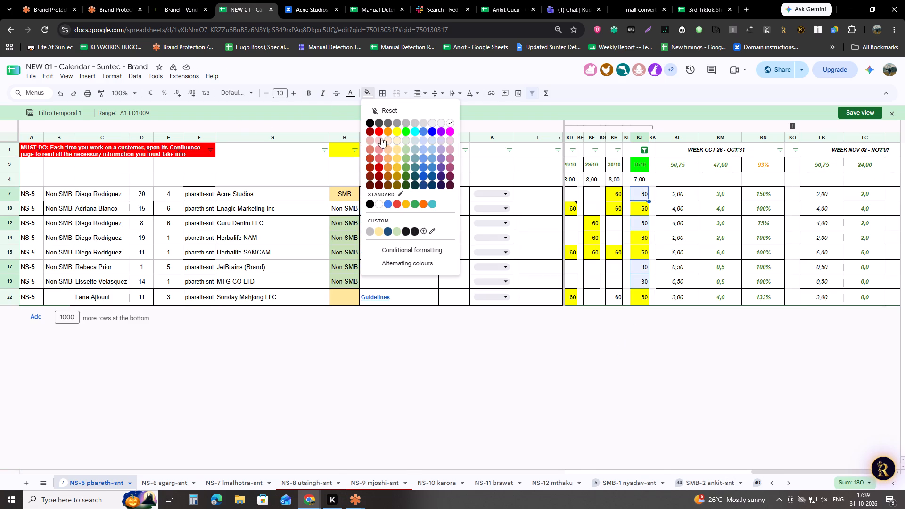
click(394, 141)
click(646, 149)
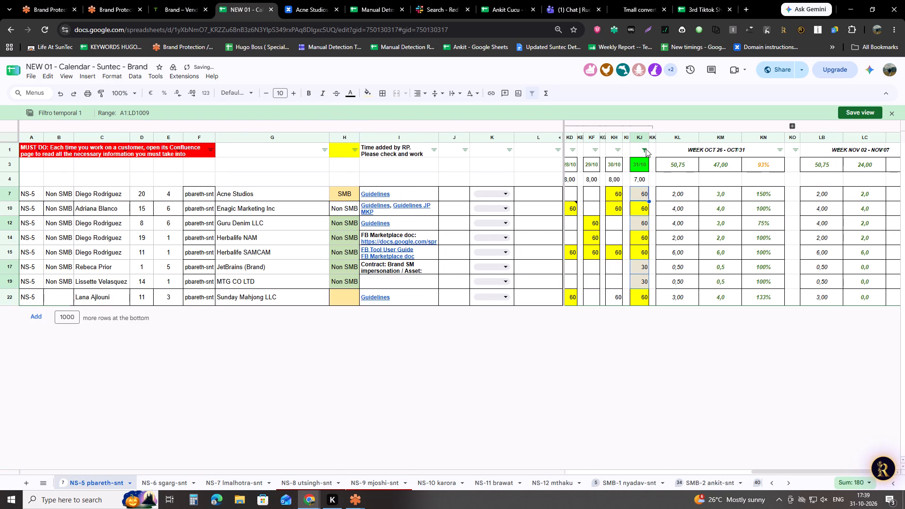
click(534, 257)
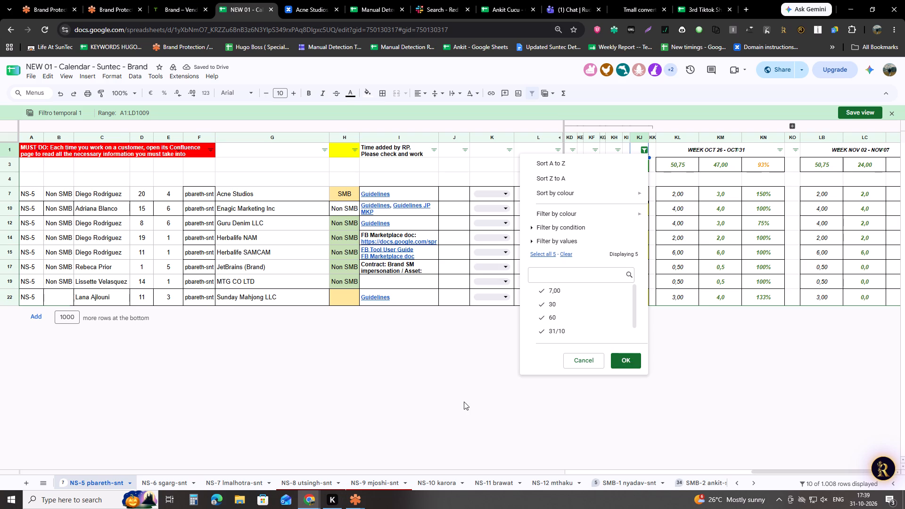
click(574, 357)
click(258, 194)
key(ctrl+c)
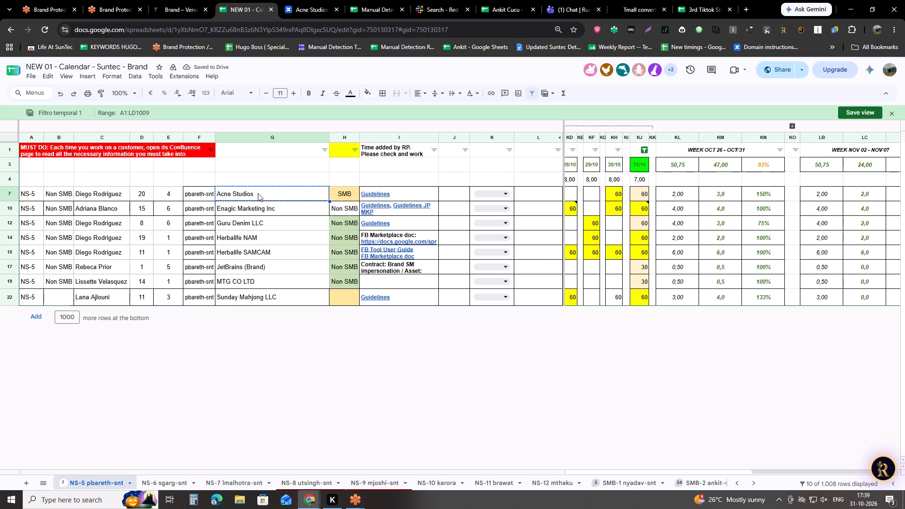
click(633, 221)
Copy the Guru Denim LLC name from the spreadsheet and filter the Tuinet Brand tracker by that customer.
click(226, 226)
key(ctrl+c)
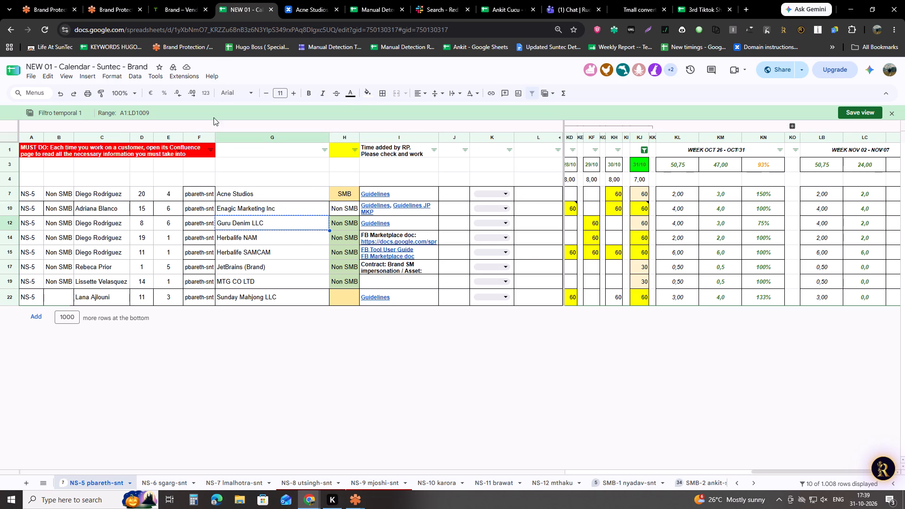
click(190, 16)
click(351, 180)
key(ctrl+v)
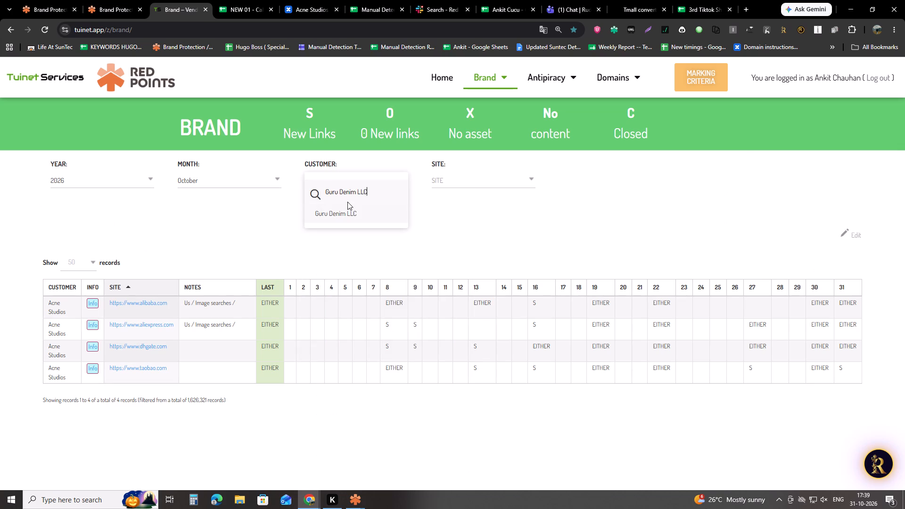
click(347, 207)
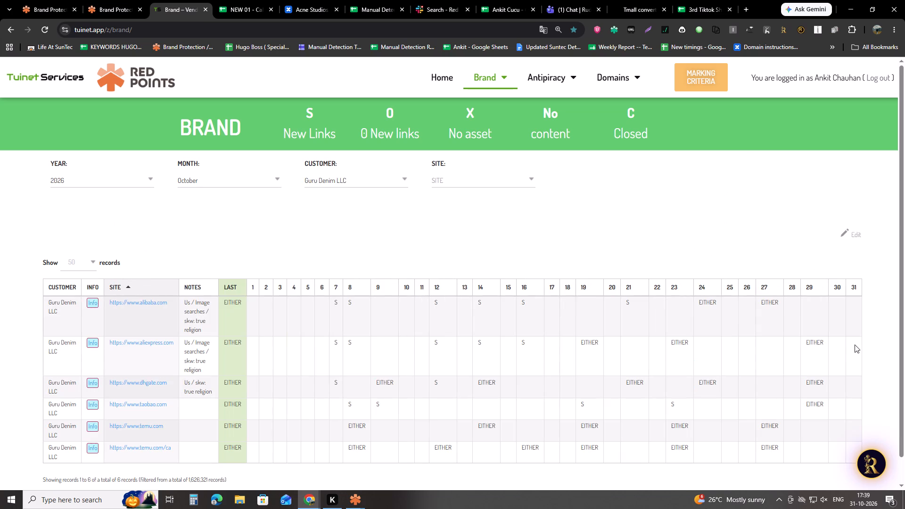
Mark day 31 for Guru Denim LLC with S for taobao.com and O for temu.com.
scroll(852, 339, down, 1)
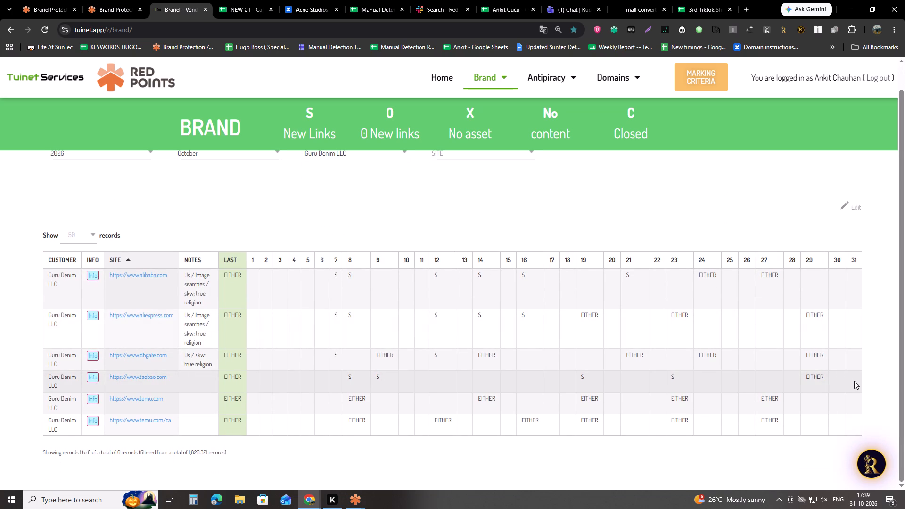
double_click(854, 381)
click(847, 340)
scroll(818, 355, down, 2)
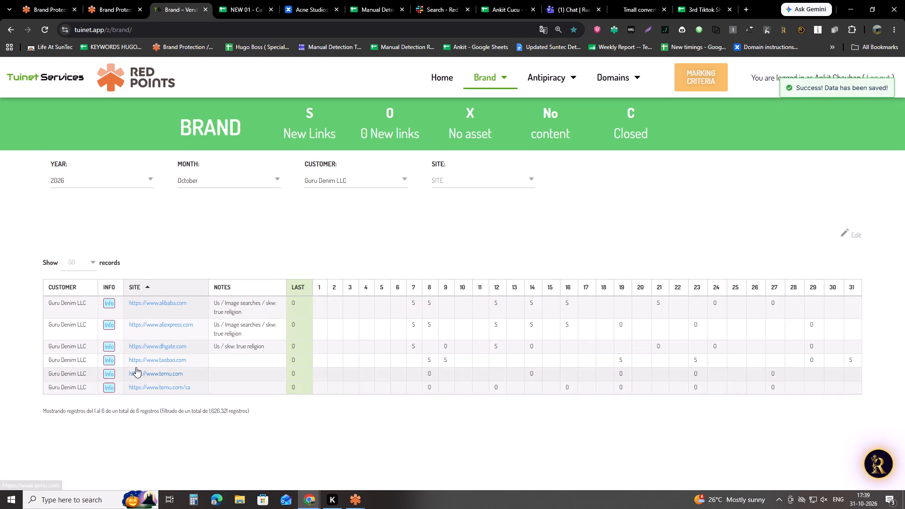
scroll(790, 352, down, 3)
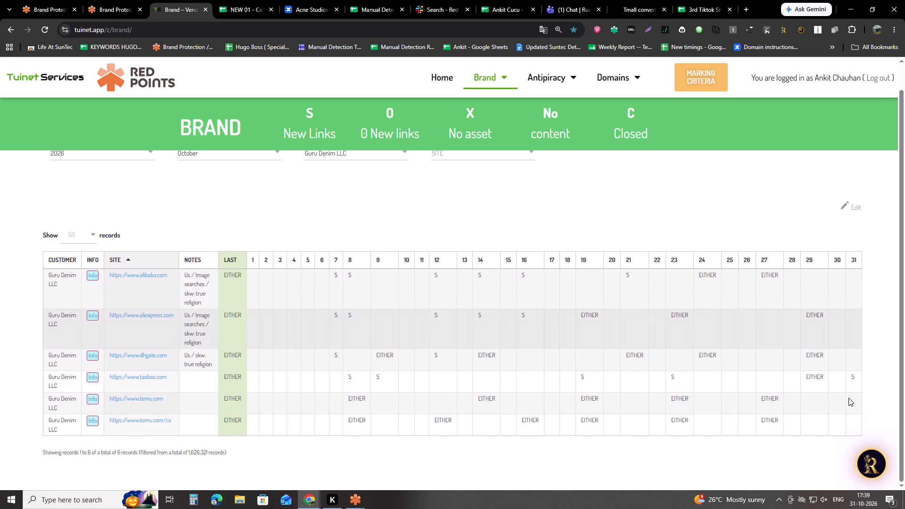
double_click(856, 407)
click(856, 393)
Mark day 31 for Guru Denim LLC with O for aliexpress.com, alibaba.com and dhgate.com.
scroll(853, 395, down, 3)
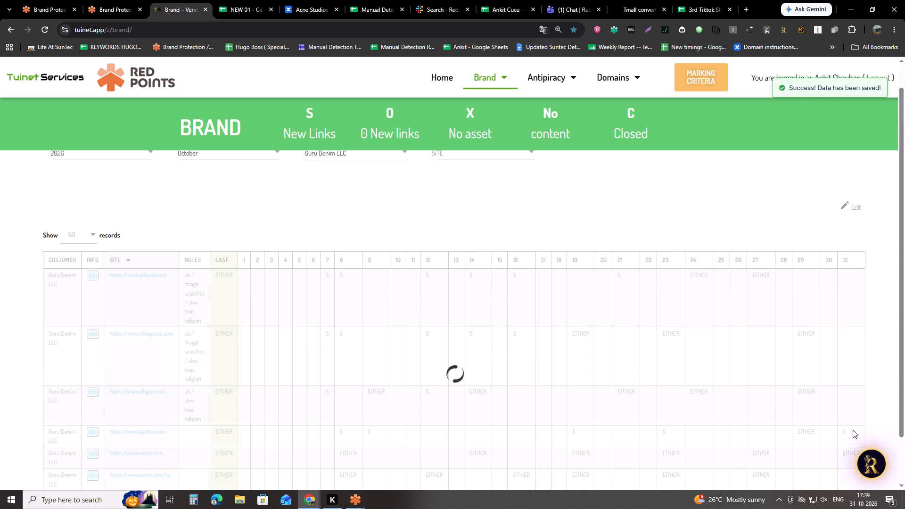
double_click(850, 391)
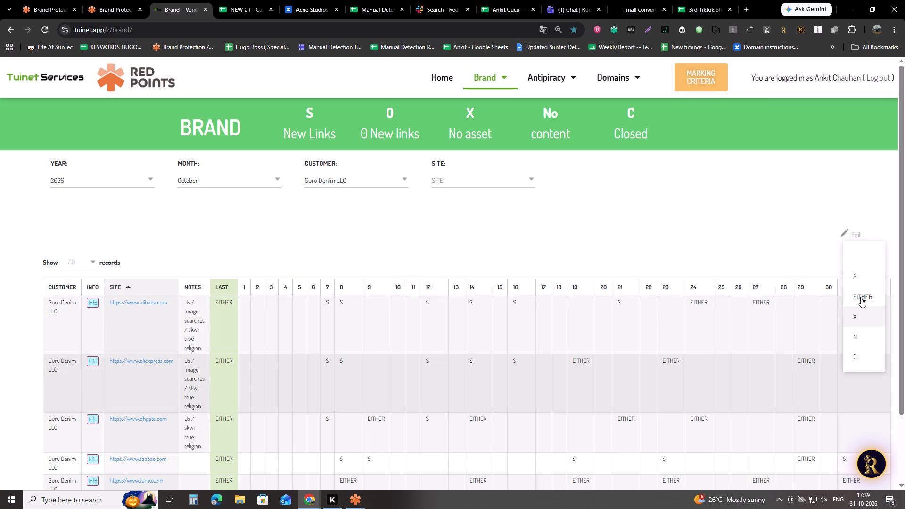
click(861, 297)
scroll(842, 349, down, 4)
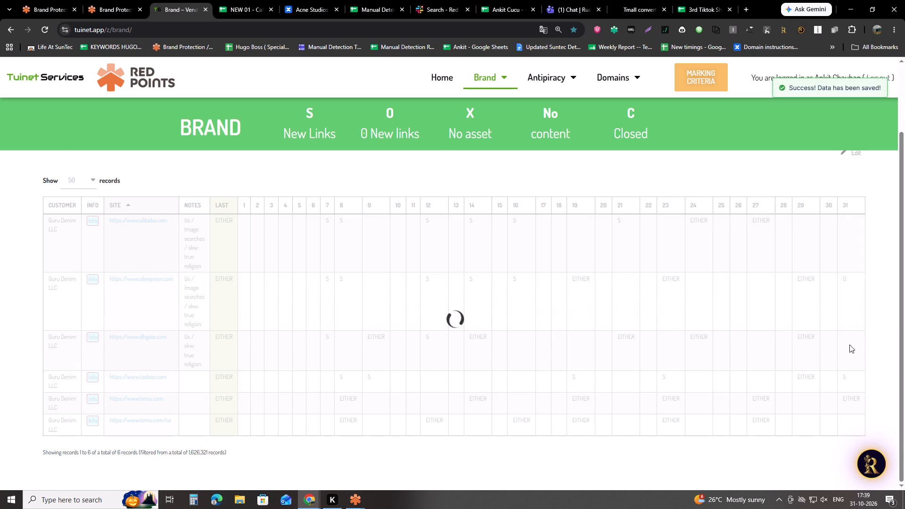
double_click(852, 345)
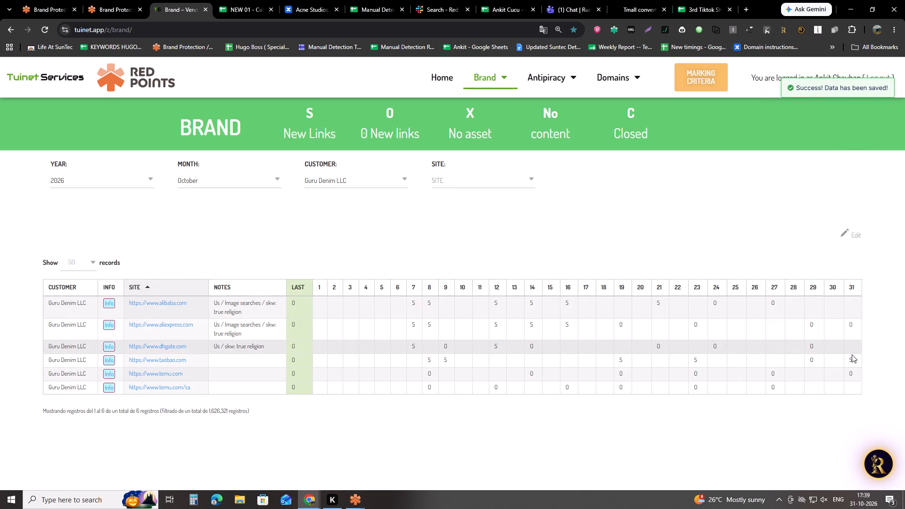
click(853, 350)
scroll(852, 352, down, 3)
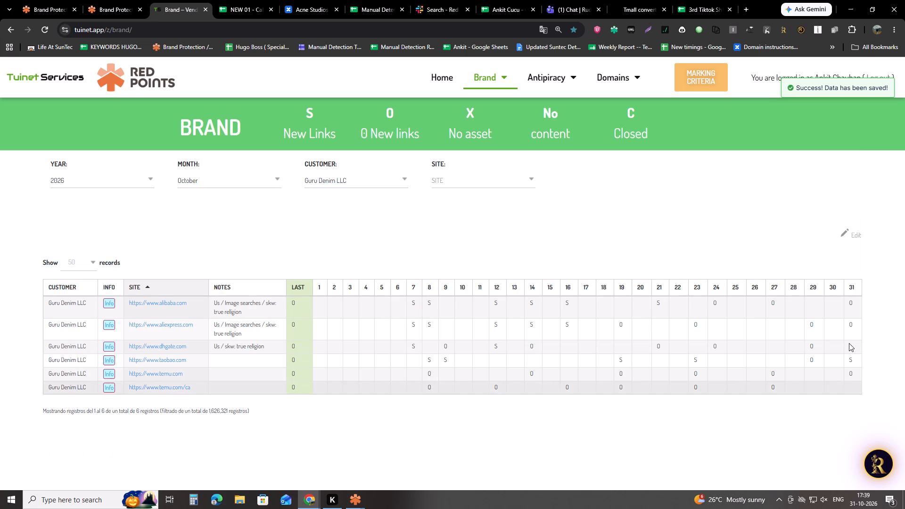
click(849, 343)
scroll(844, 376, down, 2)
double_click(847, 343)
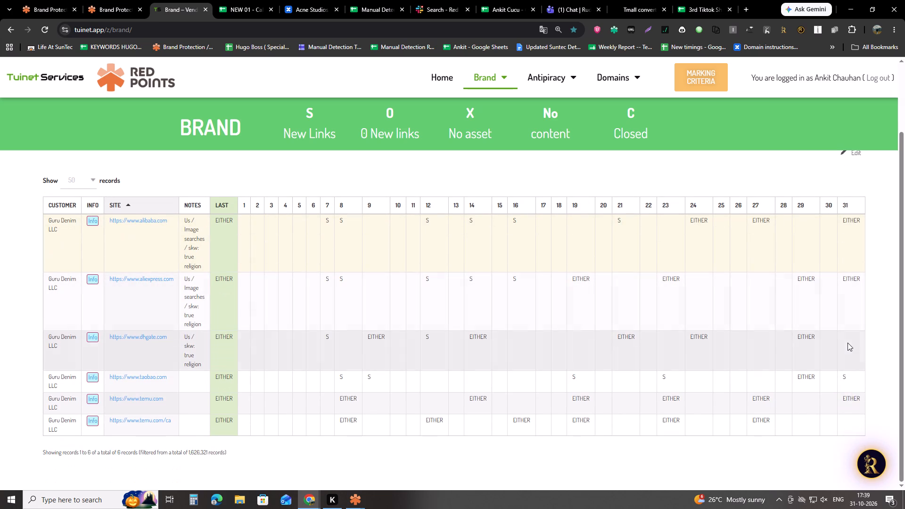
click(855, 386)
Mark day 31 for Guru Denim LLC with O for temu.com/ca.
scroll(852, 383, down, 4)
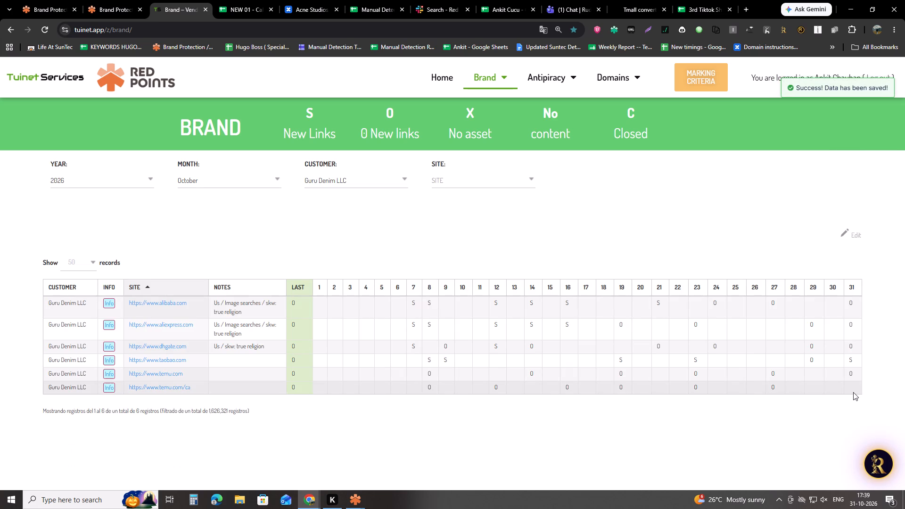
double_click(853, 392)
scroll(846, 409, down, 3)
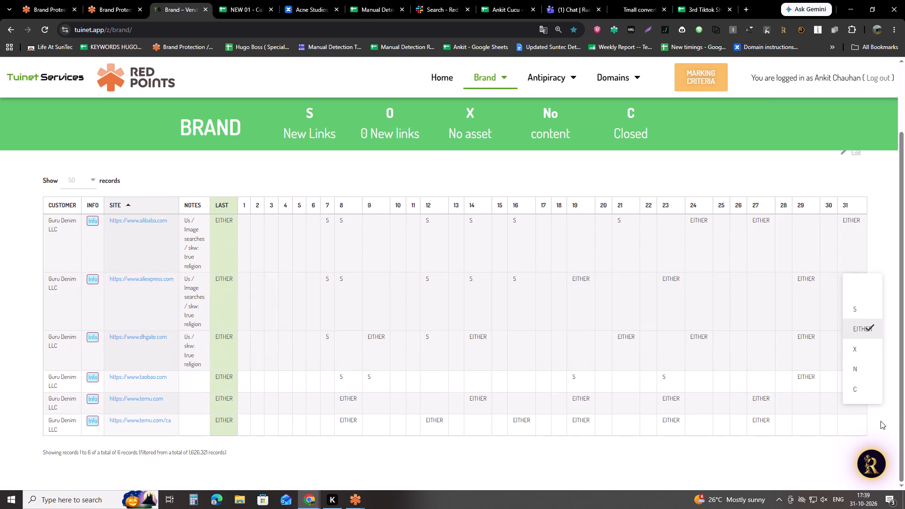
scroll(880, 418, down, 1)
click(880, 418)
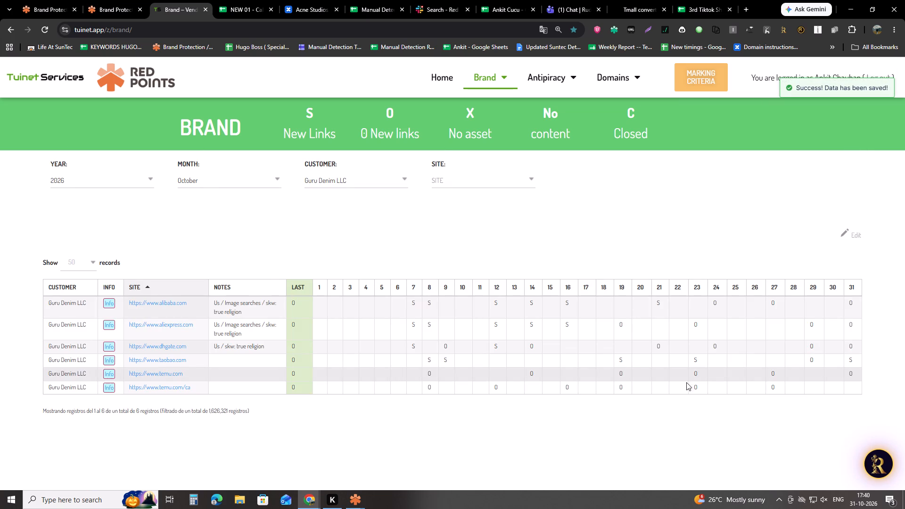
scroll(250, 383, down, 1)
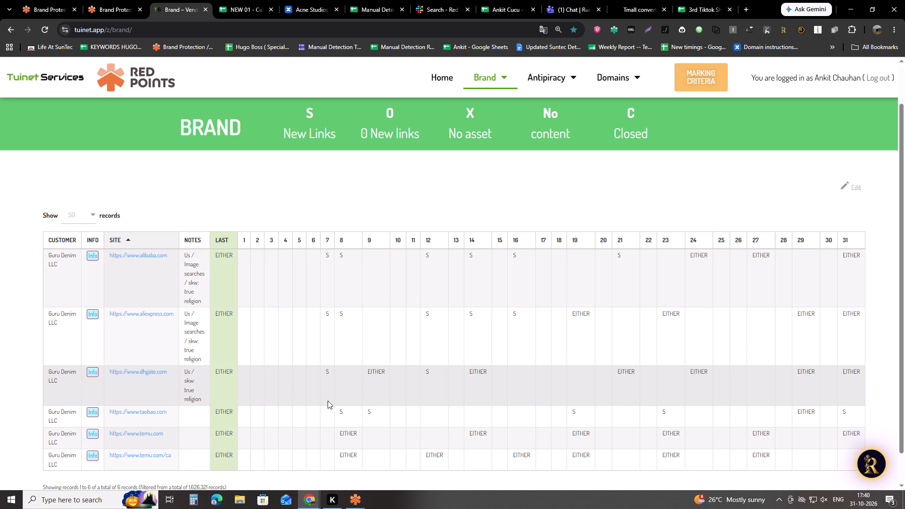
double_click(847, 459)
click(854, 392)
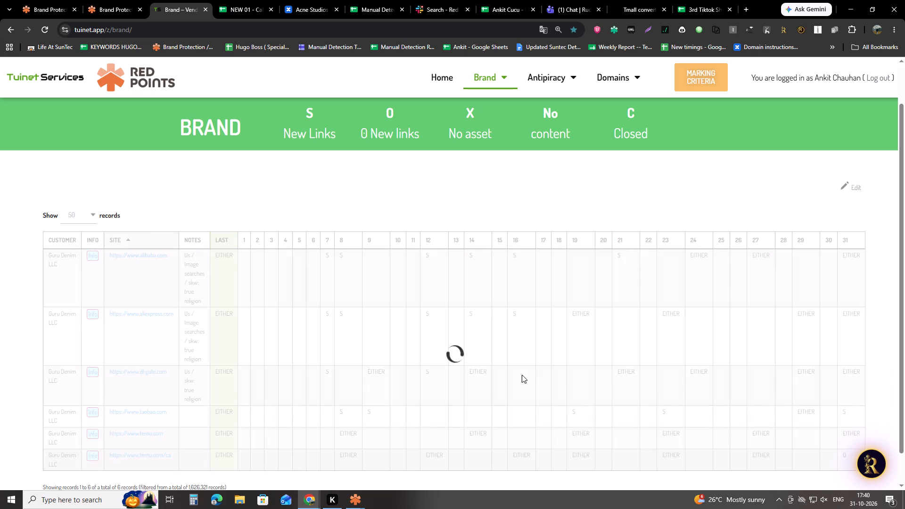
scroll(411, 306, down, 2)
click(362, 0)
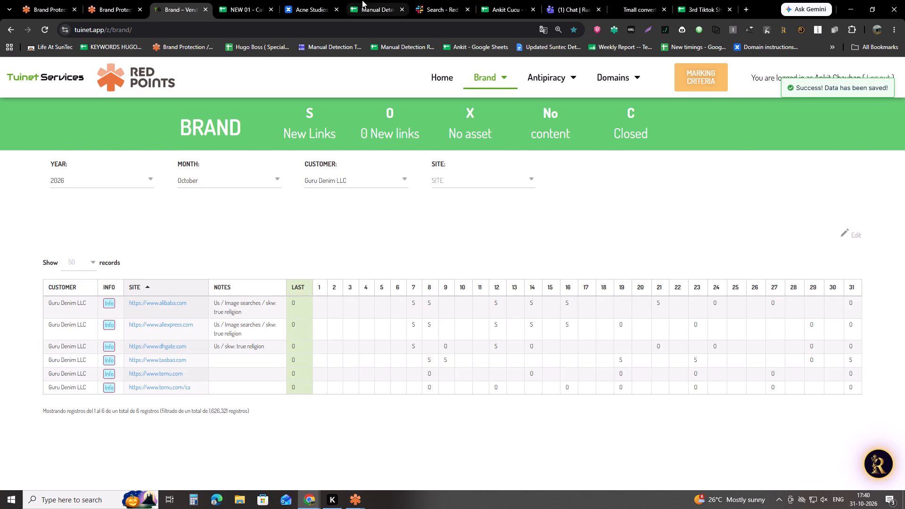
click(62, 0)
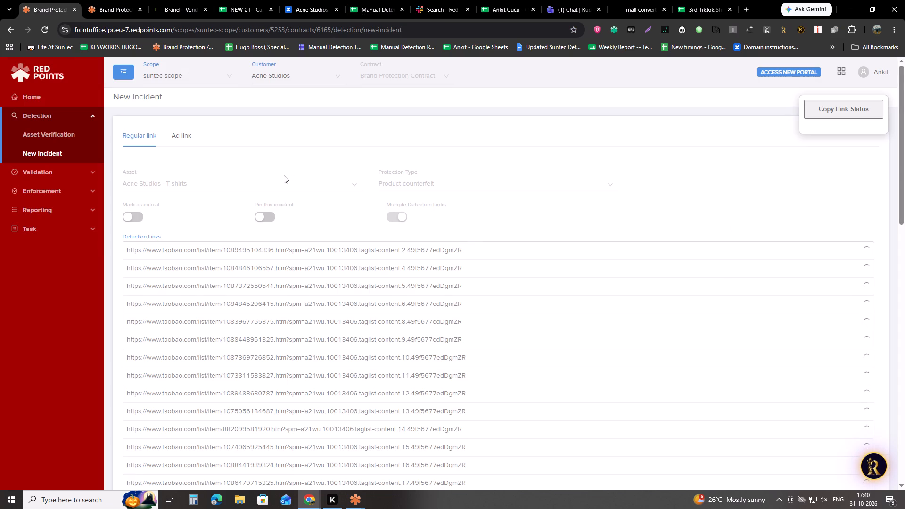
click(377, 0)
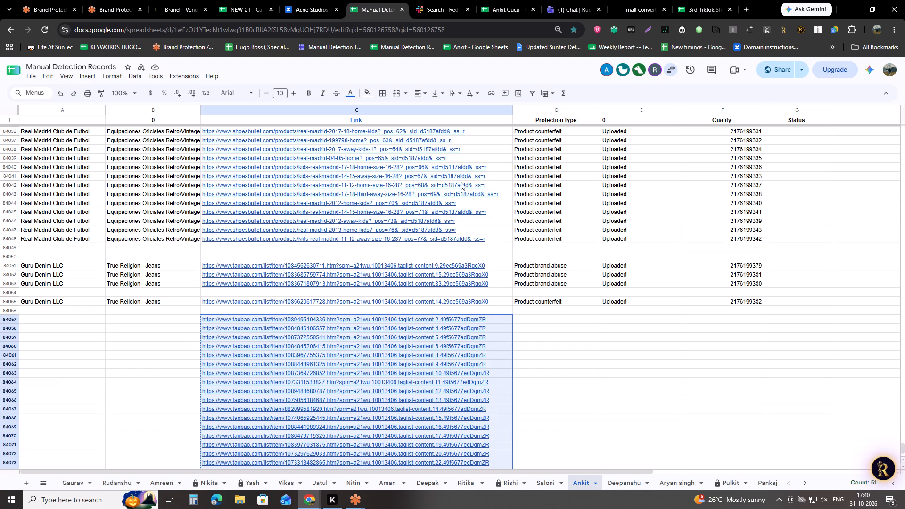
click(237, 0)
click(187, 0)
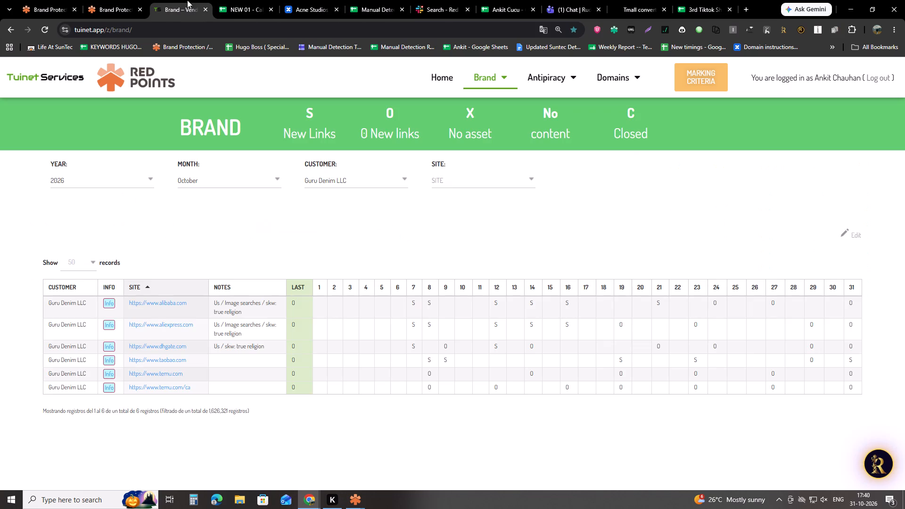
Copy the JetBrains (Brand) name from the calendar spreadsheet and filter the Tuinet Brand tracker by that customer.
click(223, 0)
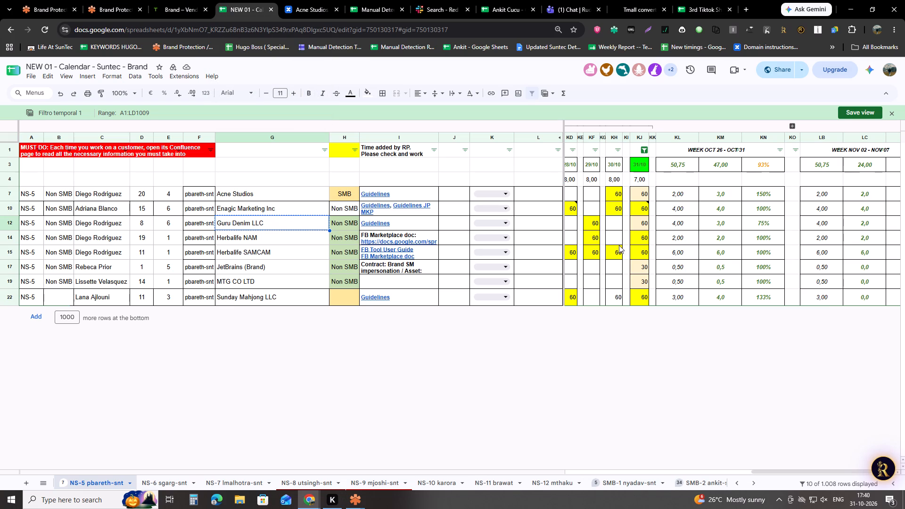
click(642, 266)
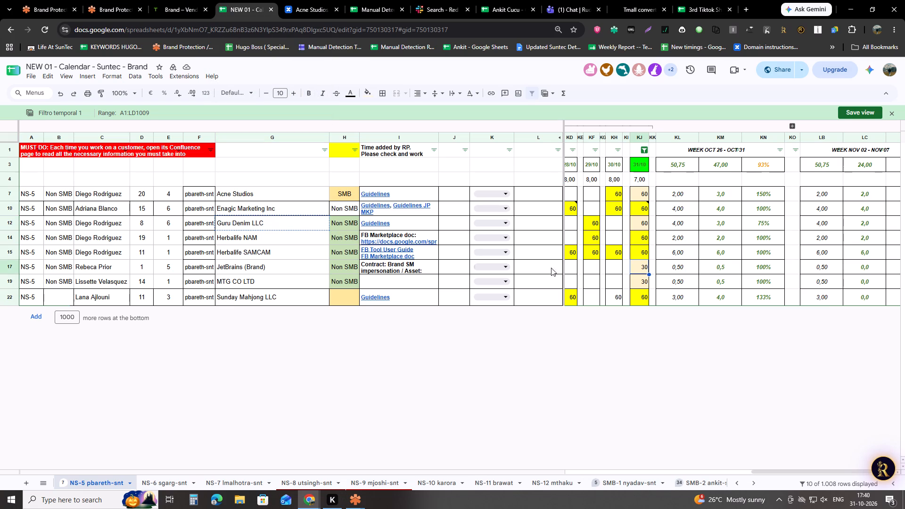
click(247, 270)
key(ctrl+c)
click(185, 0)
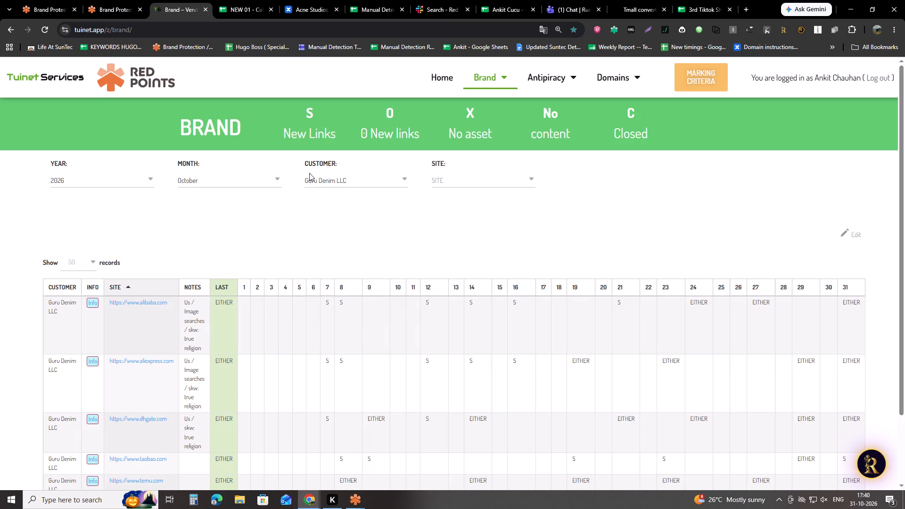
click(325, 176)
key(ctrl+v)
click(354, 217)
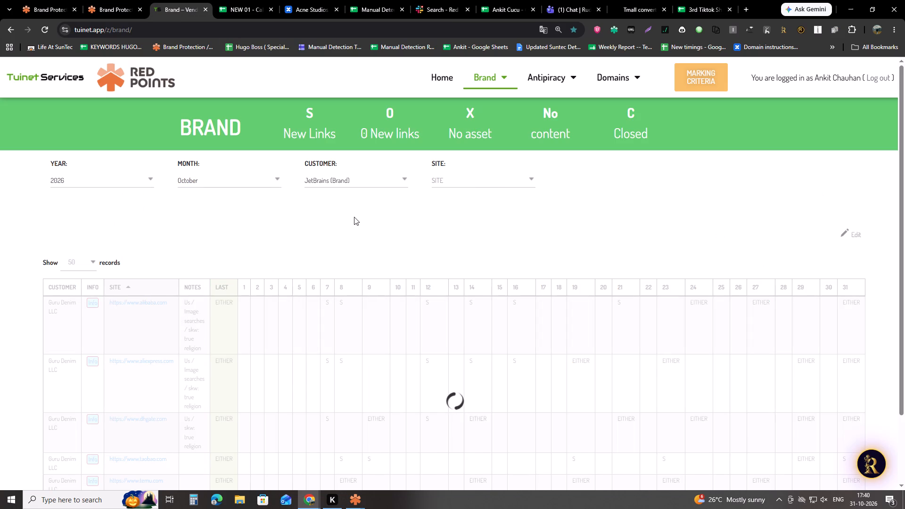
scroll(283, 303, down, 3)
Copy the MTG CO LTD name from the calendar spreadsheet and return to the Tuinet Brand tracker to filter by it.
click(255, 0)
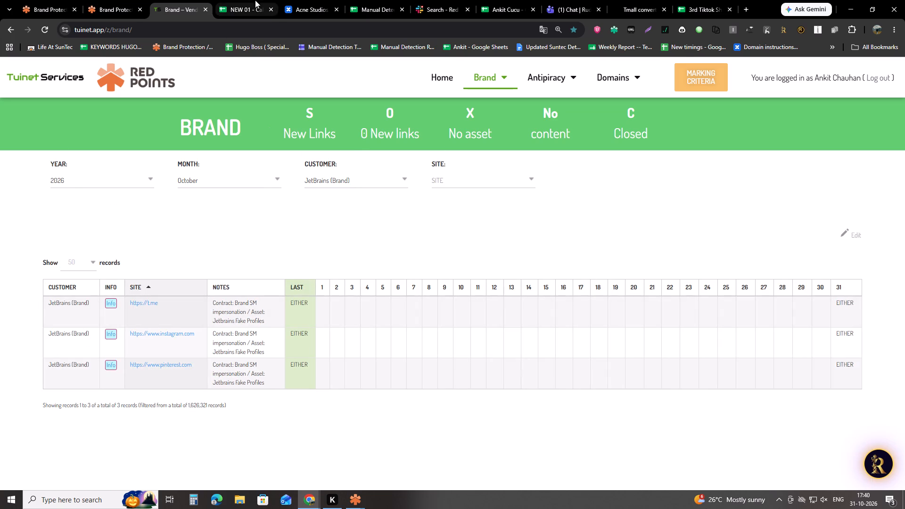
click(262, 278)
key(ctrl+c)
drag(188, 0, 187, 4)
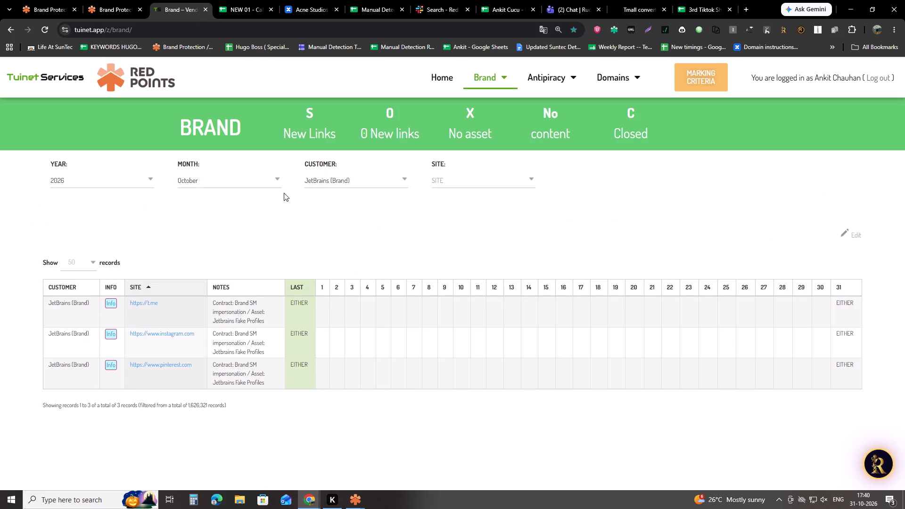
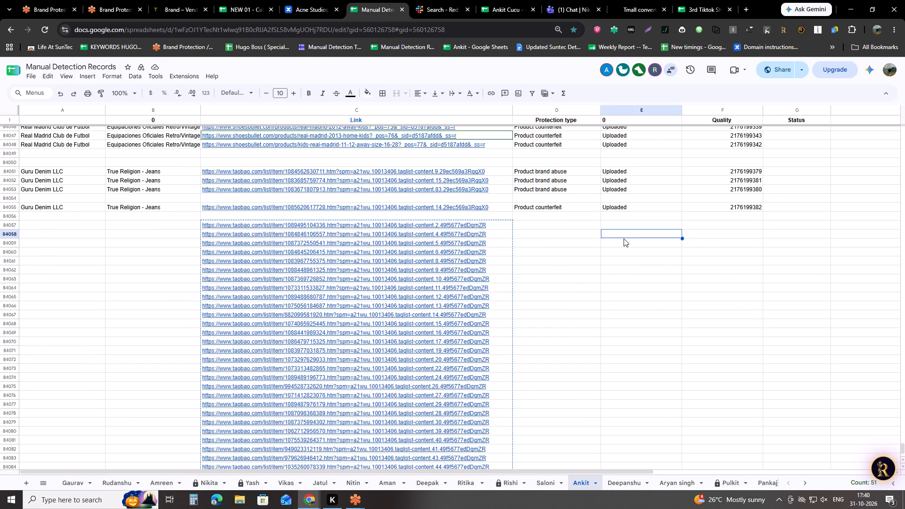
Copy the Acne Studios link statuses from the incident form into Manual Detection Records from row 84057 and delete the pasted header row.
click(366, 294)
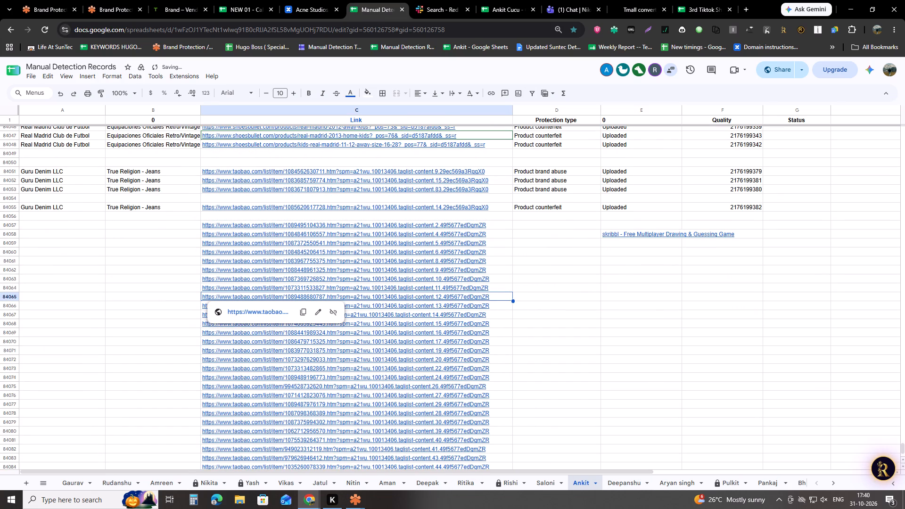
click(39, 0)
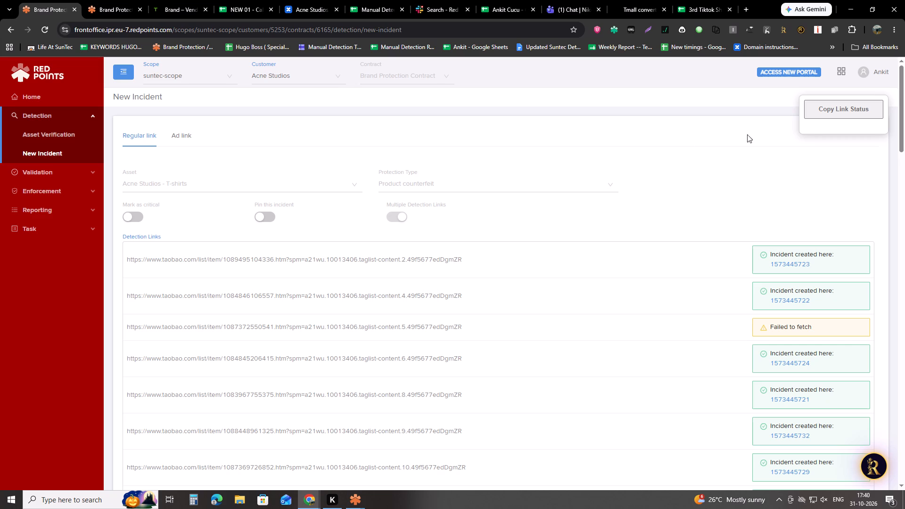
double_click(825, 111)
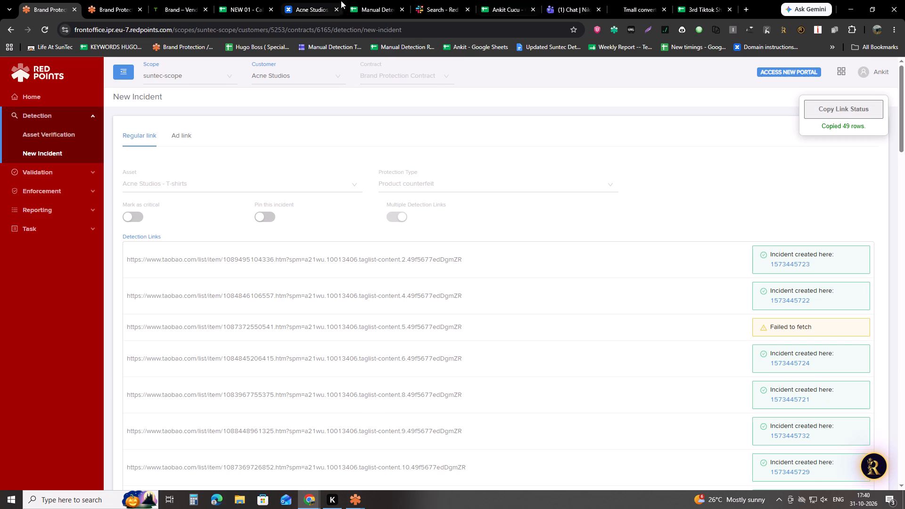
click(376, 0)
click(93, 226)
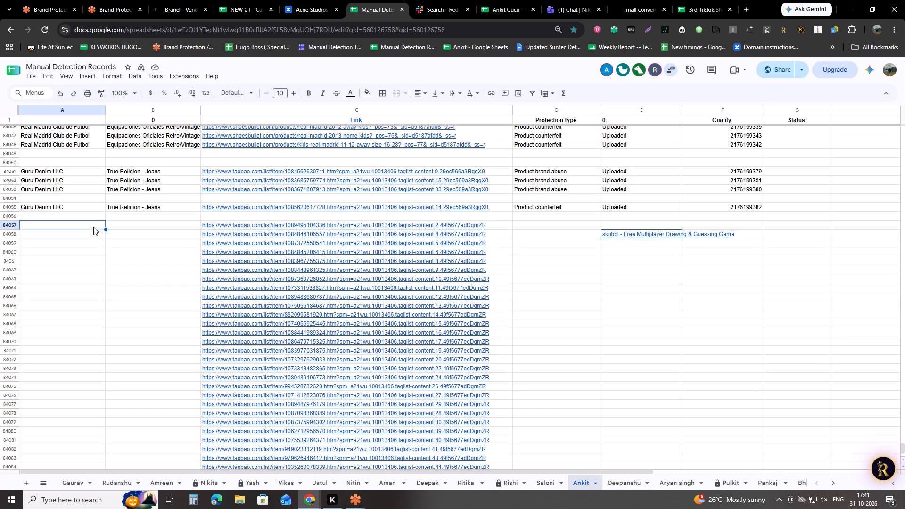
key(ctrl+v)
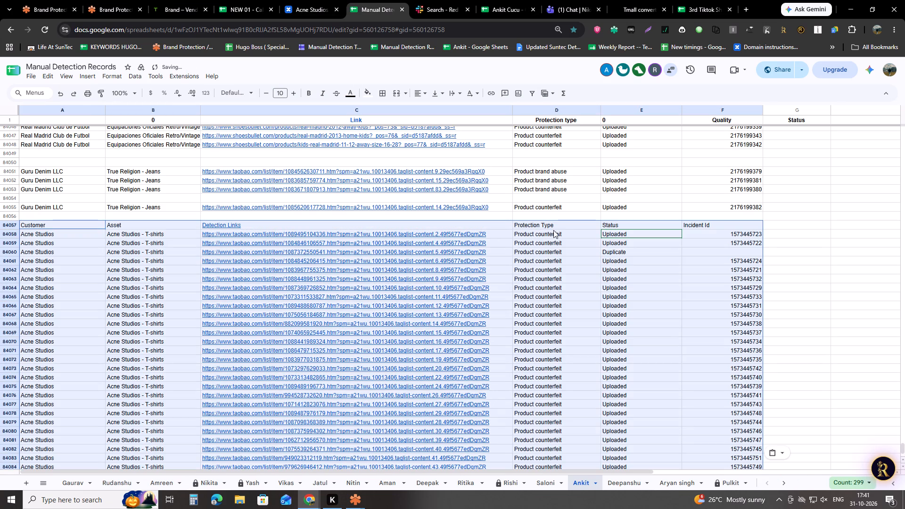
click(554, 223)
right_click(554, 223)
click(589, 288)
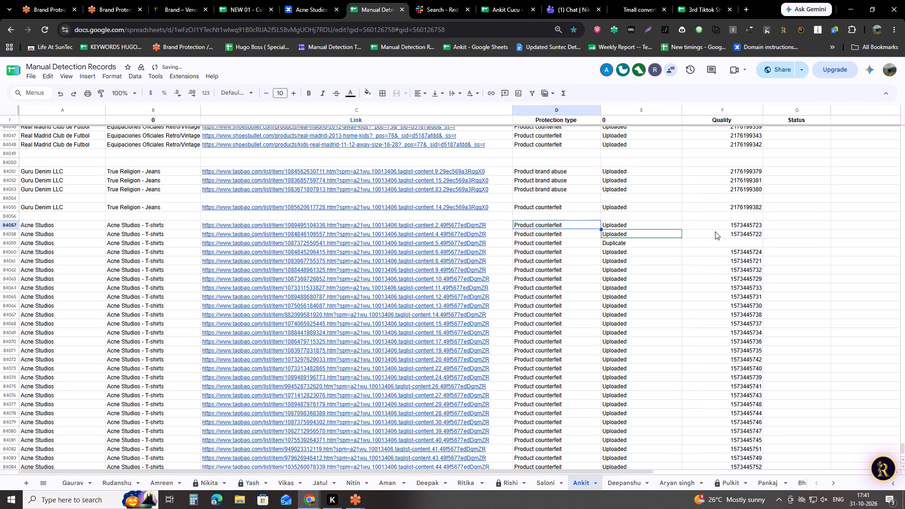
Select the pasted Acne Studios incident IDs down to the end of the list to check their count.
drag(723, 222, 743, 301)
scroll(758, 340, down, 8)
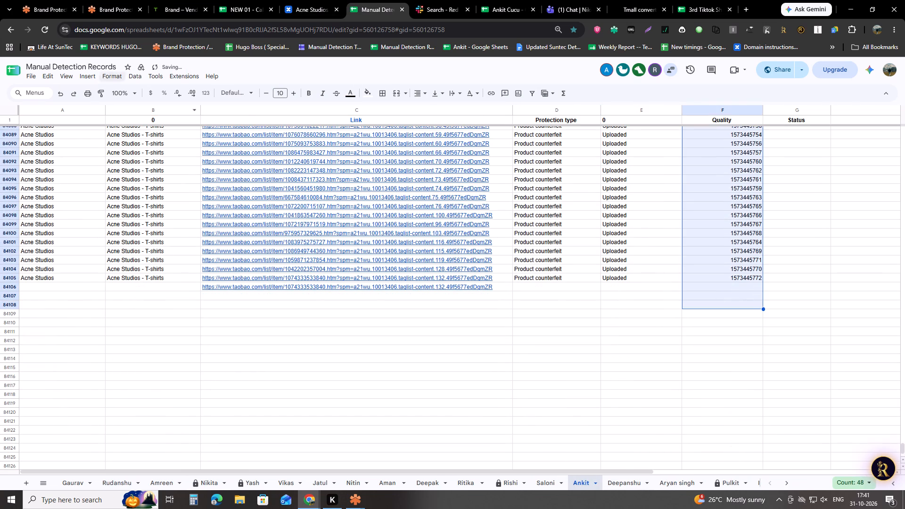
Clear the submitted Taobao links from the Acne Studios new incident form and reopen its list for editing.
click(44, 0)
middle_click(480, 198)
middle_click(444, 344)
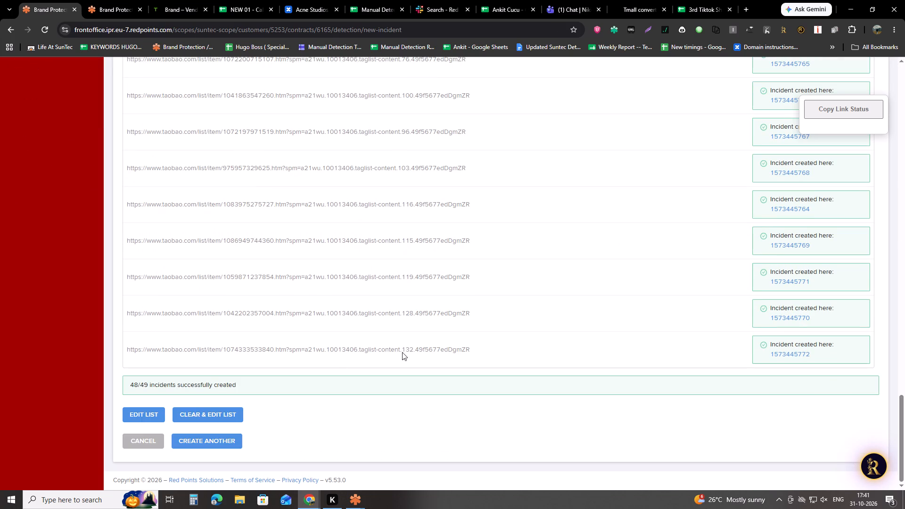
click(207, 411)
Select all values in the 31/10 column filter of the calendar spreadsheet to show every customer row.
click(387, 0)
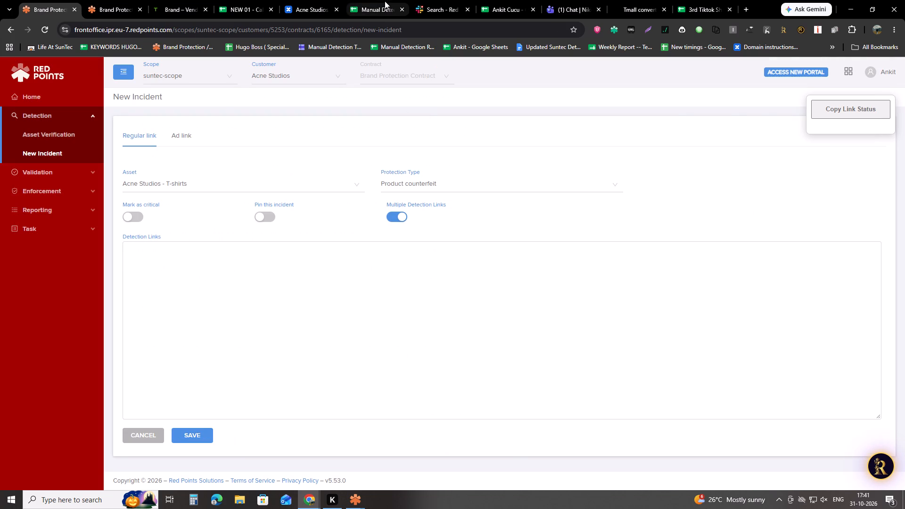
click(239, 0)
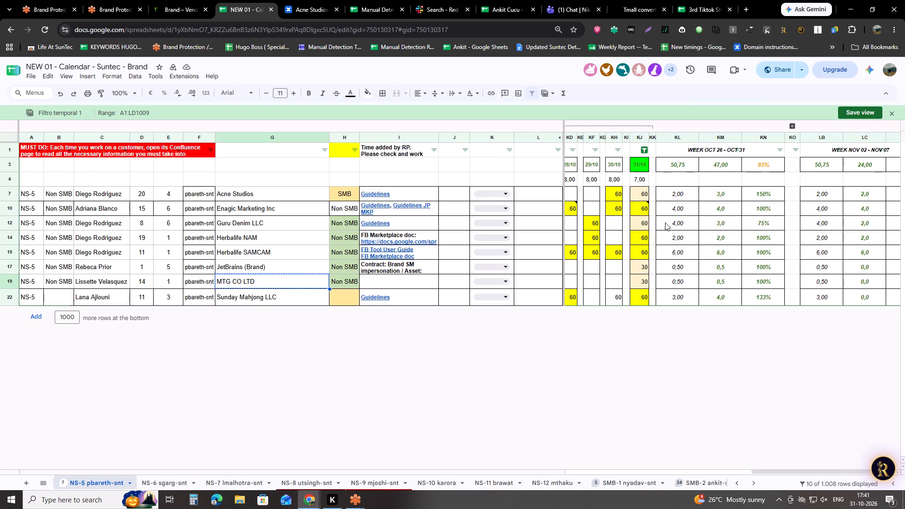
click(646, 149)
click(560, 251)
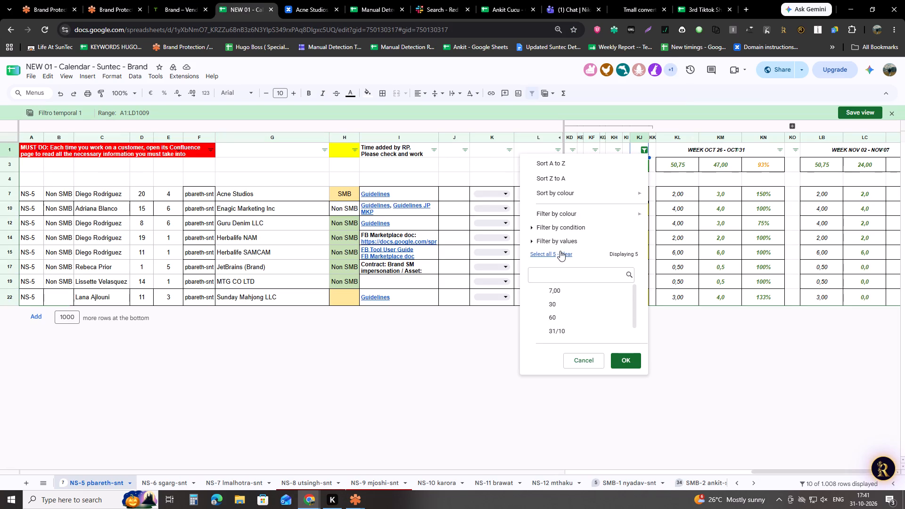
click(555, 252)
click(626, 359)
scroll(622, 348, up, 4)
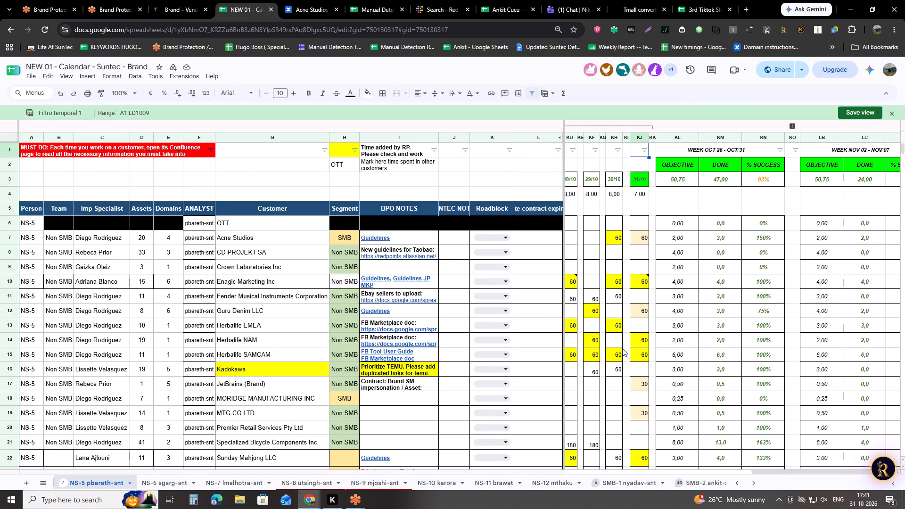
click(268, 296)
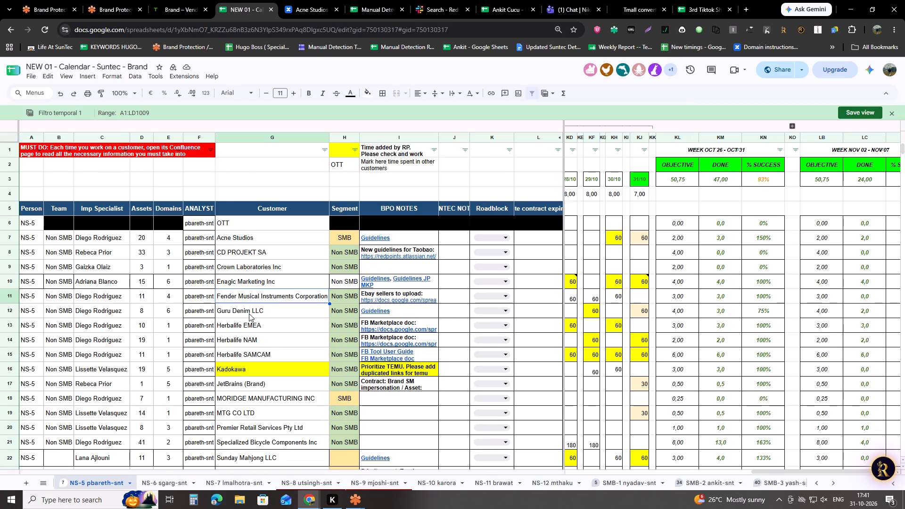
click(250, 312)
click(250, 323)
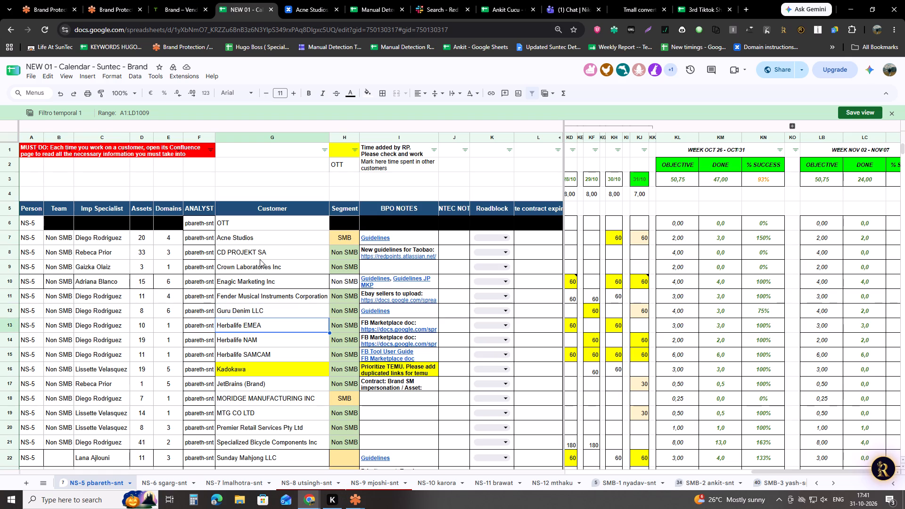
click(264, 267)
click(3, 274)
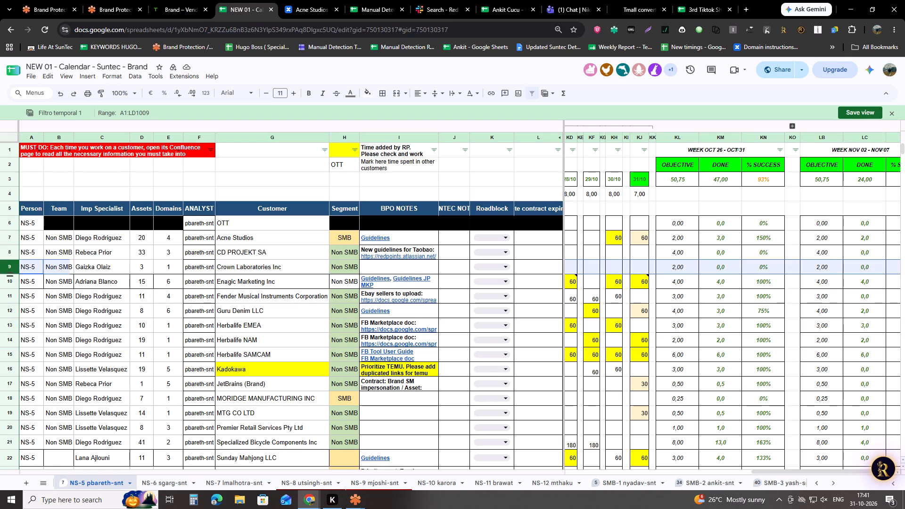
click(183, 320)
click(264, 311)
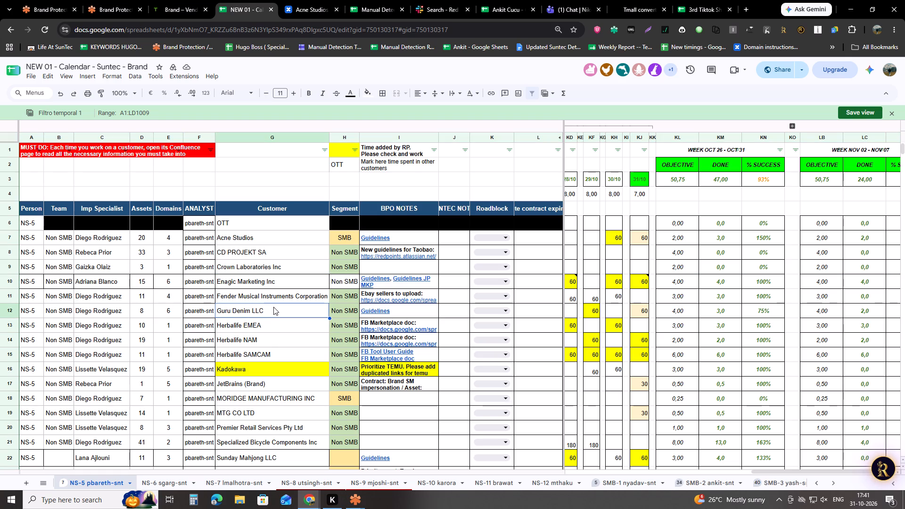
Undo the last two edits in Manual Detection Records and open the skribbl link in cell E84058.
click(394, 0)
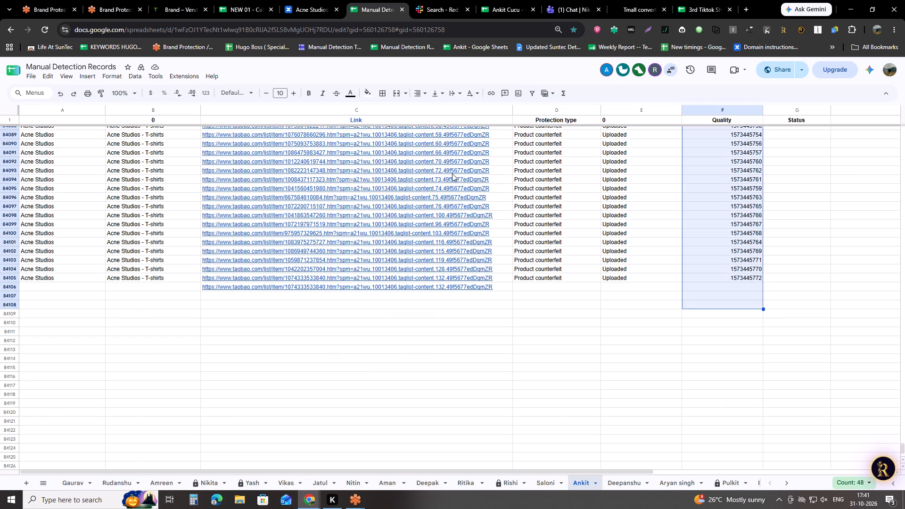
scroll(643, 298, up, 10)
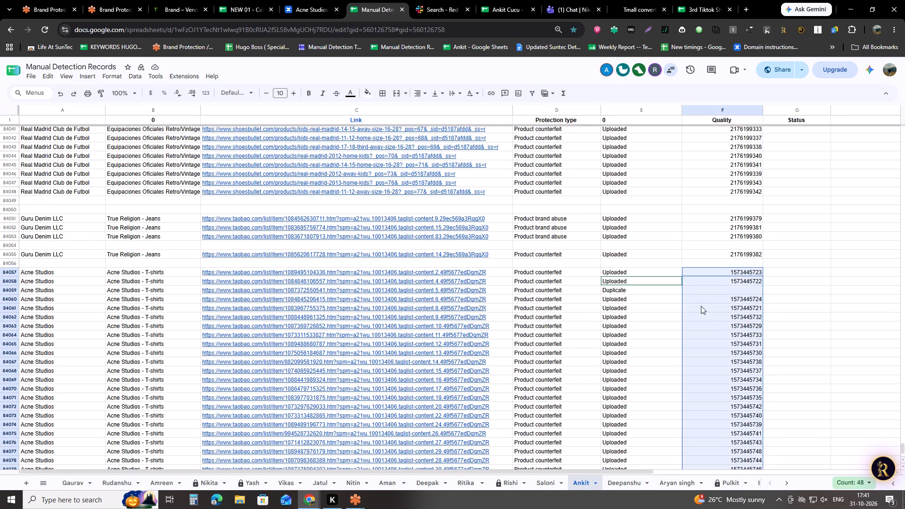
key(ctrl+z)
key(ctrl+z)
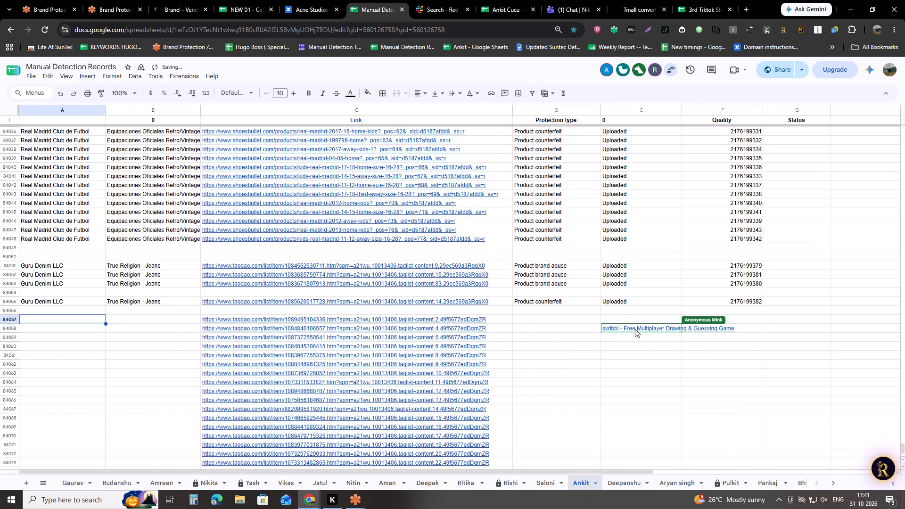
click(635, 329)
click(644, 346)
Return to Manual Detection Records and redo the Acne Studios status paste and the header row deletion.
click(346, 0)
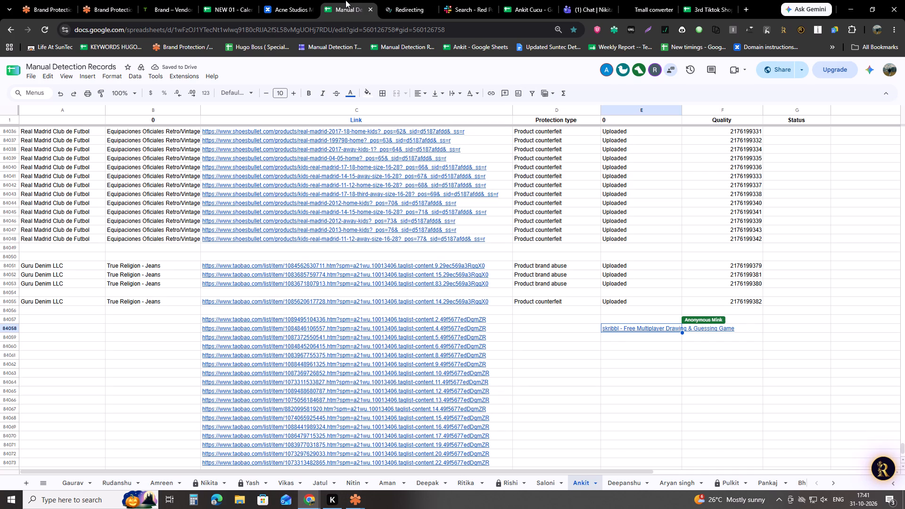
key(ctrl+y)
key(ctrl+y)
Switch to the skribbl.io room and join the game.
click(417, 0)
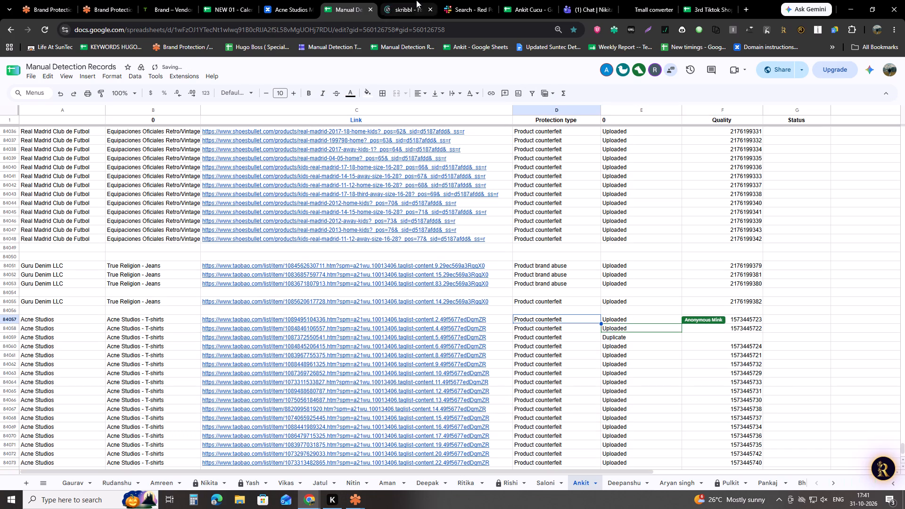
click(438, 254)
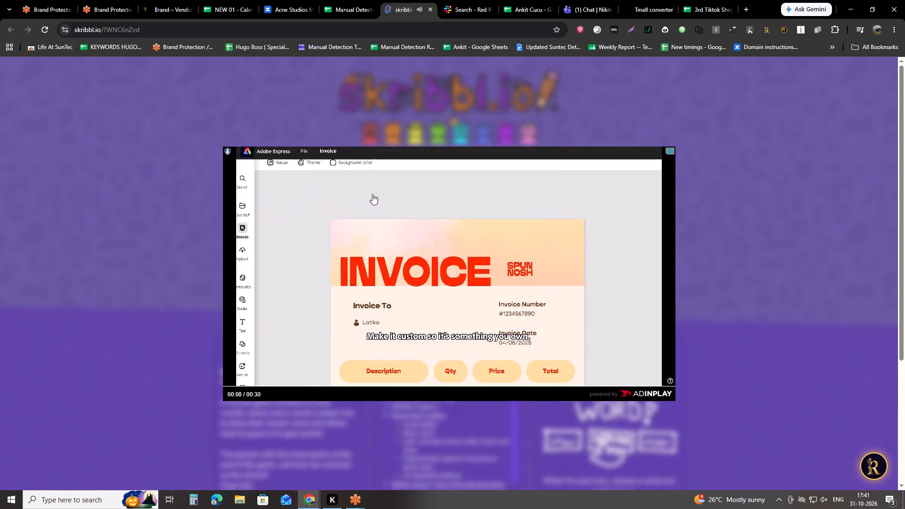
click(685, 141)
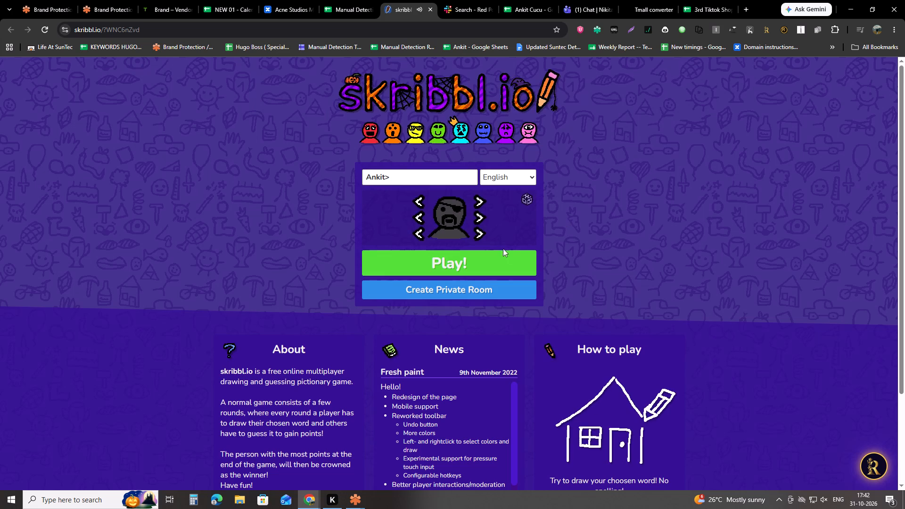
click(499, 254)
click(486, 315)
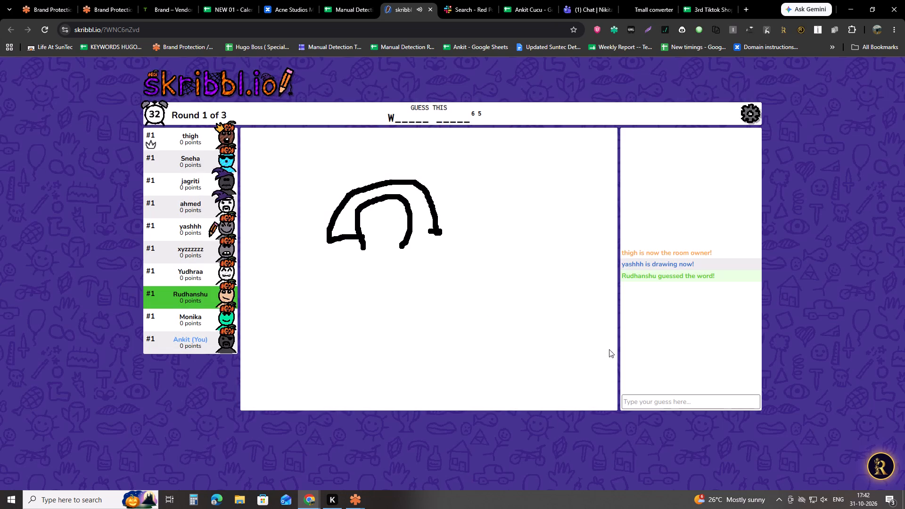
Enter "wonder woman" as the guess in the game chat, remove the space between the words and submit it.
click(656, 400)
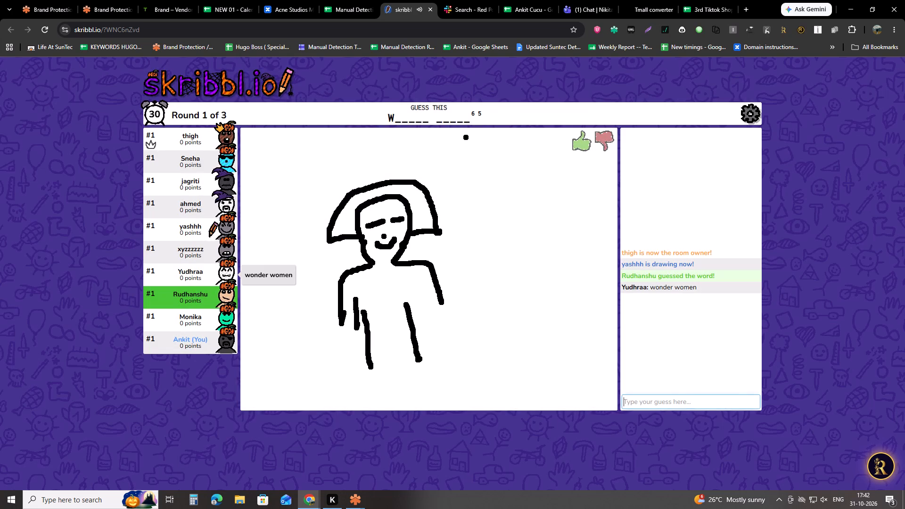
text(wond)
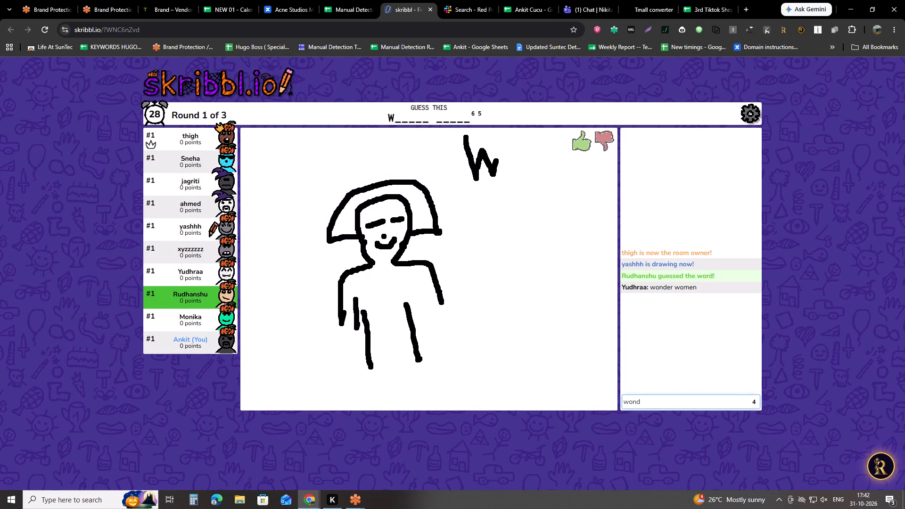
text(er woman)
key(Left)
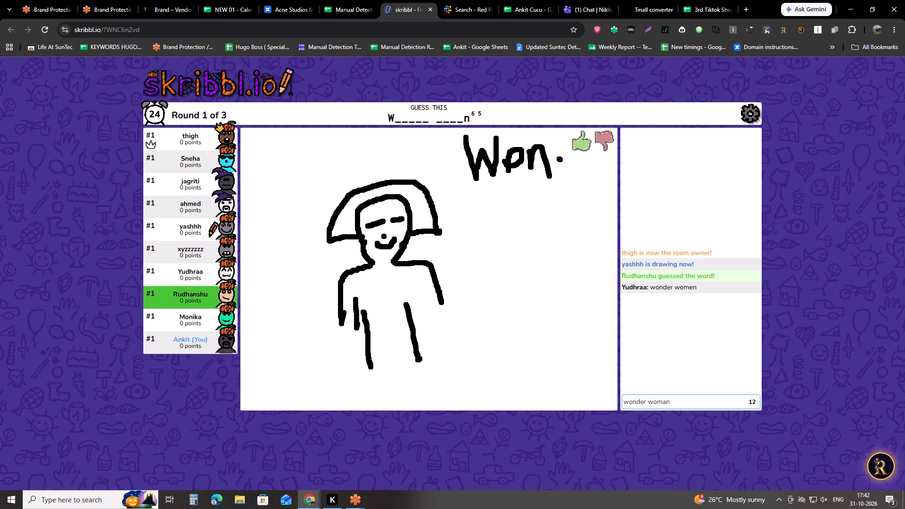
key(Left)
key(Left)
key(Left)
key(Left)
key(BackSpace)
key(Return)
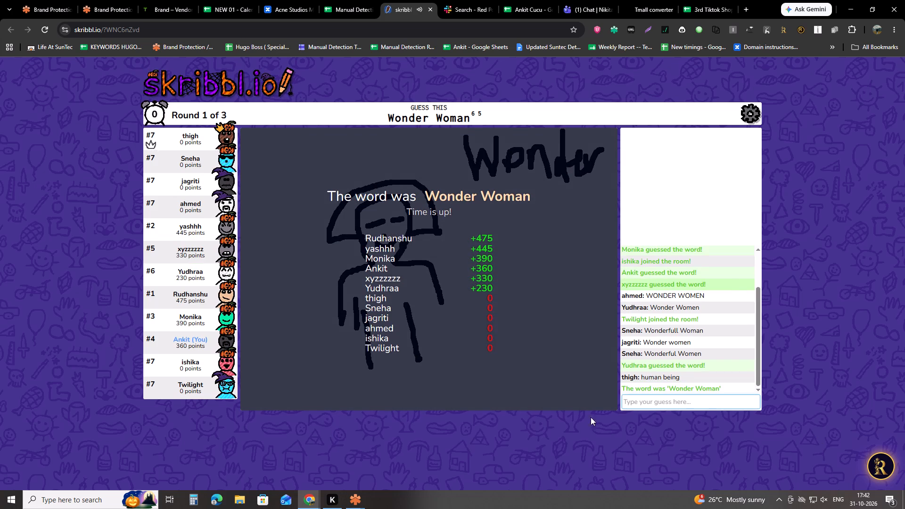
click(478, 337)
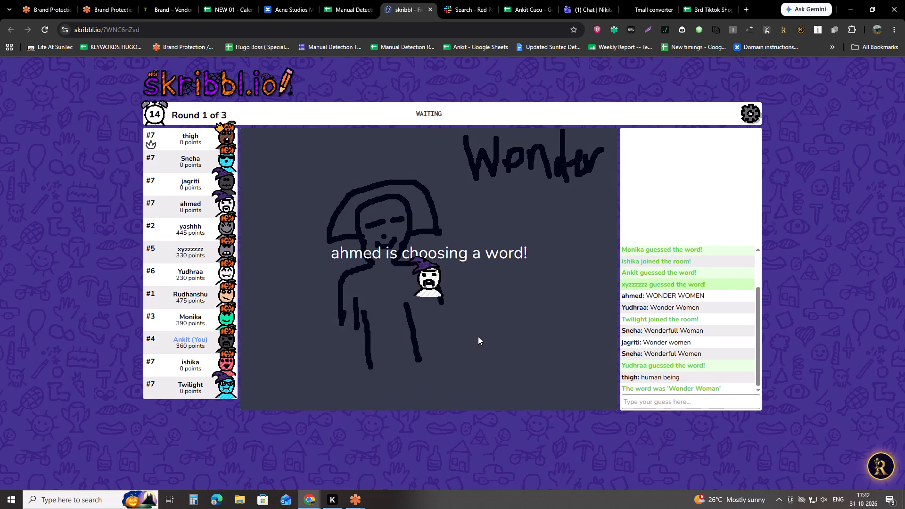